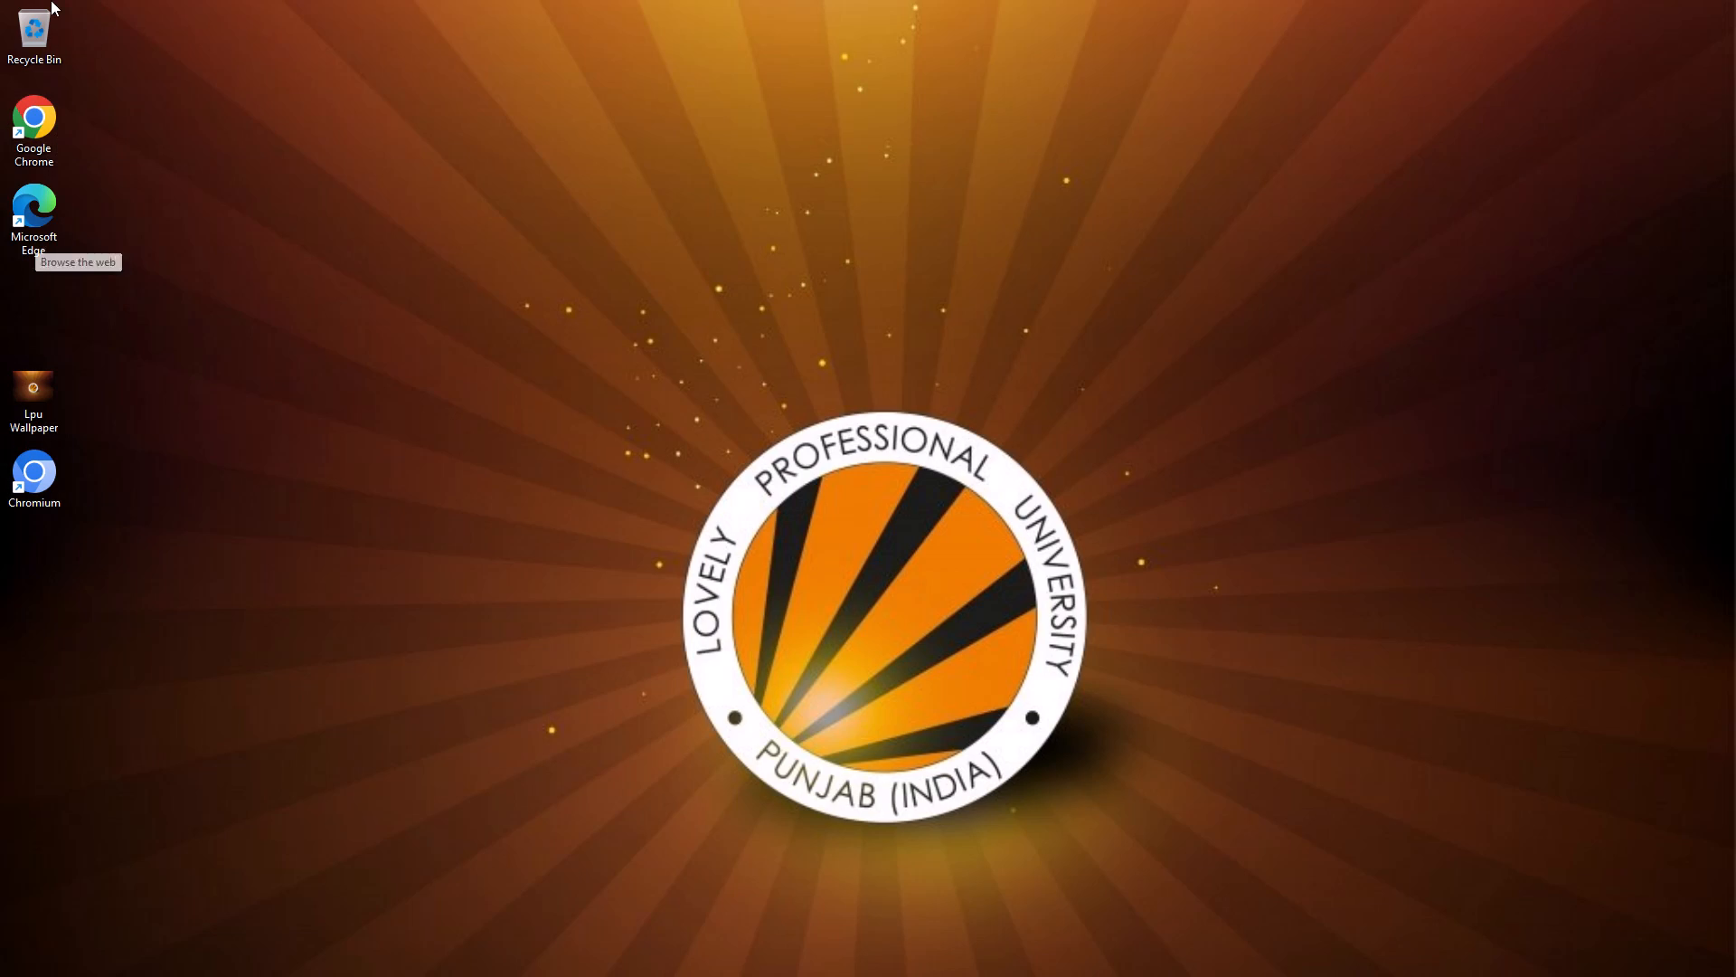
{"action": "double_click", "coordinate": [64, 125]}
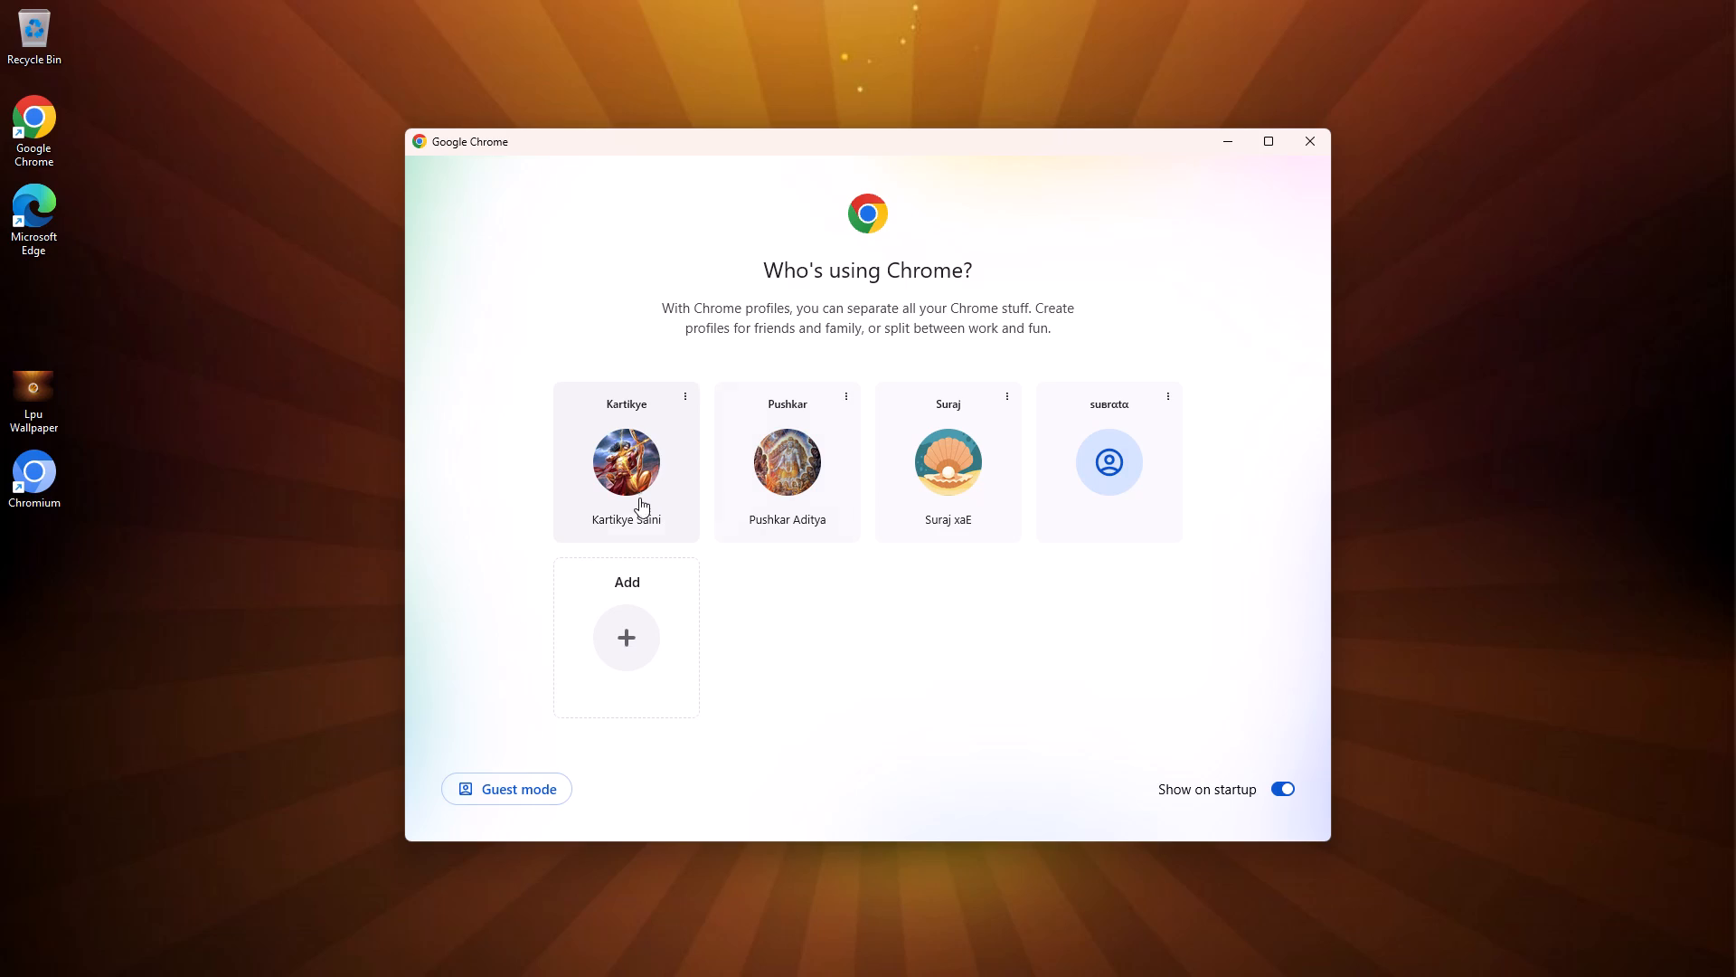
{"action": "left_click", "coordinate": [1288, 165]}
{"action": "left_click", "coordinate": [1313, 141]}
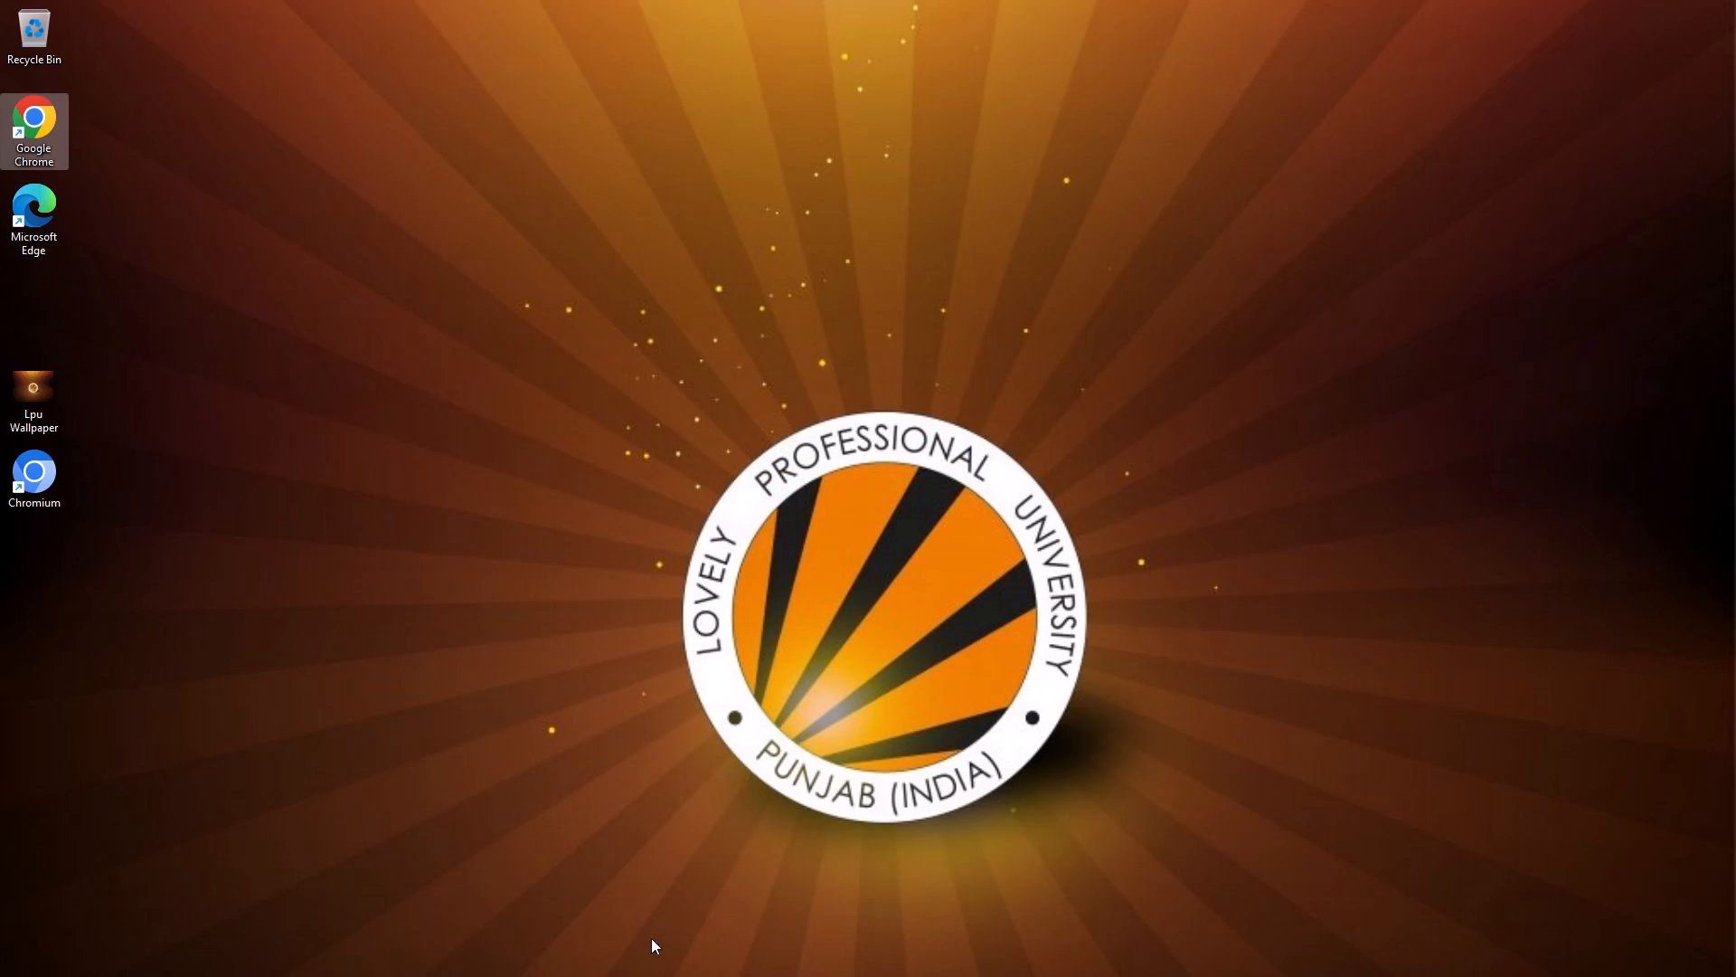
Search the computer for "micr" and launch Microsoft Office Project 2007.
{"action": "left_click", "coordinate": [757, 949]}
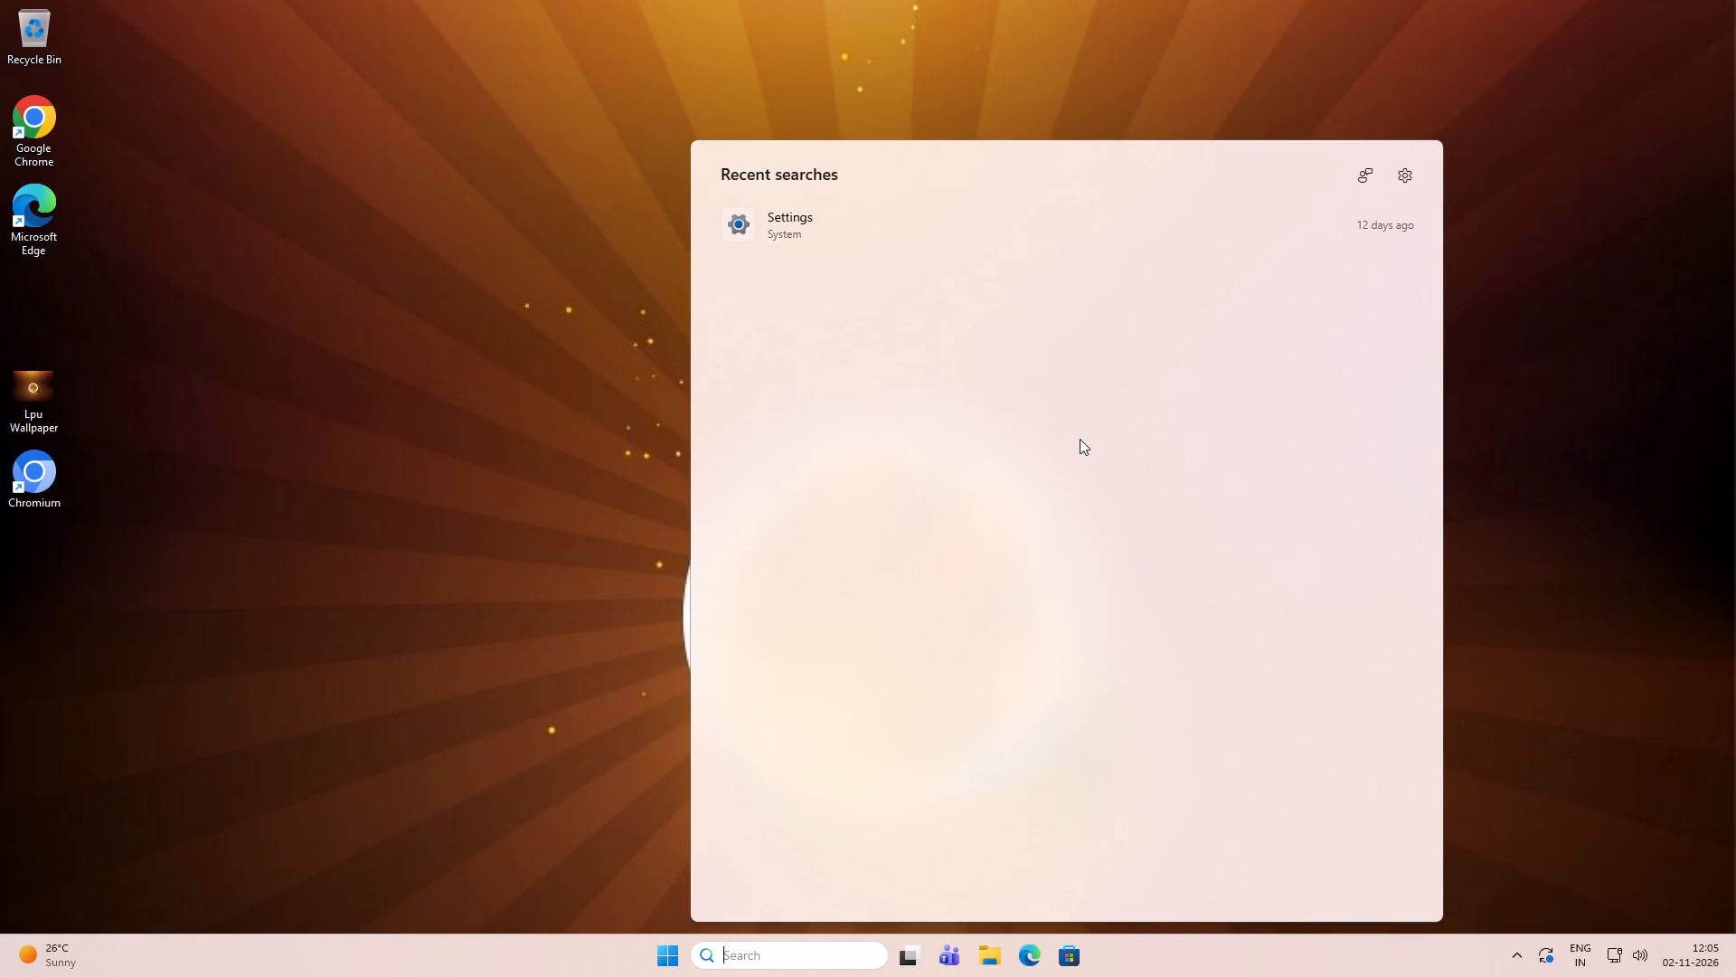
{"action": "type", "text": "micr"}
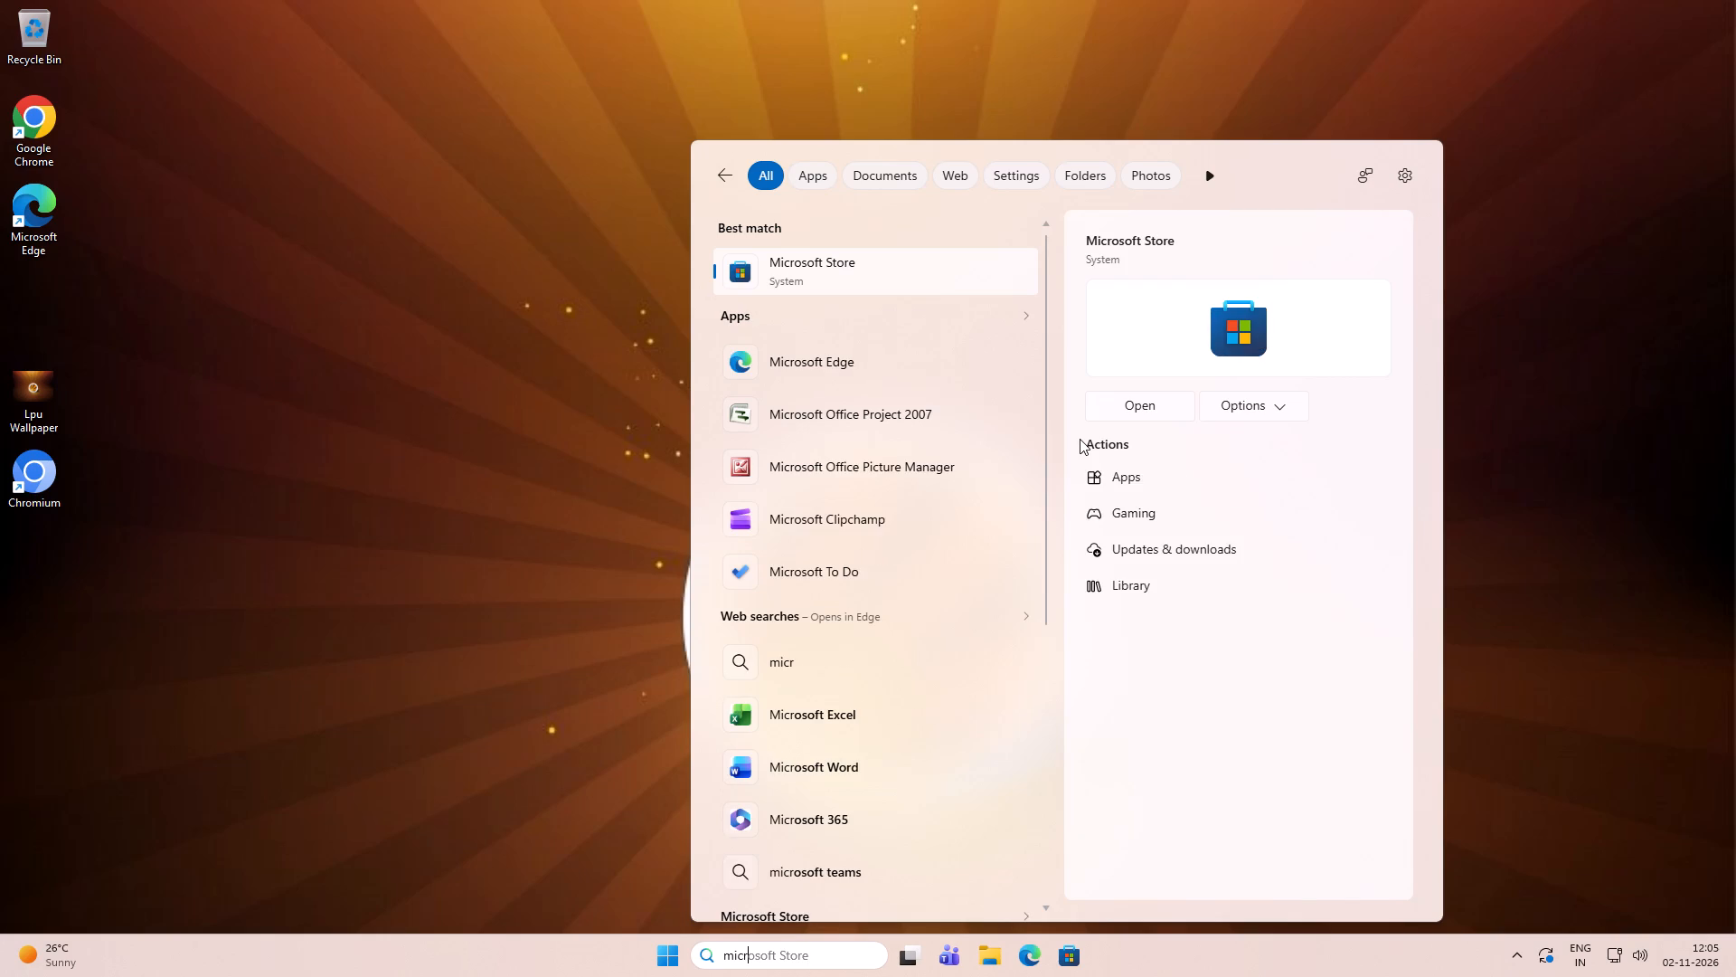
{"action": "left_click", "coordinate": [914, 422]}
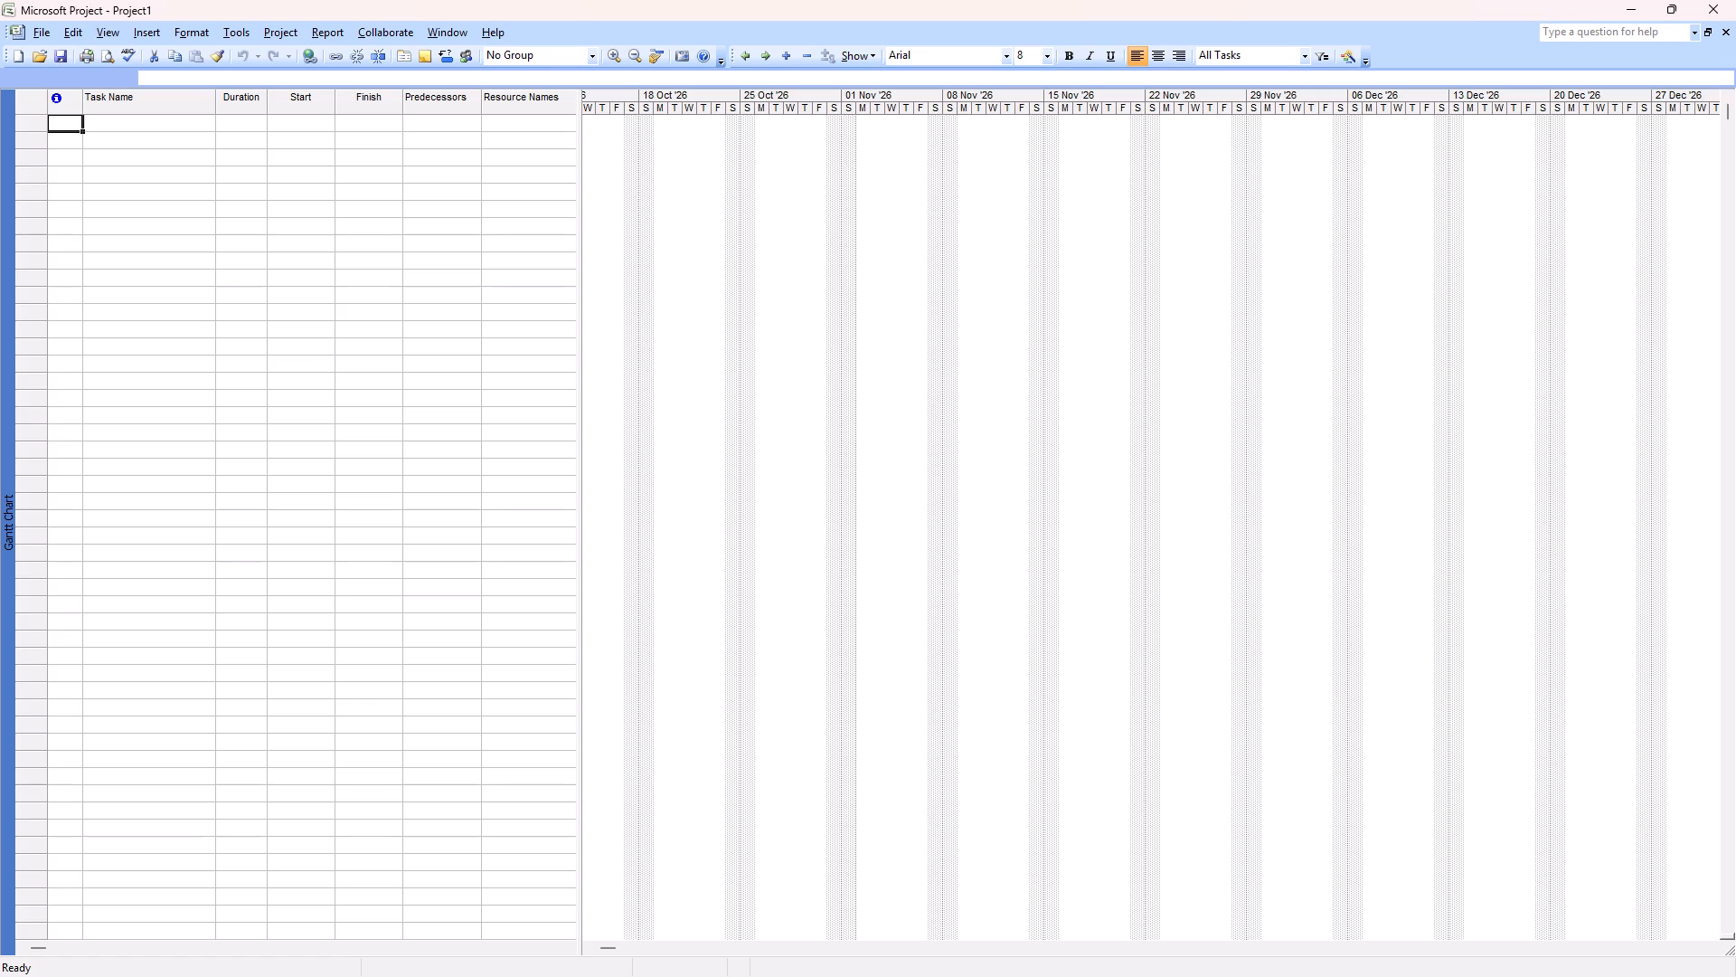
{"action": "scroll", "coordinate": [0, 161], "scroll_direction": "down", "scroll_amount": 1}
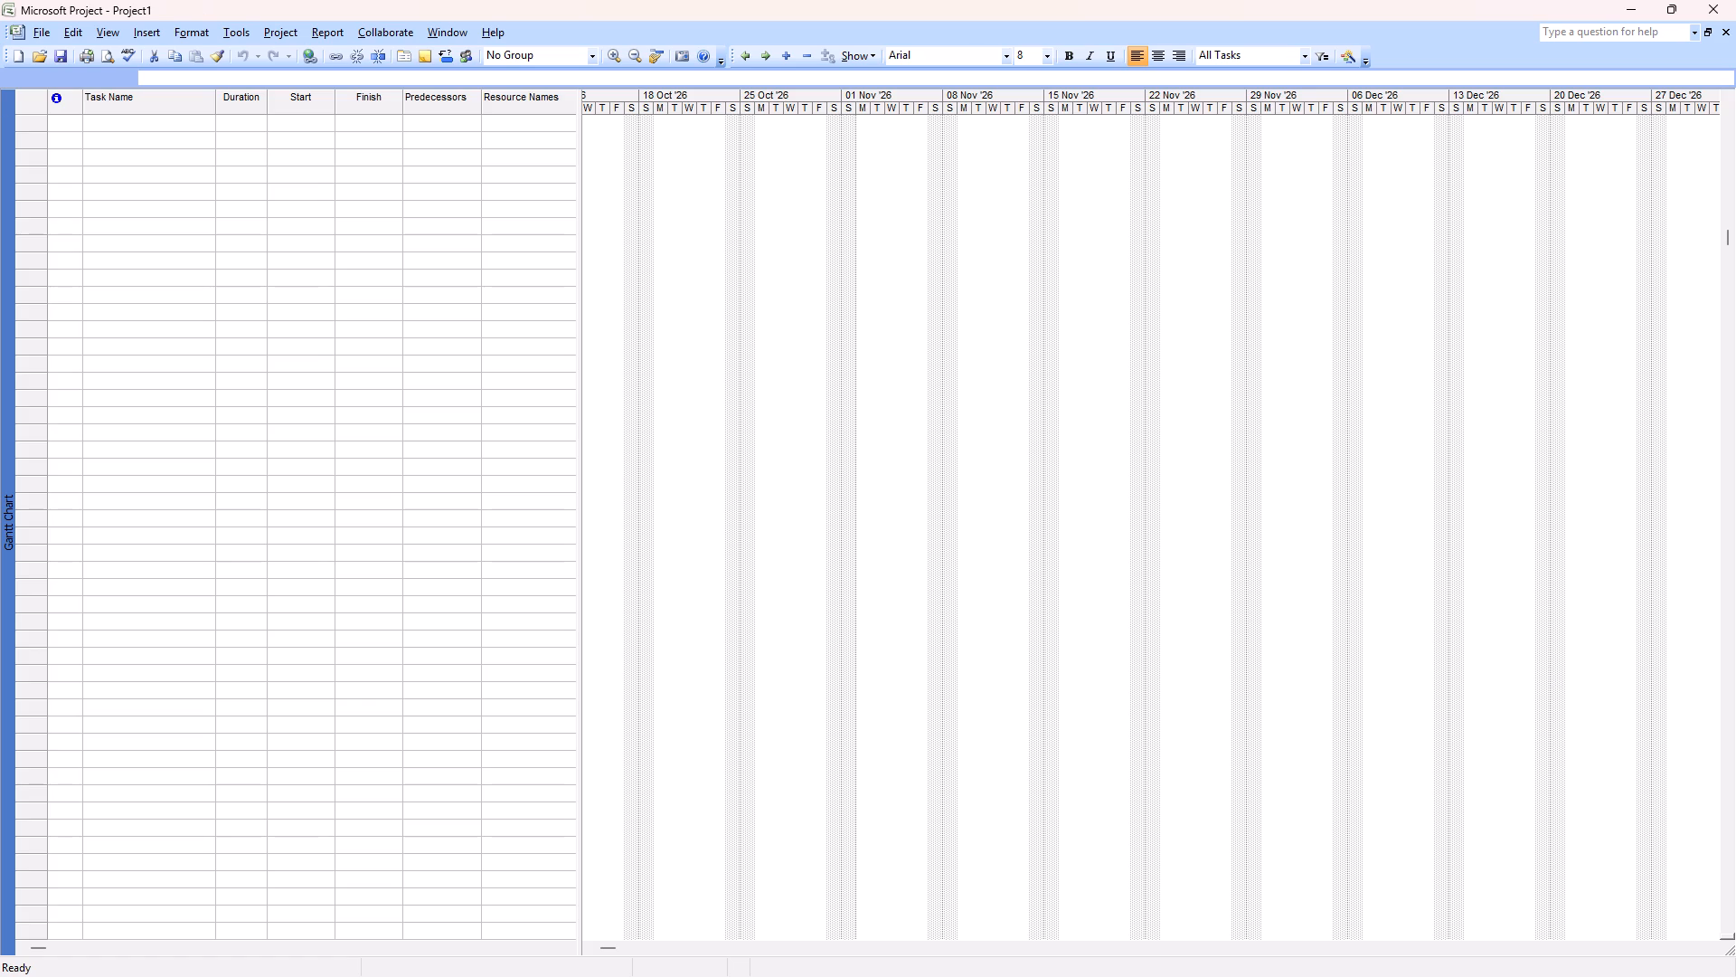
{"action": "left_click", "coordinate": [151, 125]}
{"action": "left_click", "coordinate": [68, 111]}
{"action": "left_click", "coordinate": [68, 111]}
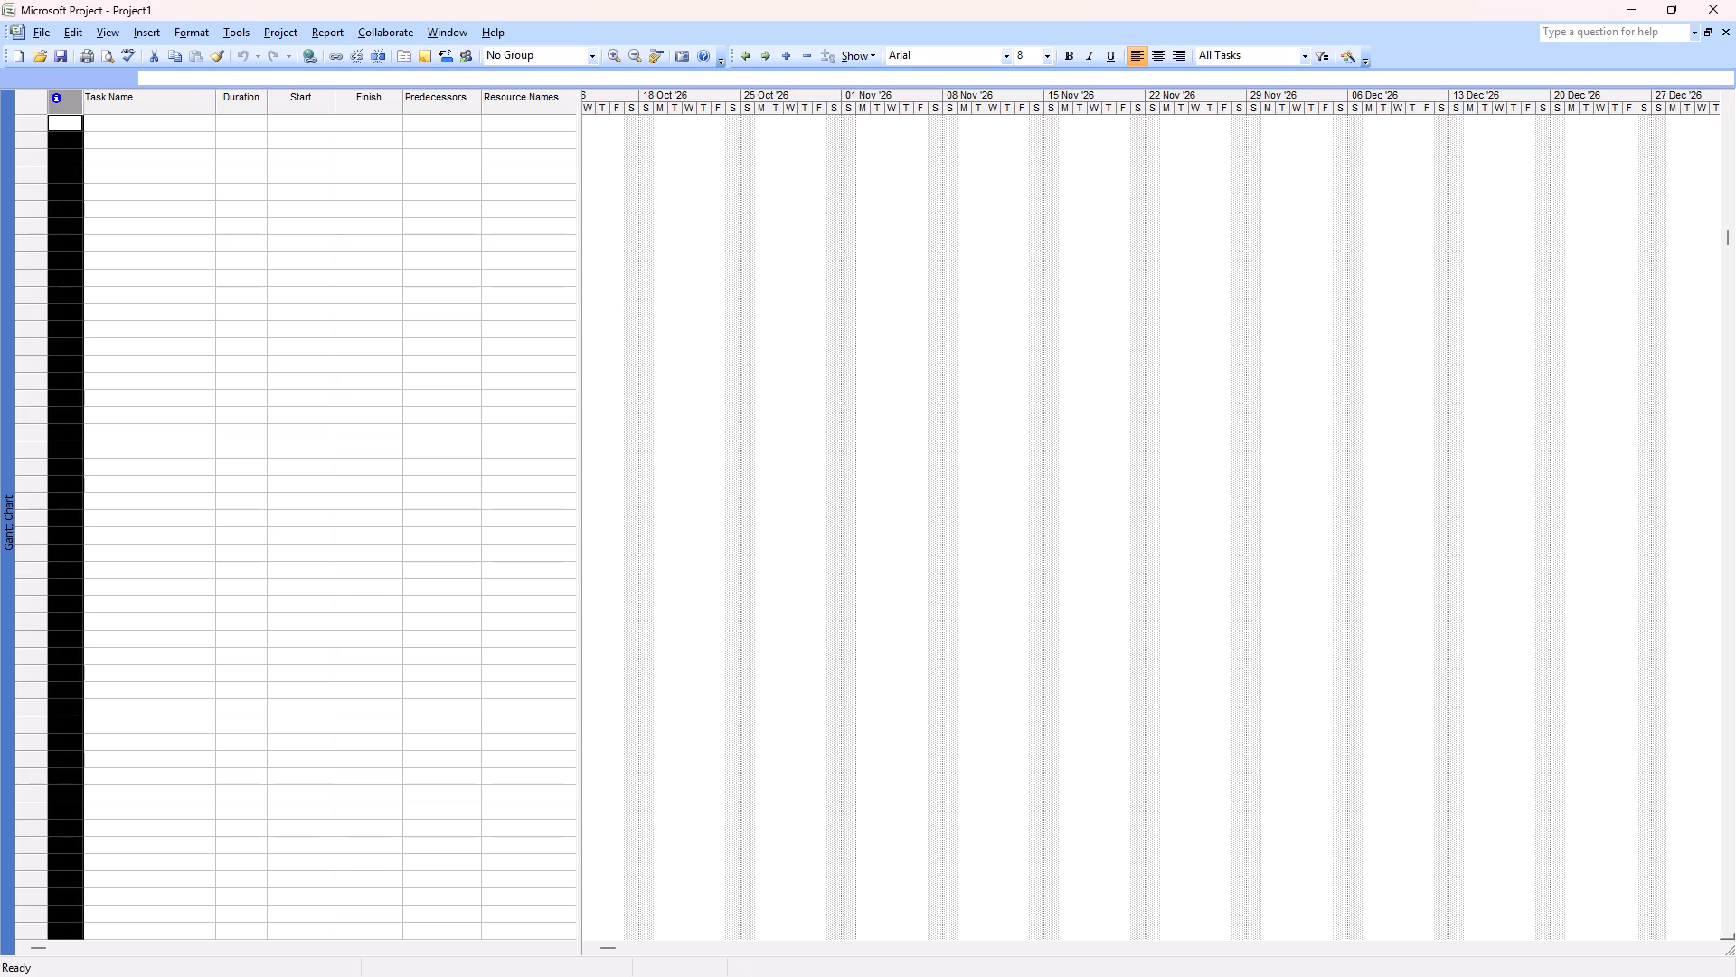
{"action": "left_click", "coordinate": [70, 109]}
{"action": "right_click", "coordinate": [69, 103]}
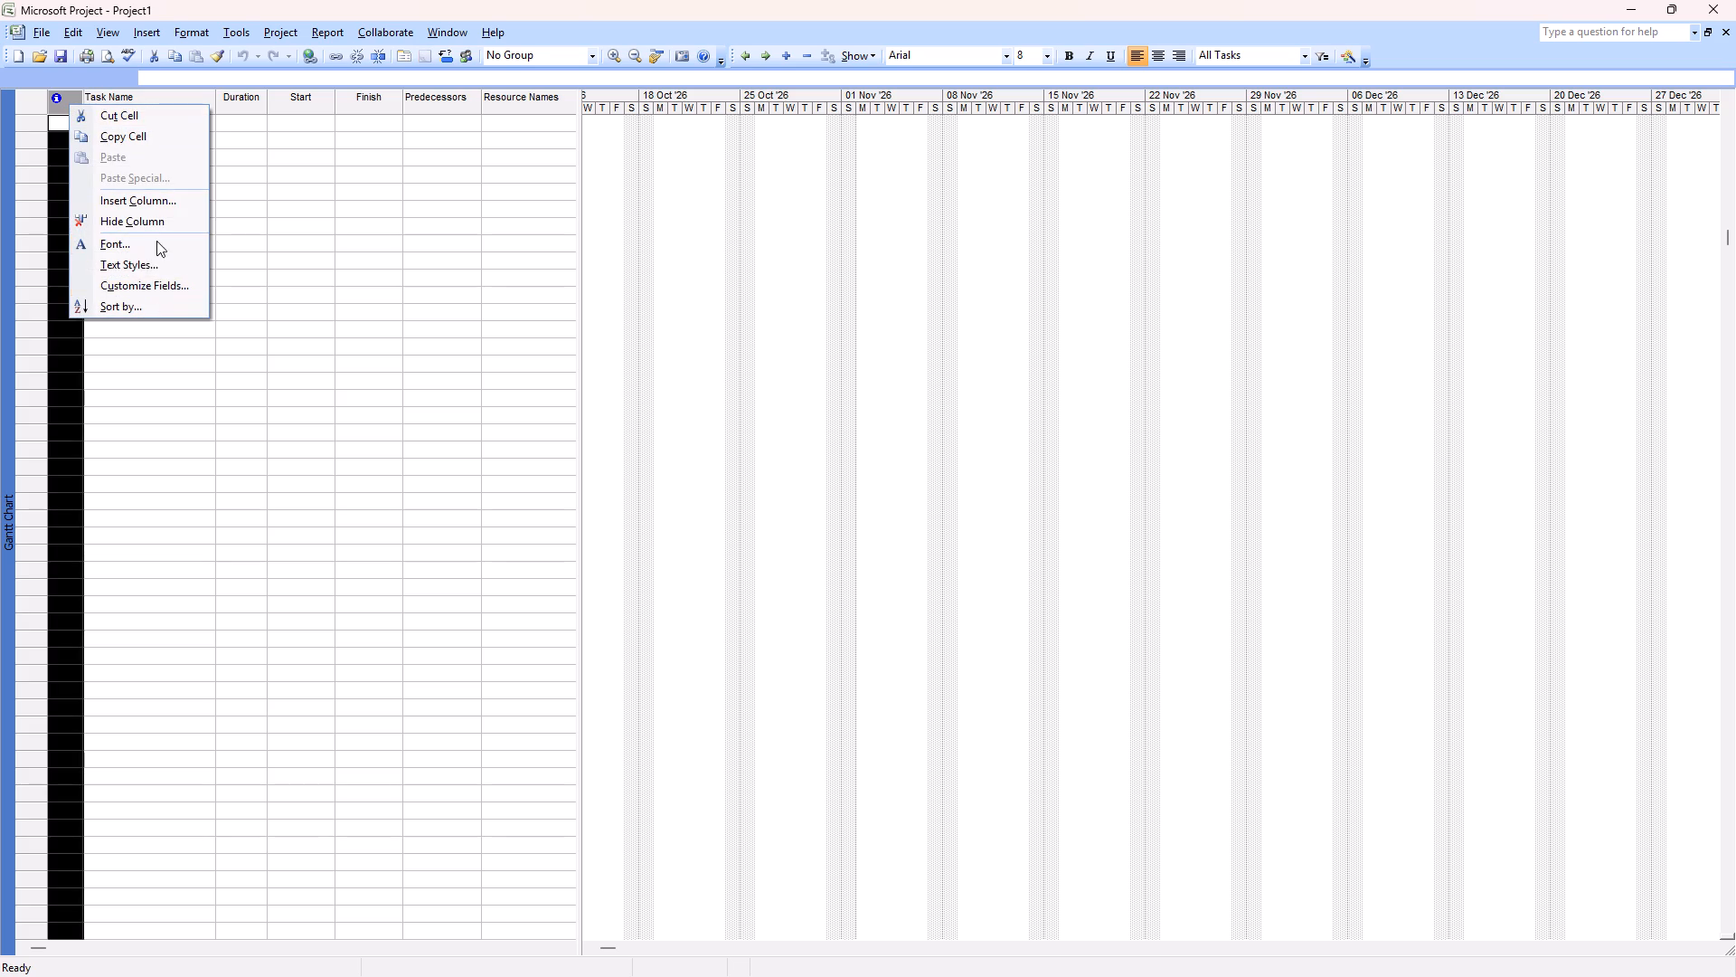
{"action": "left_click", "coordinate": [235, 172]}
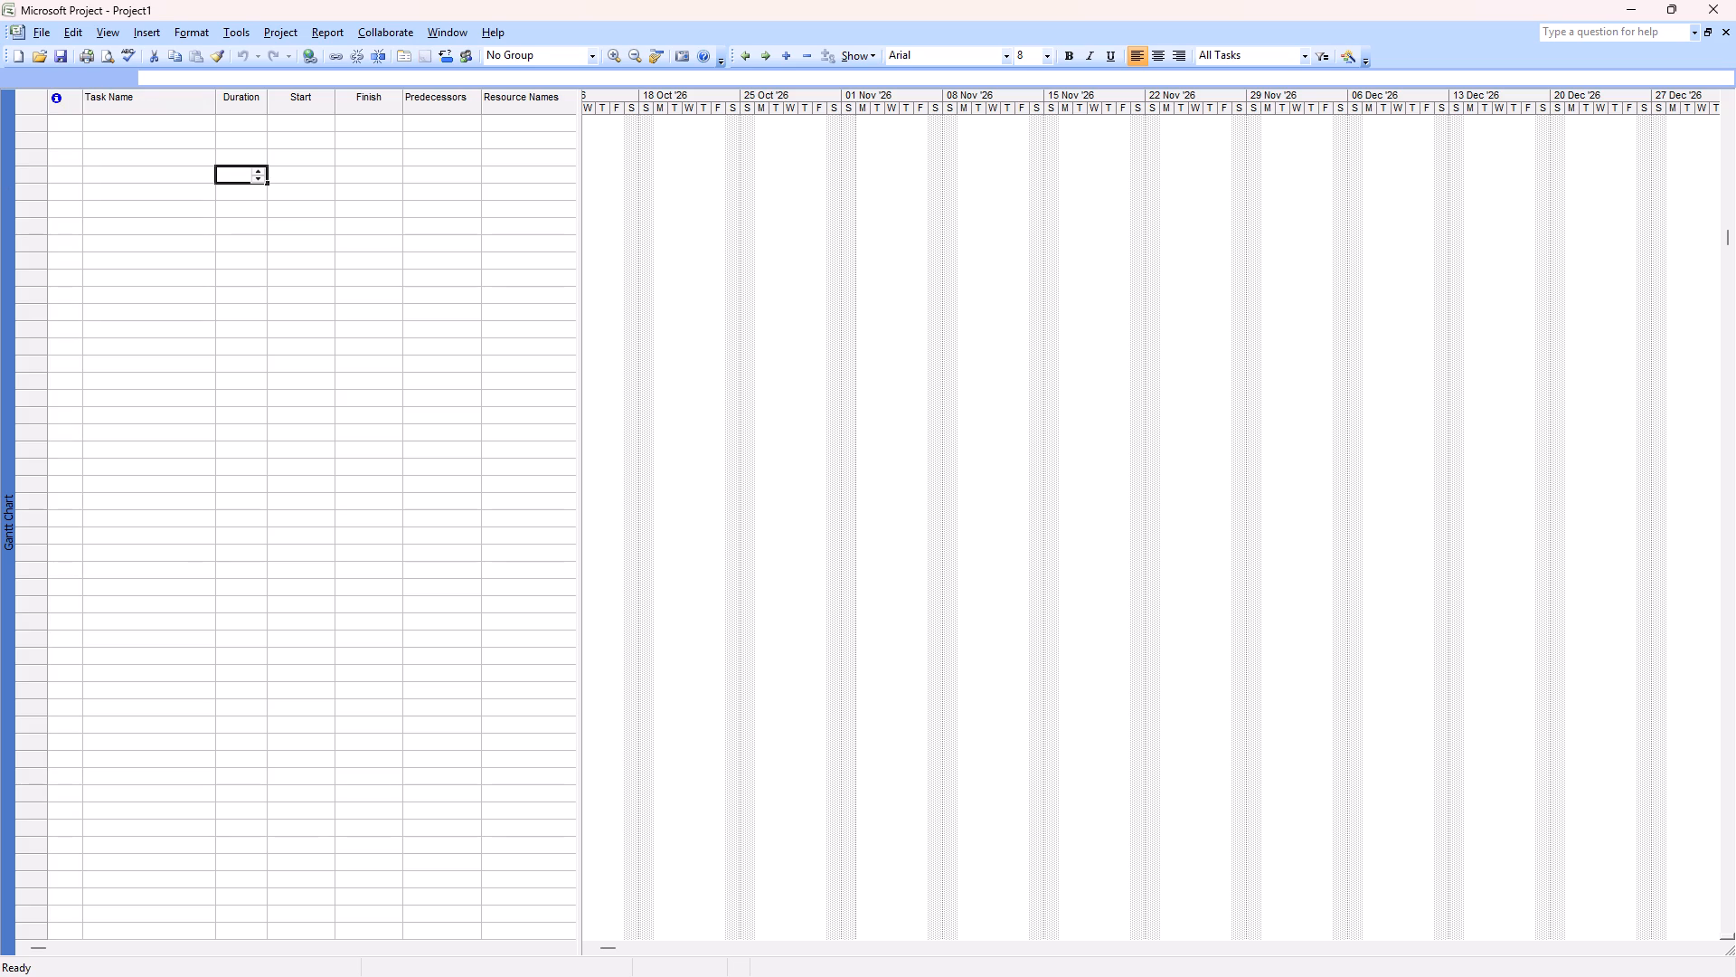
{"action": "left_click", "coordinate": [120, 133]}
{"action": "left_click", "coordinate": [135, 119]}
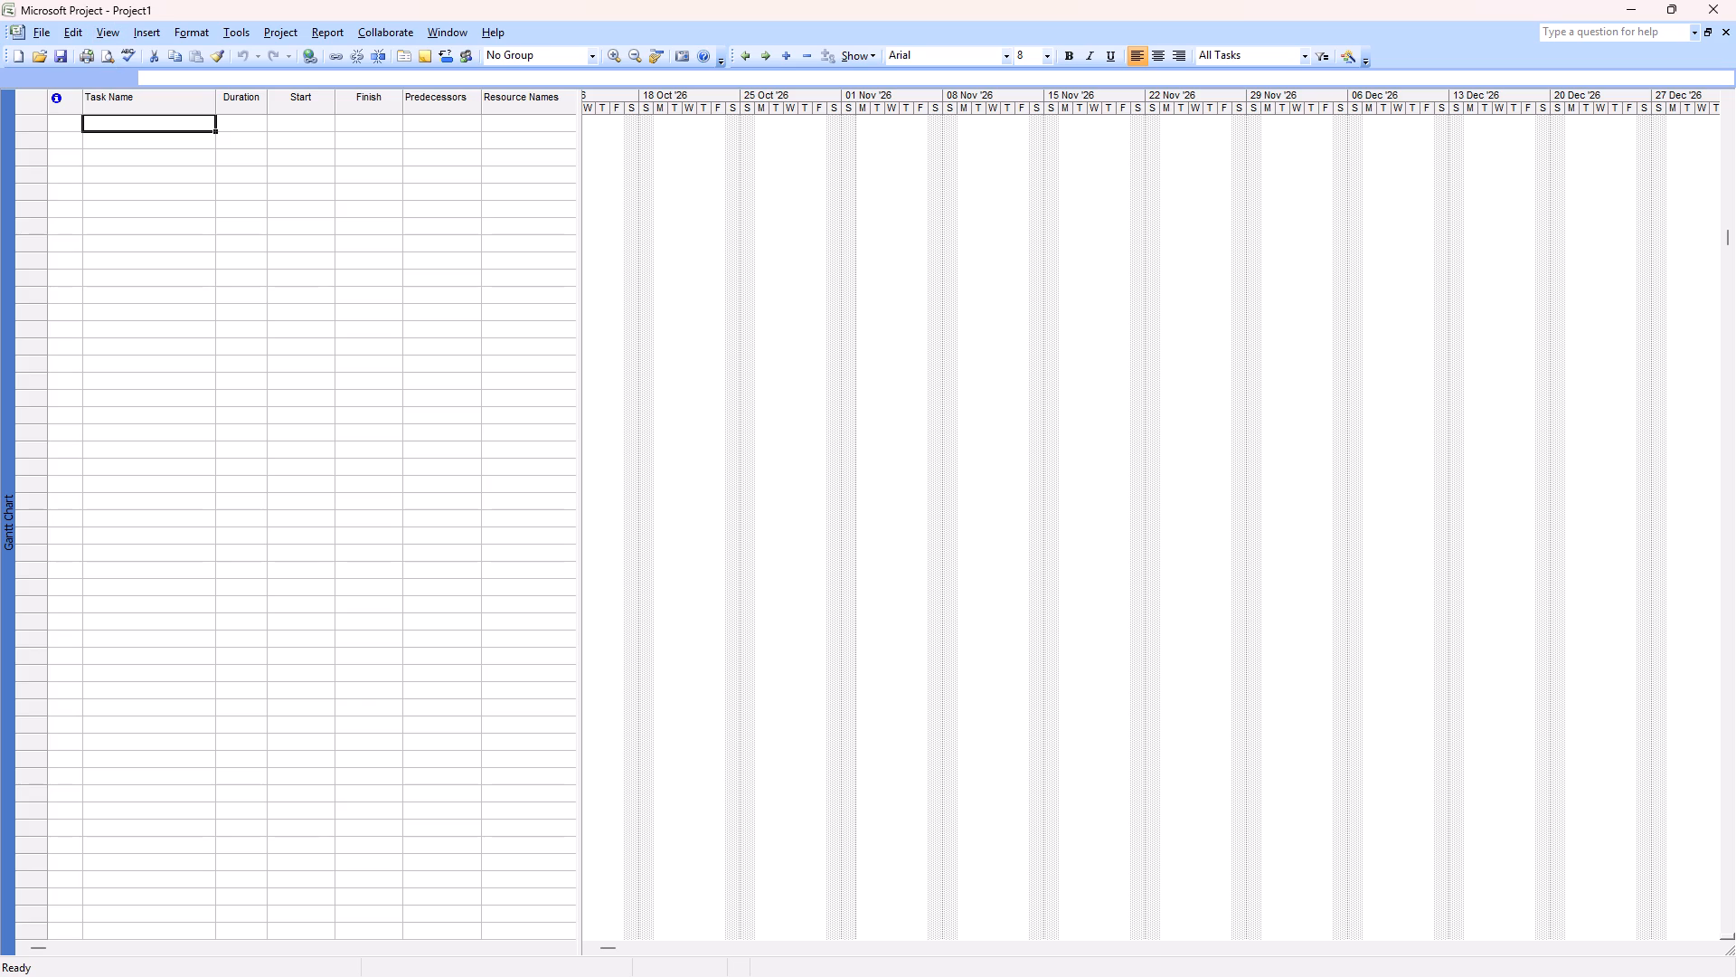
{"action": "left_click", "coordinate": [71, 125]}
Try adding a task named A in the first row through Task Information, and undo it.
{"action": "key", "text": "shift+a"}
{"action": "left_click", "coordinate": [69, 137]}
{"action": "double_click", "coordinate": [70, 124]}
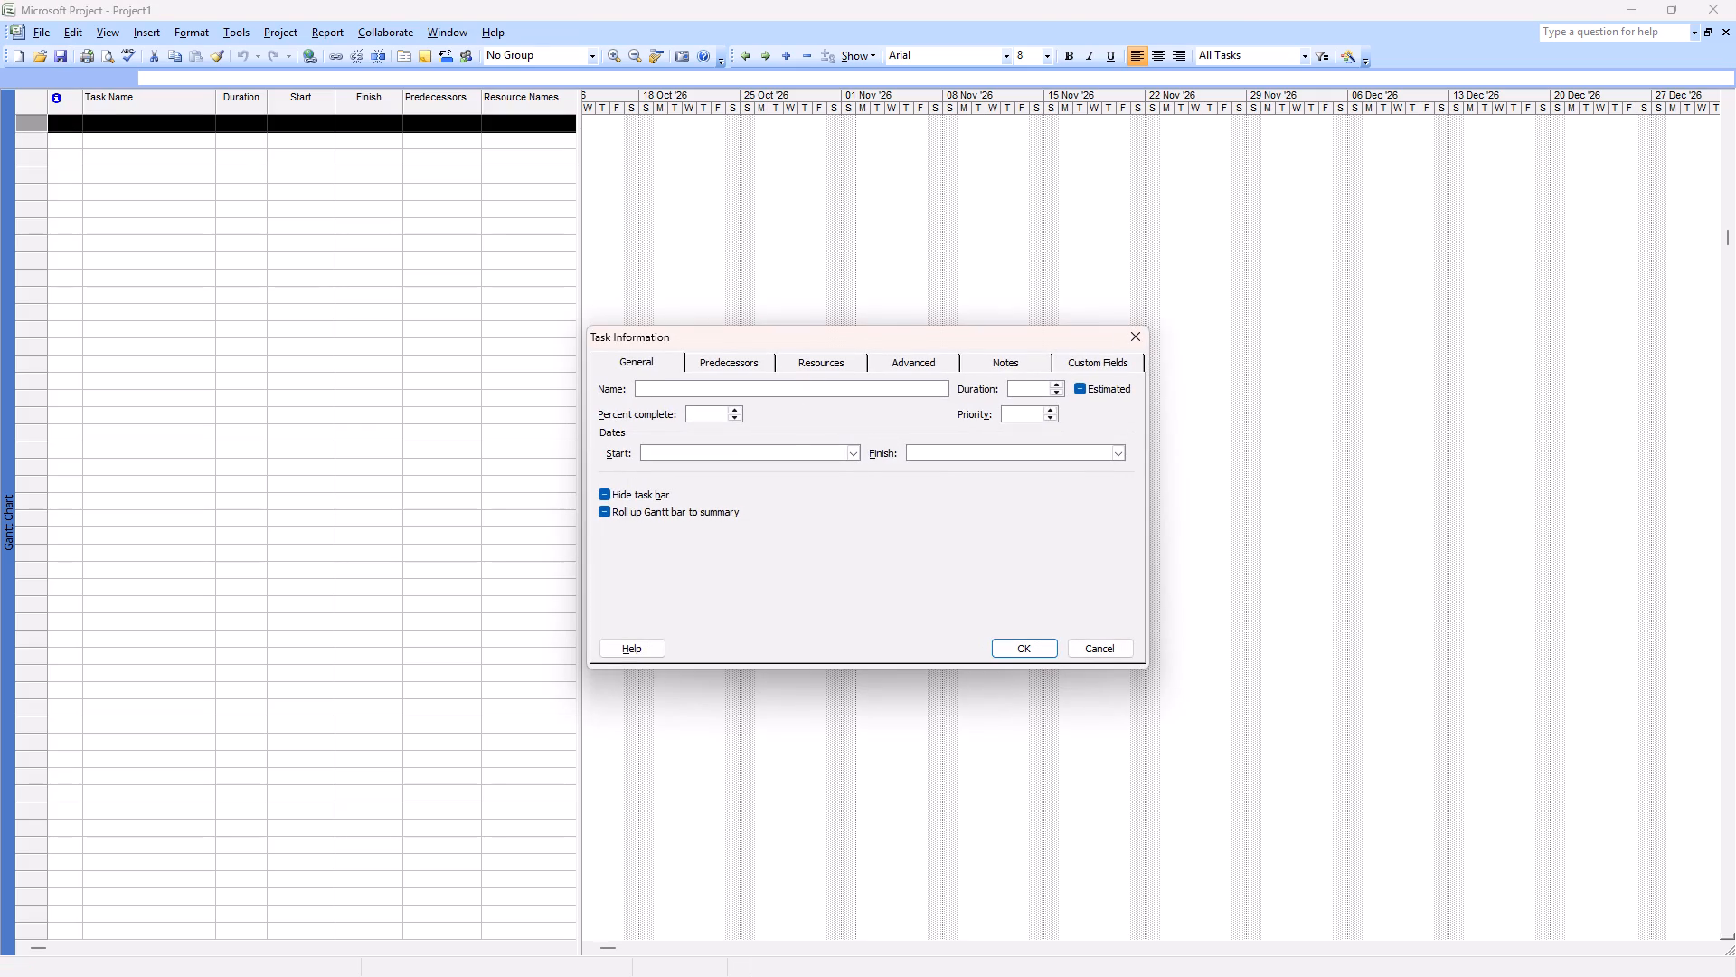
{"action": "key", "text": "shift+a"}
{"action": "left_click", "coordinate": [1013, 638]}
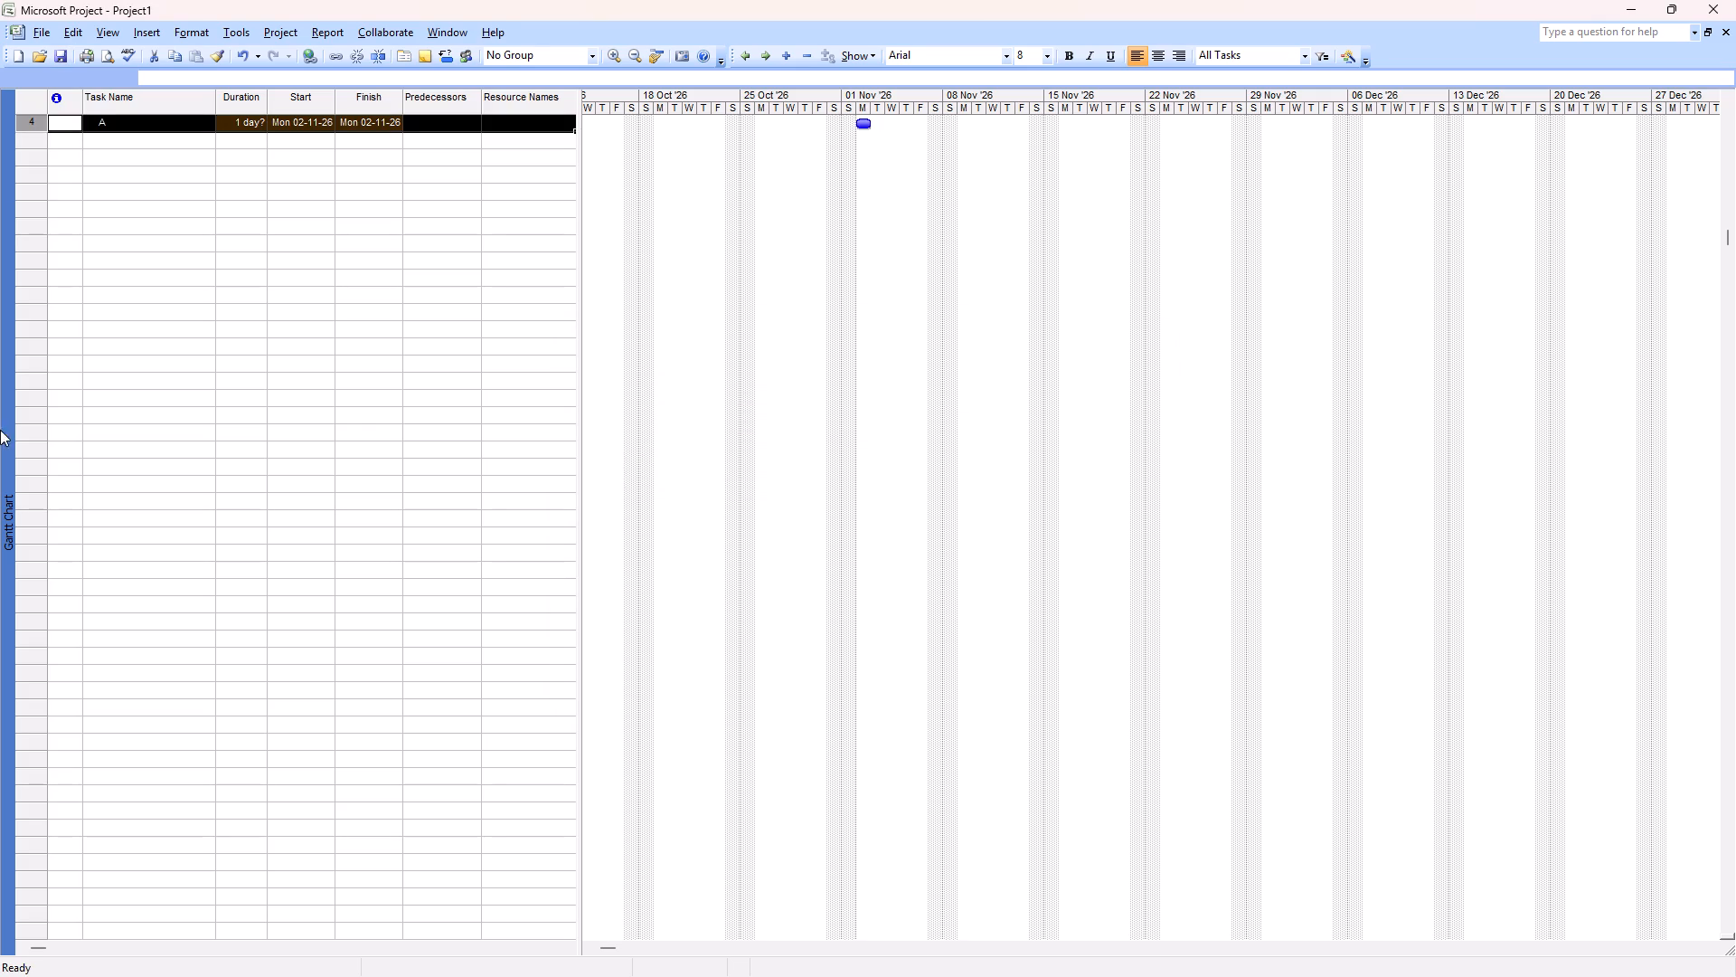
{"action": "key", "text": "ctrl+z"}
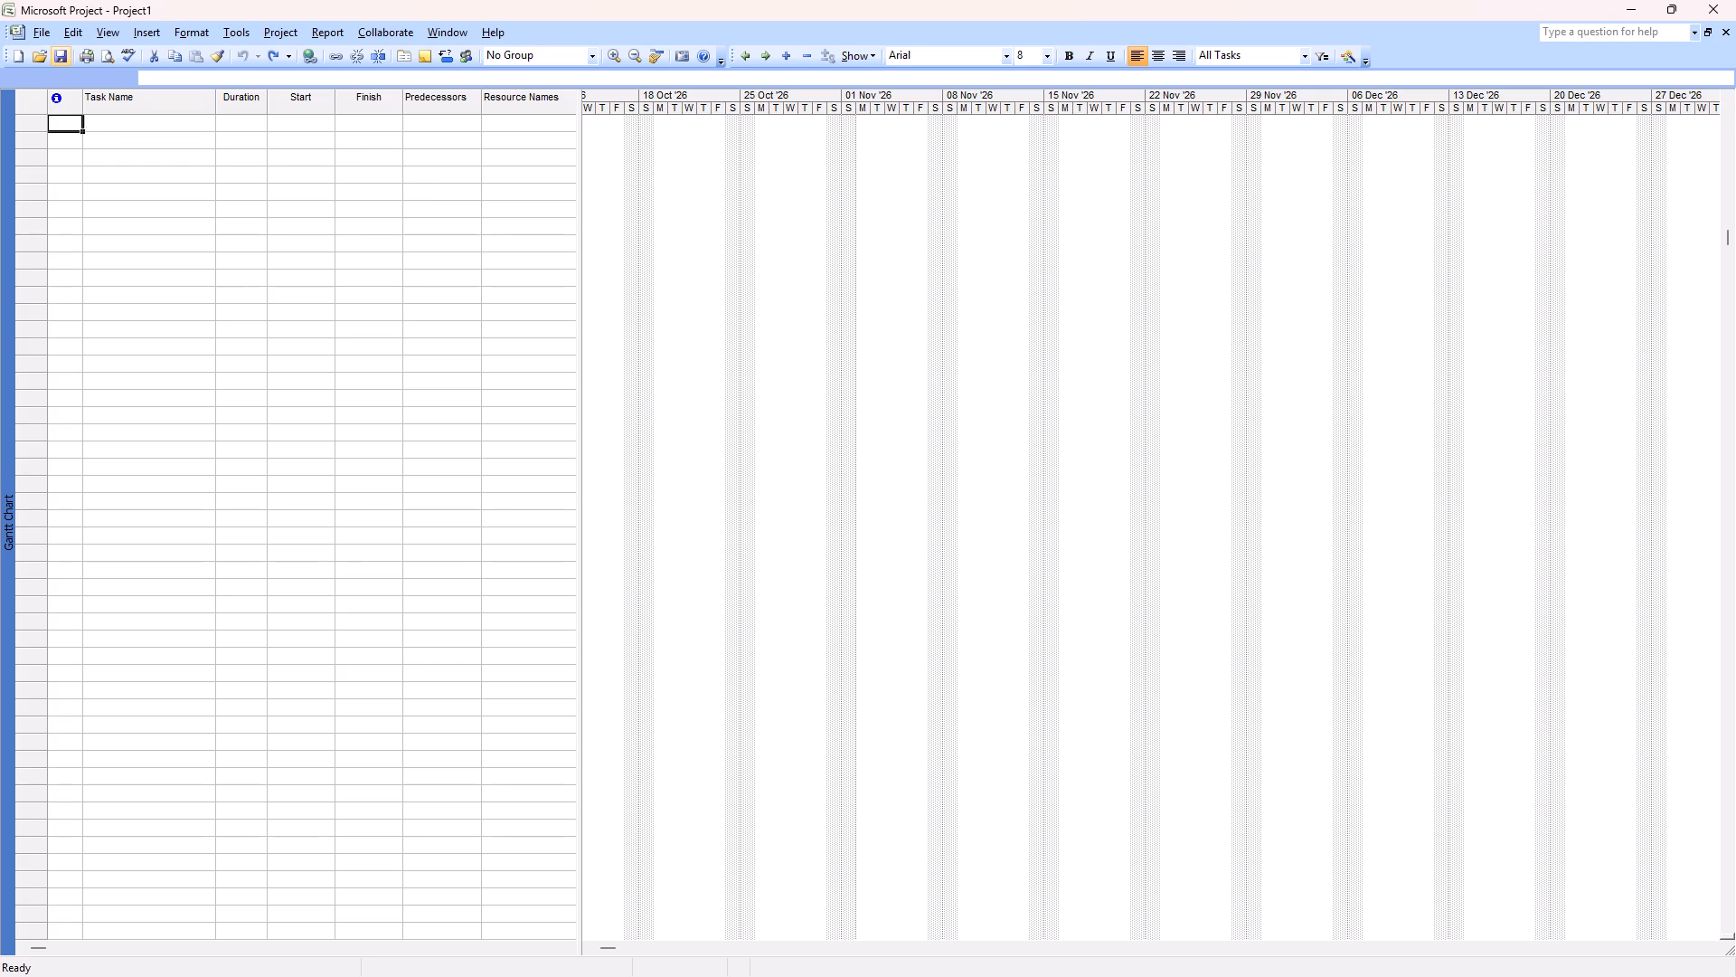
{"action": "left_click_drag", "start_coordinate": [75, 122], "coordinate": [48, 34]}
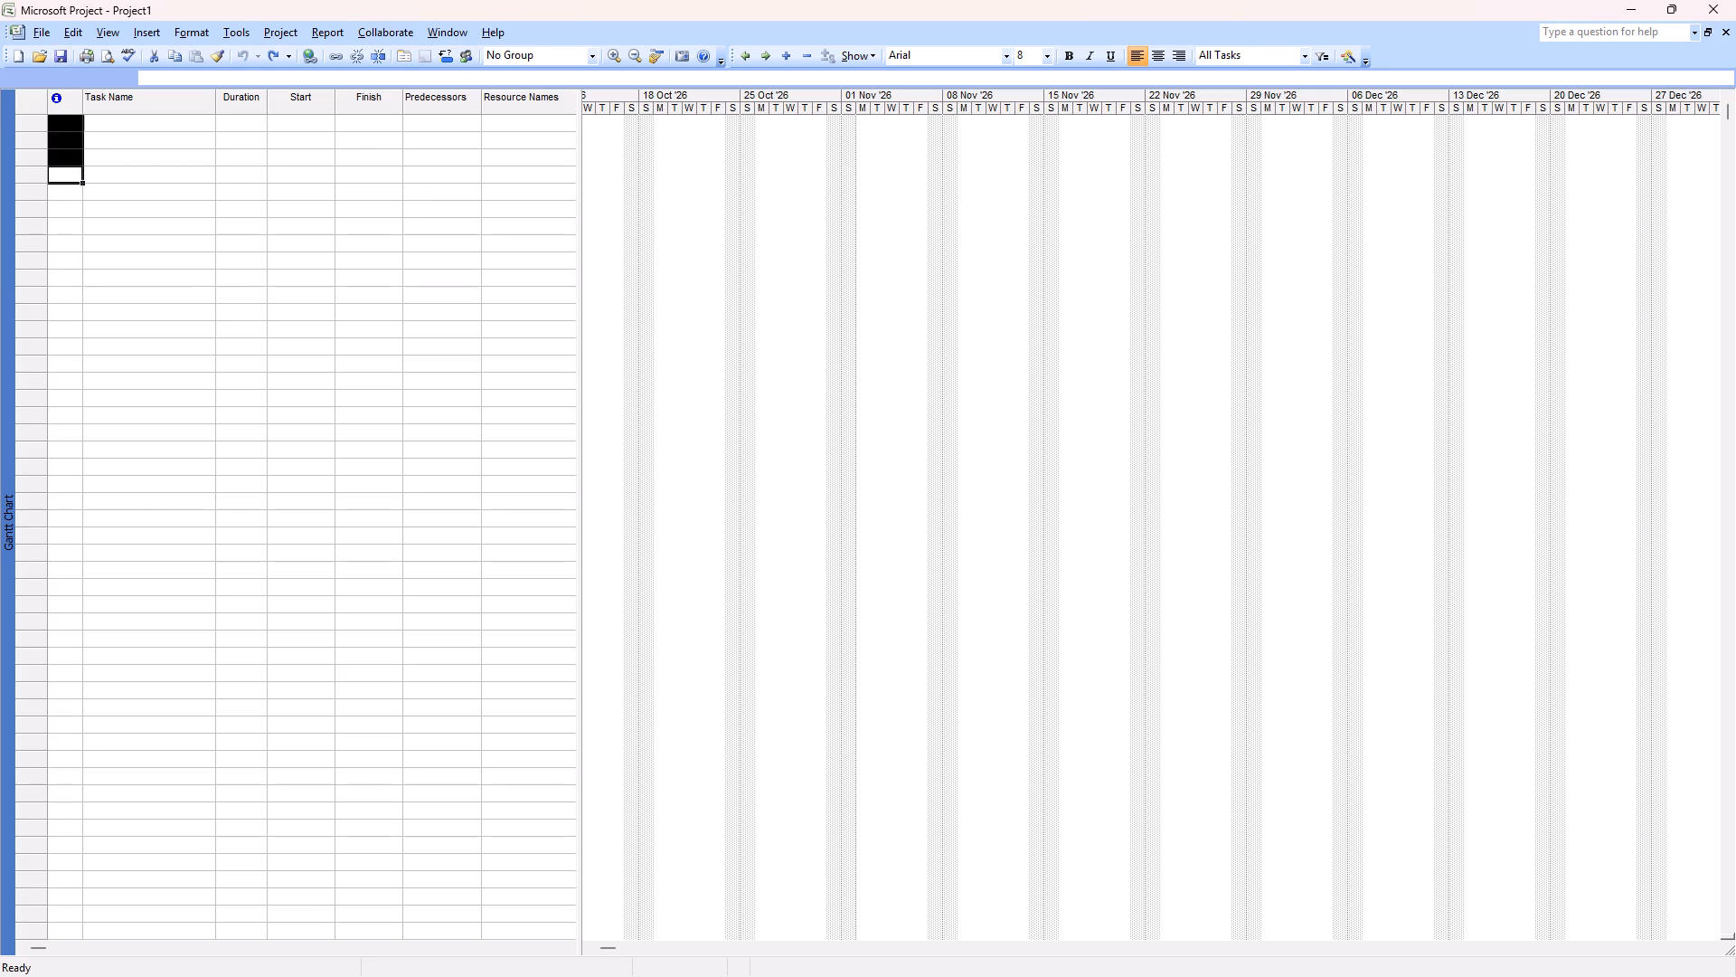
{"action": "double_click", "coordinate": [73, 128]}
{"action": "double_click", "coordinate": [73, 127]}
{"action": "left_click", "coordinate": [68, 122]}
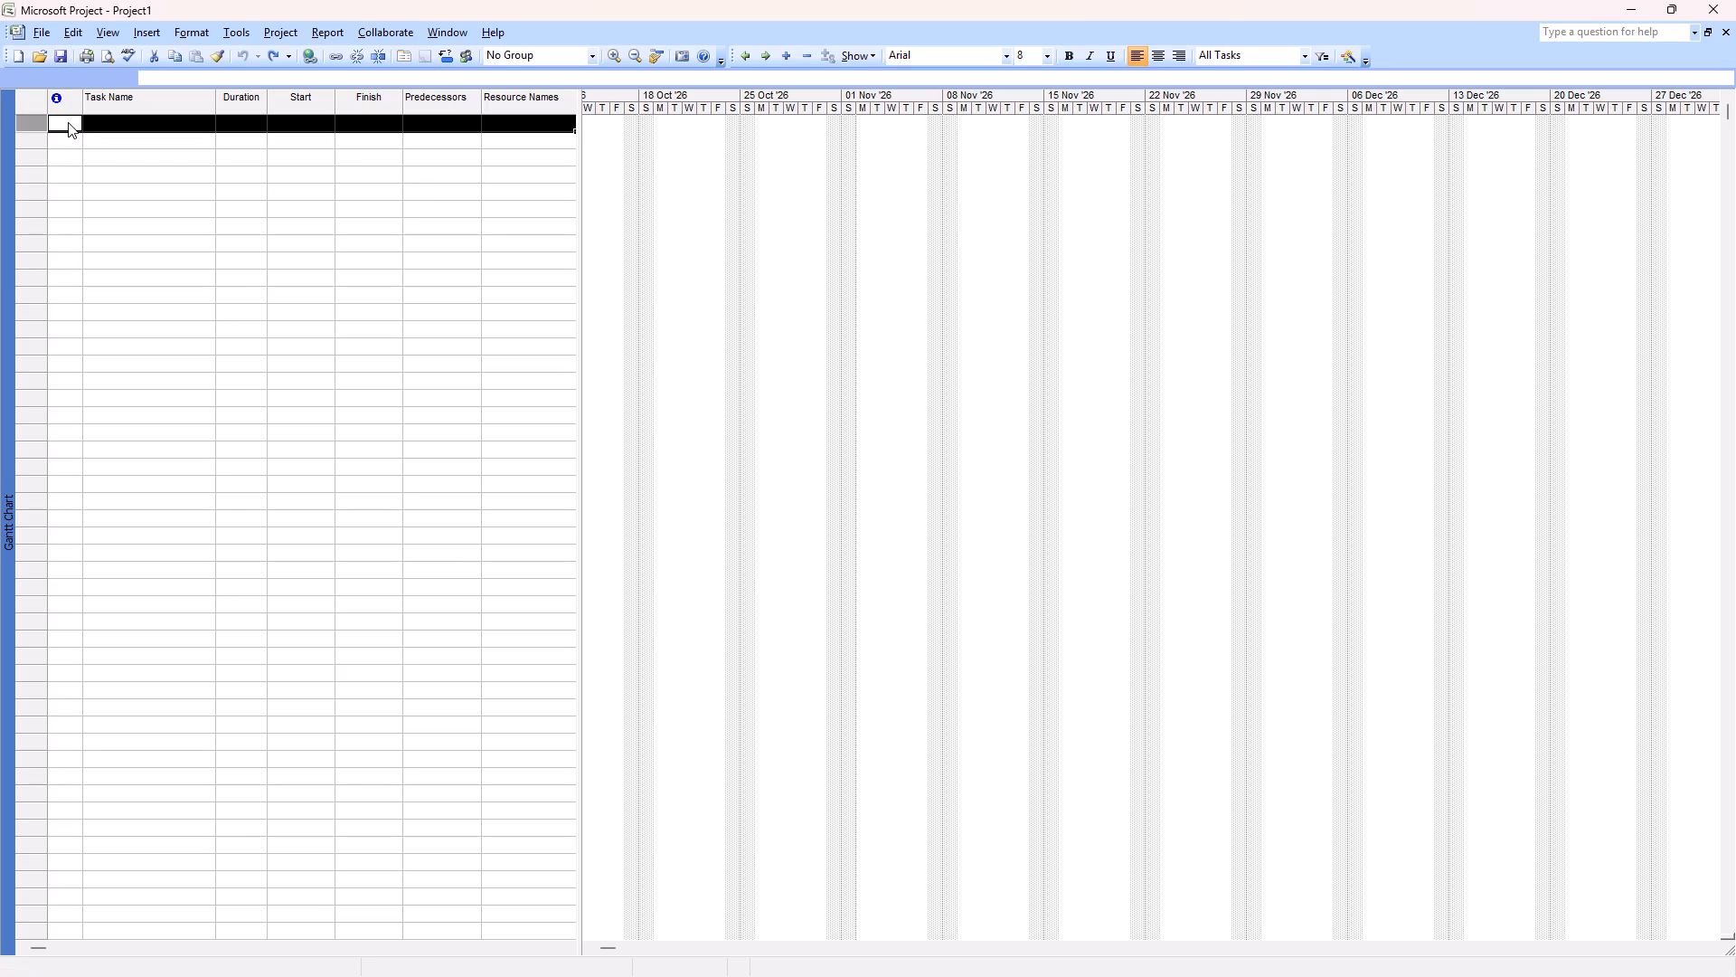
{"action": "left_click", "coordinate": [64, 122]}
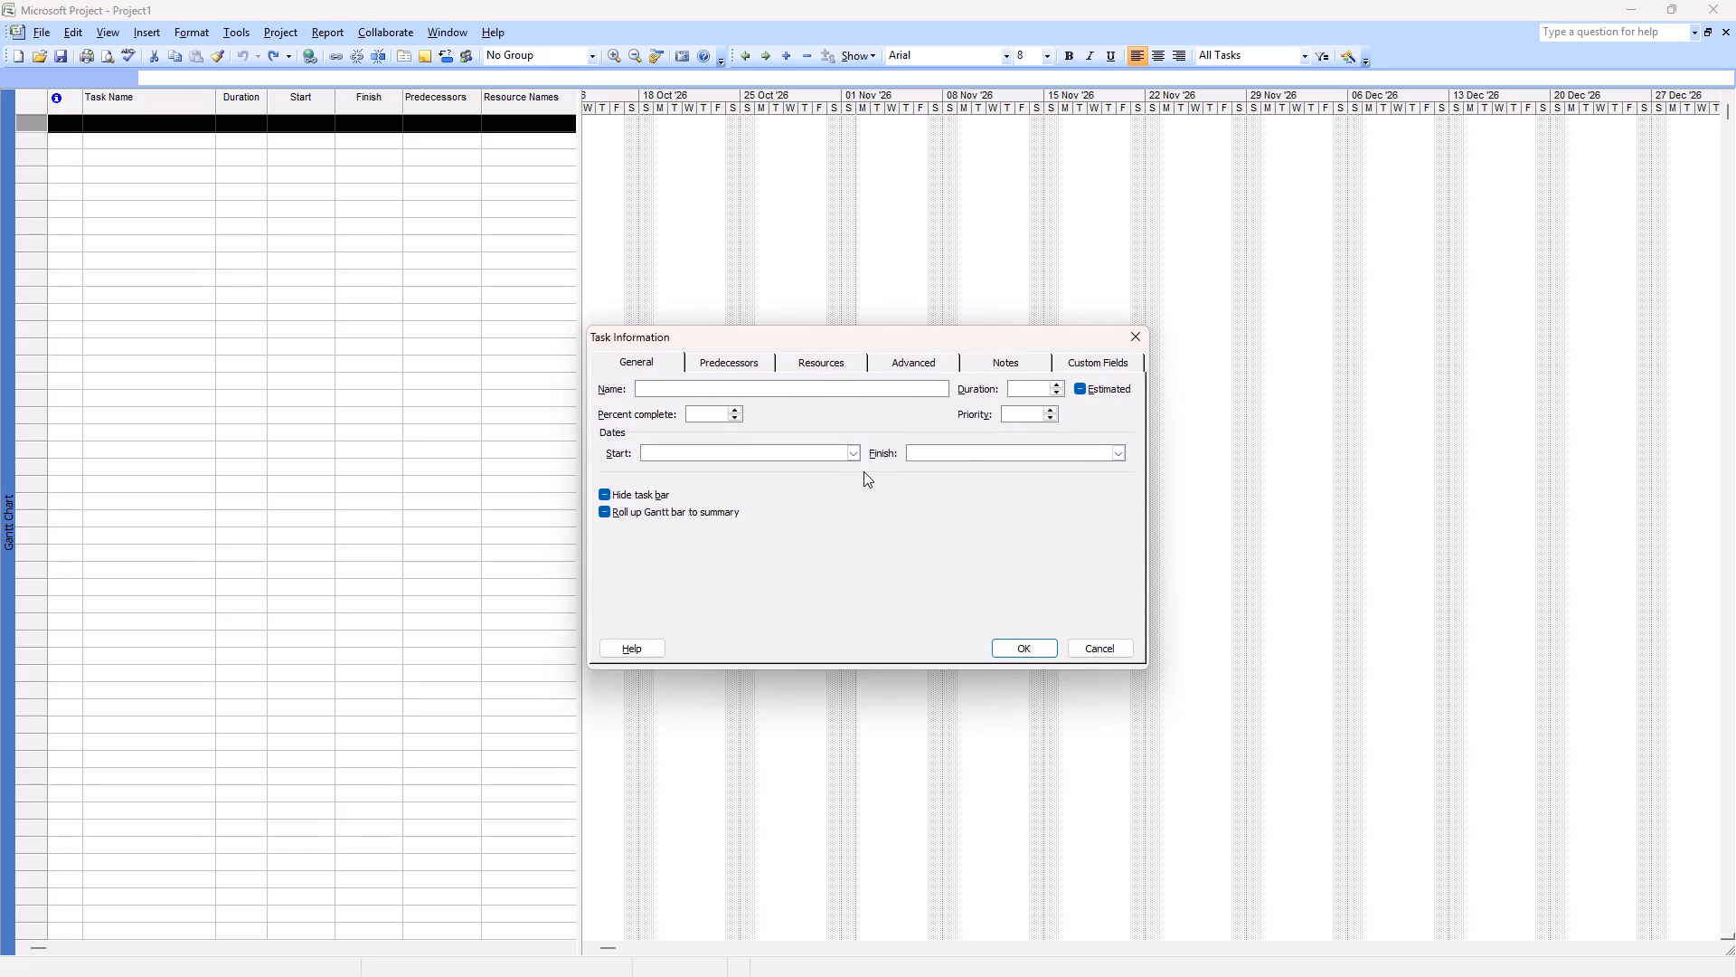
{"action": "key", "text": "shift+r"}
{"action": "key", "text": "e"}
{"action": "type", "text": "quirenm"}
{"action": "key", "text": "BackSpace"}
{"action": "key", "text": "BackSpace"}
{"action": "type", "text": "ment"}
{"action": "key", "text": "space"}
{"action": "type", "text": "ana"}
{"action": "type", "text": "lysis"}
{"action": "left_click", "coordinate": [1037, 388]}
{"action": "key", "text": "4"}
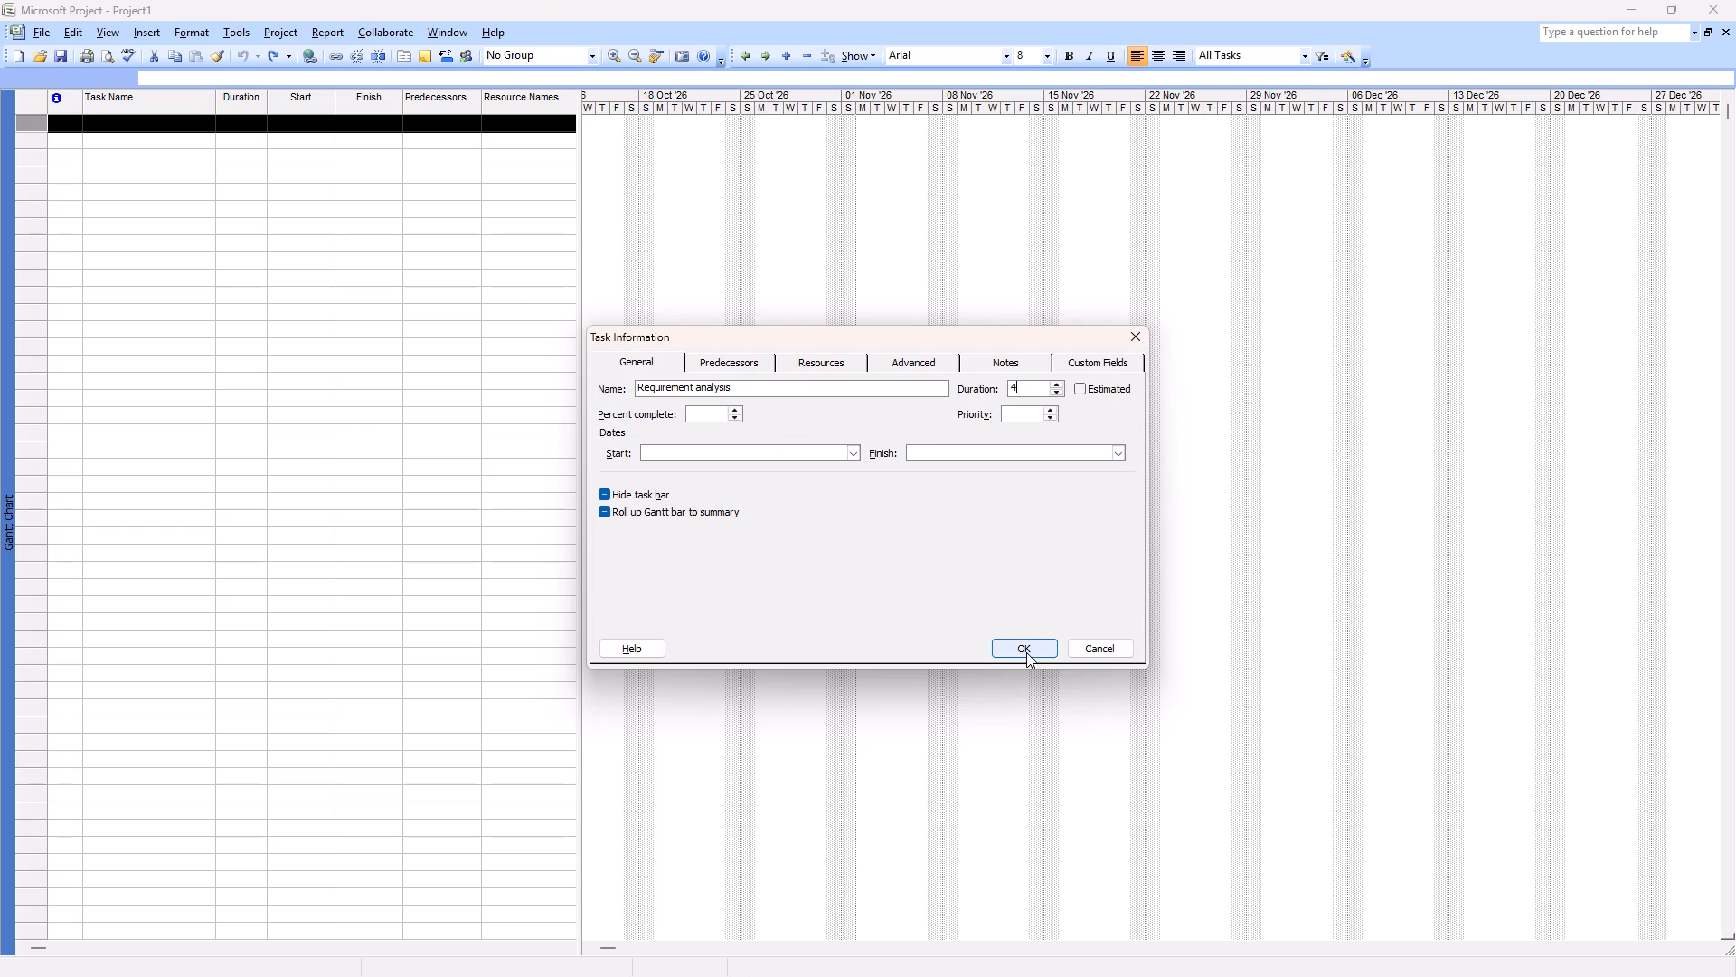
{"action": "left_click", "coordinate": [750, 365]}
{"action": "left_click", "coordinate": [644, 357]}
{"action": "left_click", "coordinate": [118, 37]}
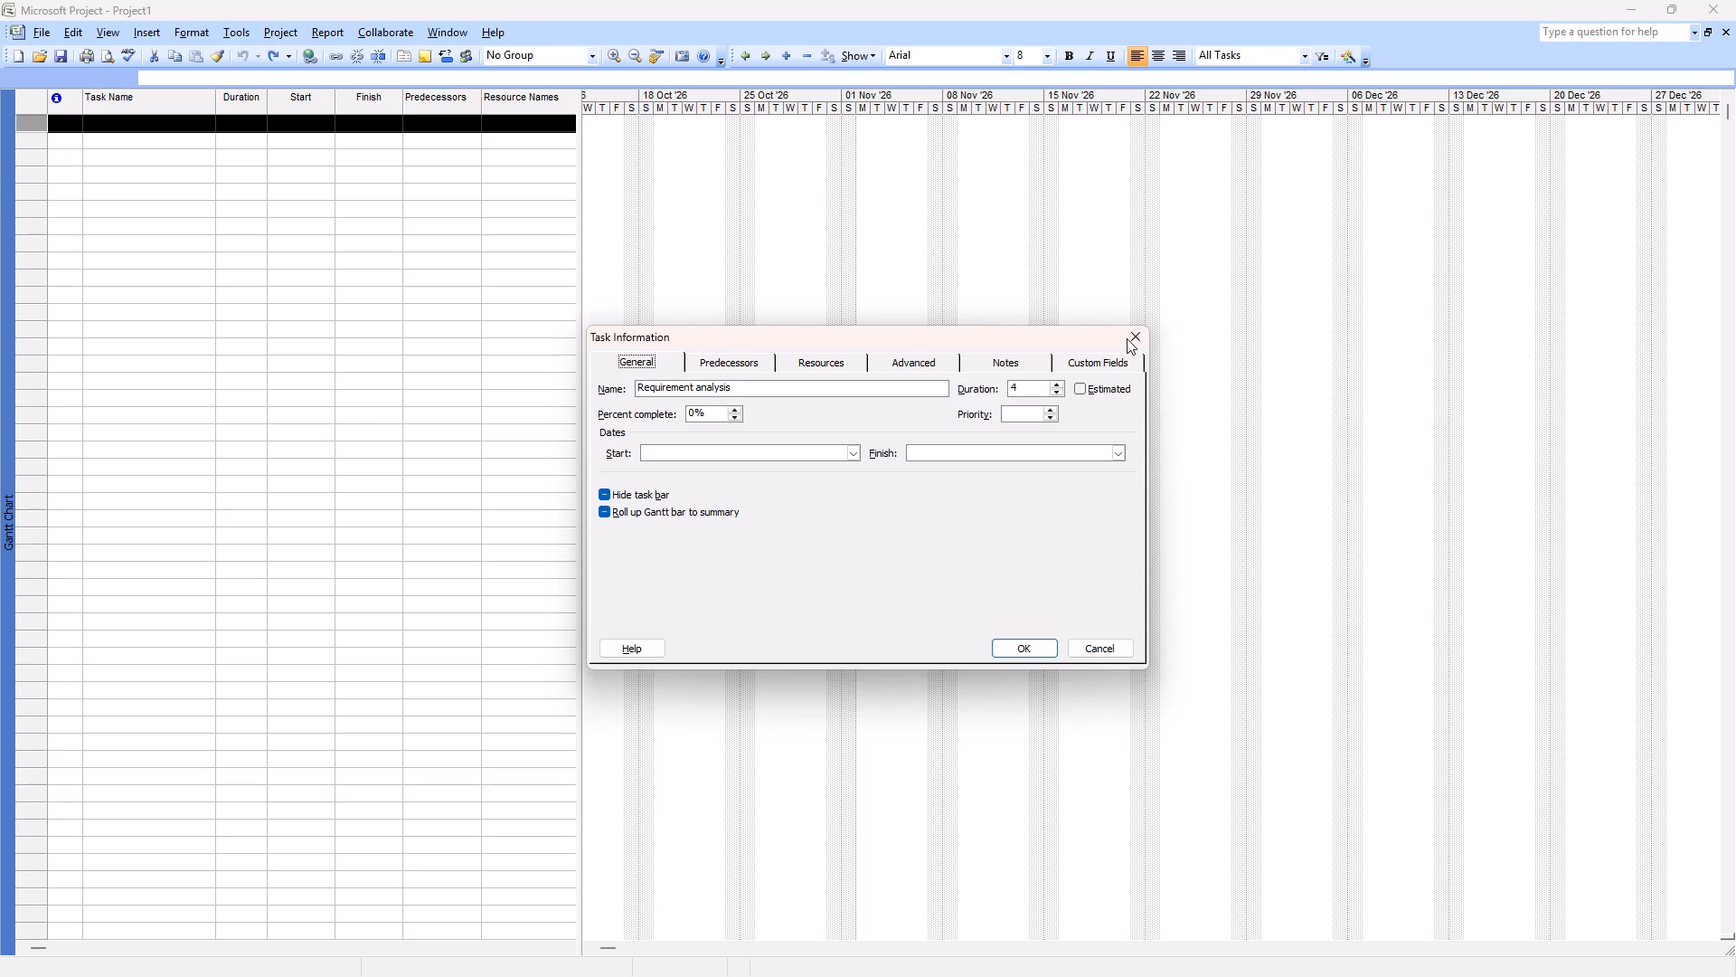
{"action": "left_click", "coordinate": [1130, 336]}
Display the project in the Gantt Chart view.
{"action": "left_click", "coordinate": [114, 34]}
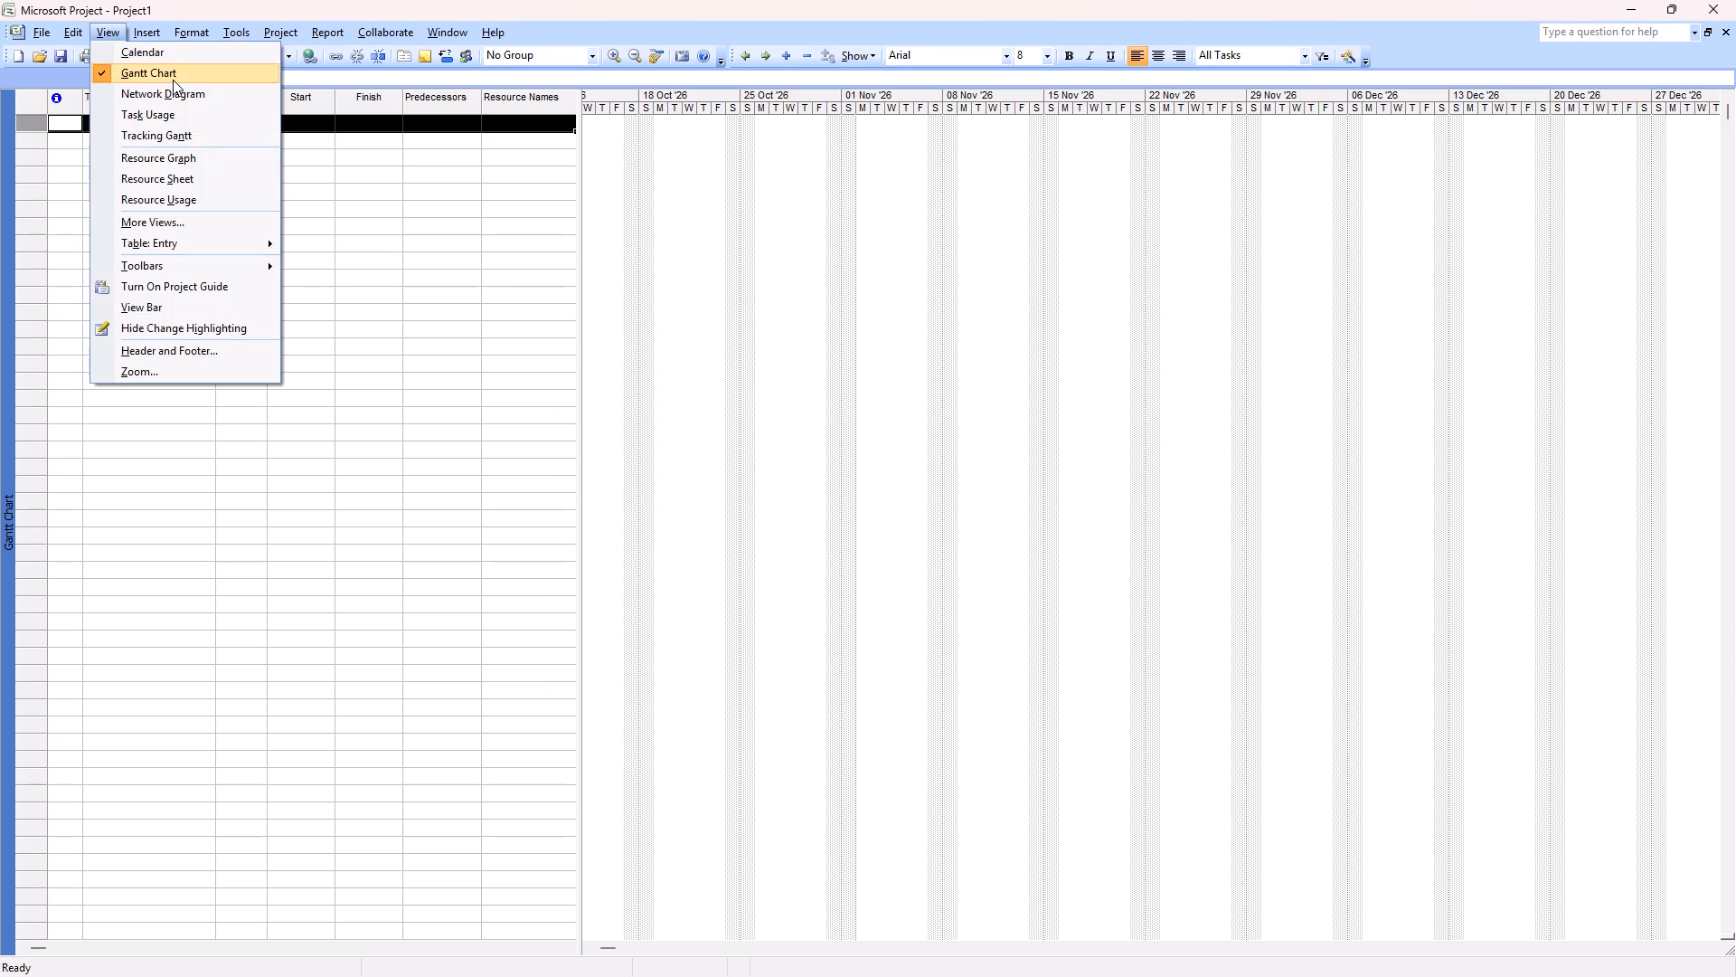
{"action": "left_click", "coordinate": [186, 72]}
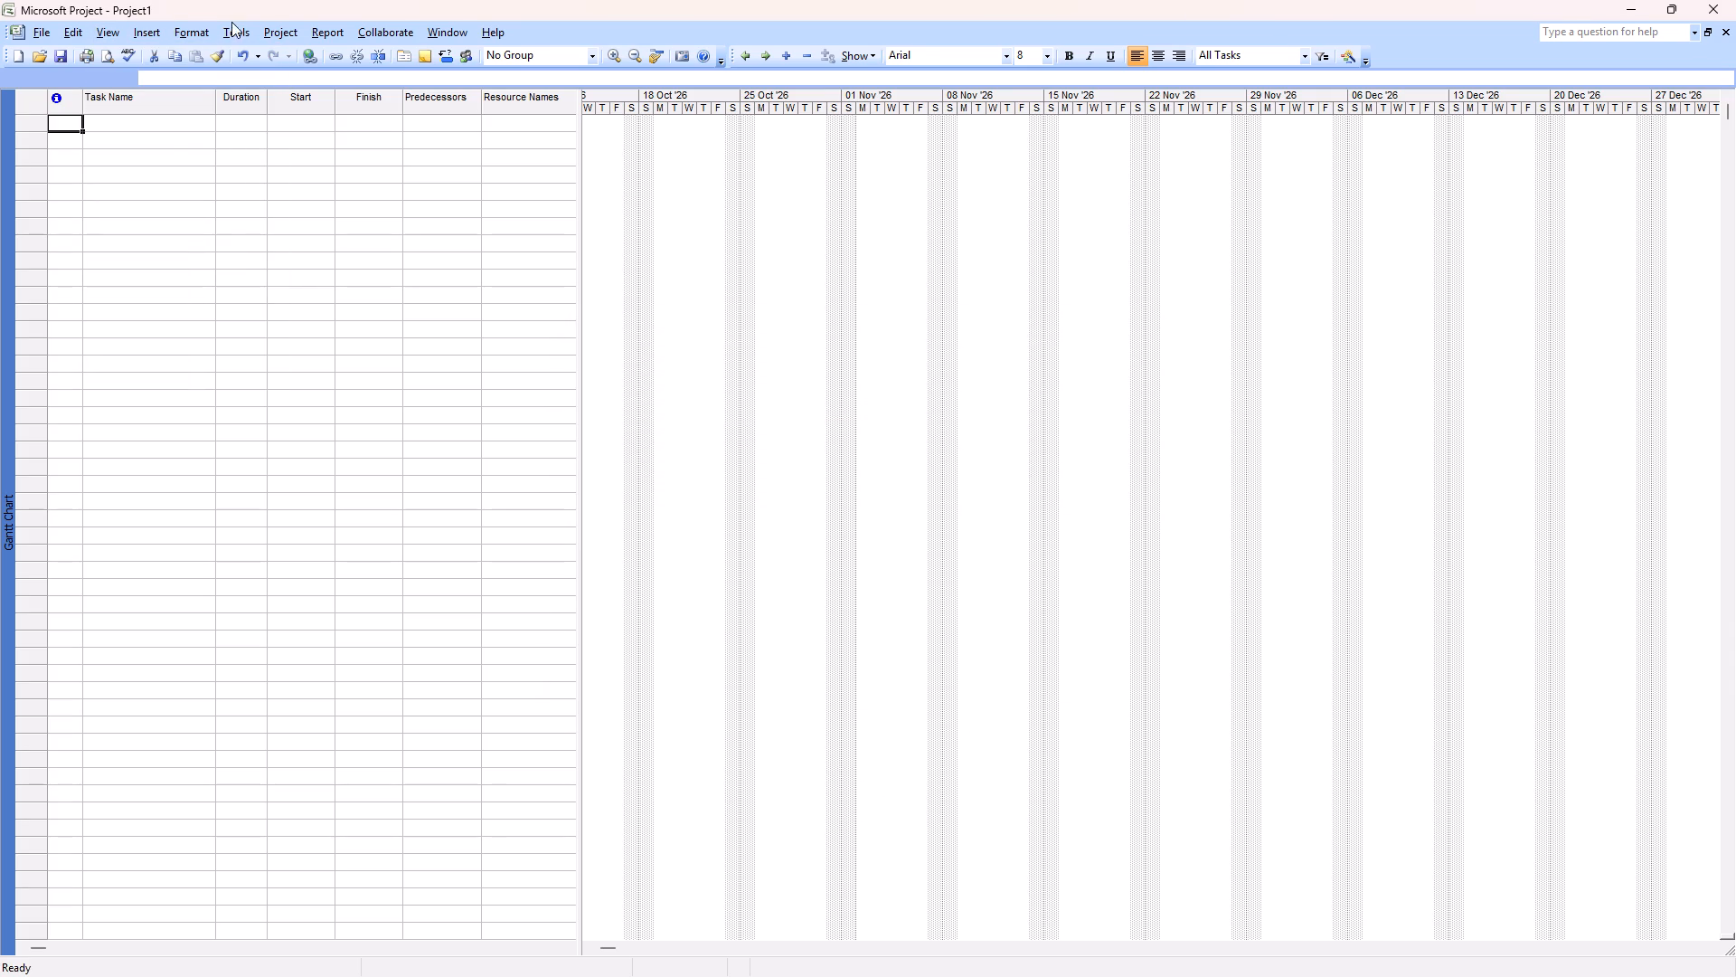
Review the project information for Project1 and accept its existing settings.
{"action": "left_click", "coordinate": [268, 25]}
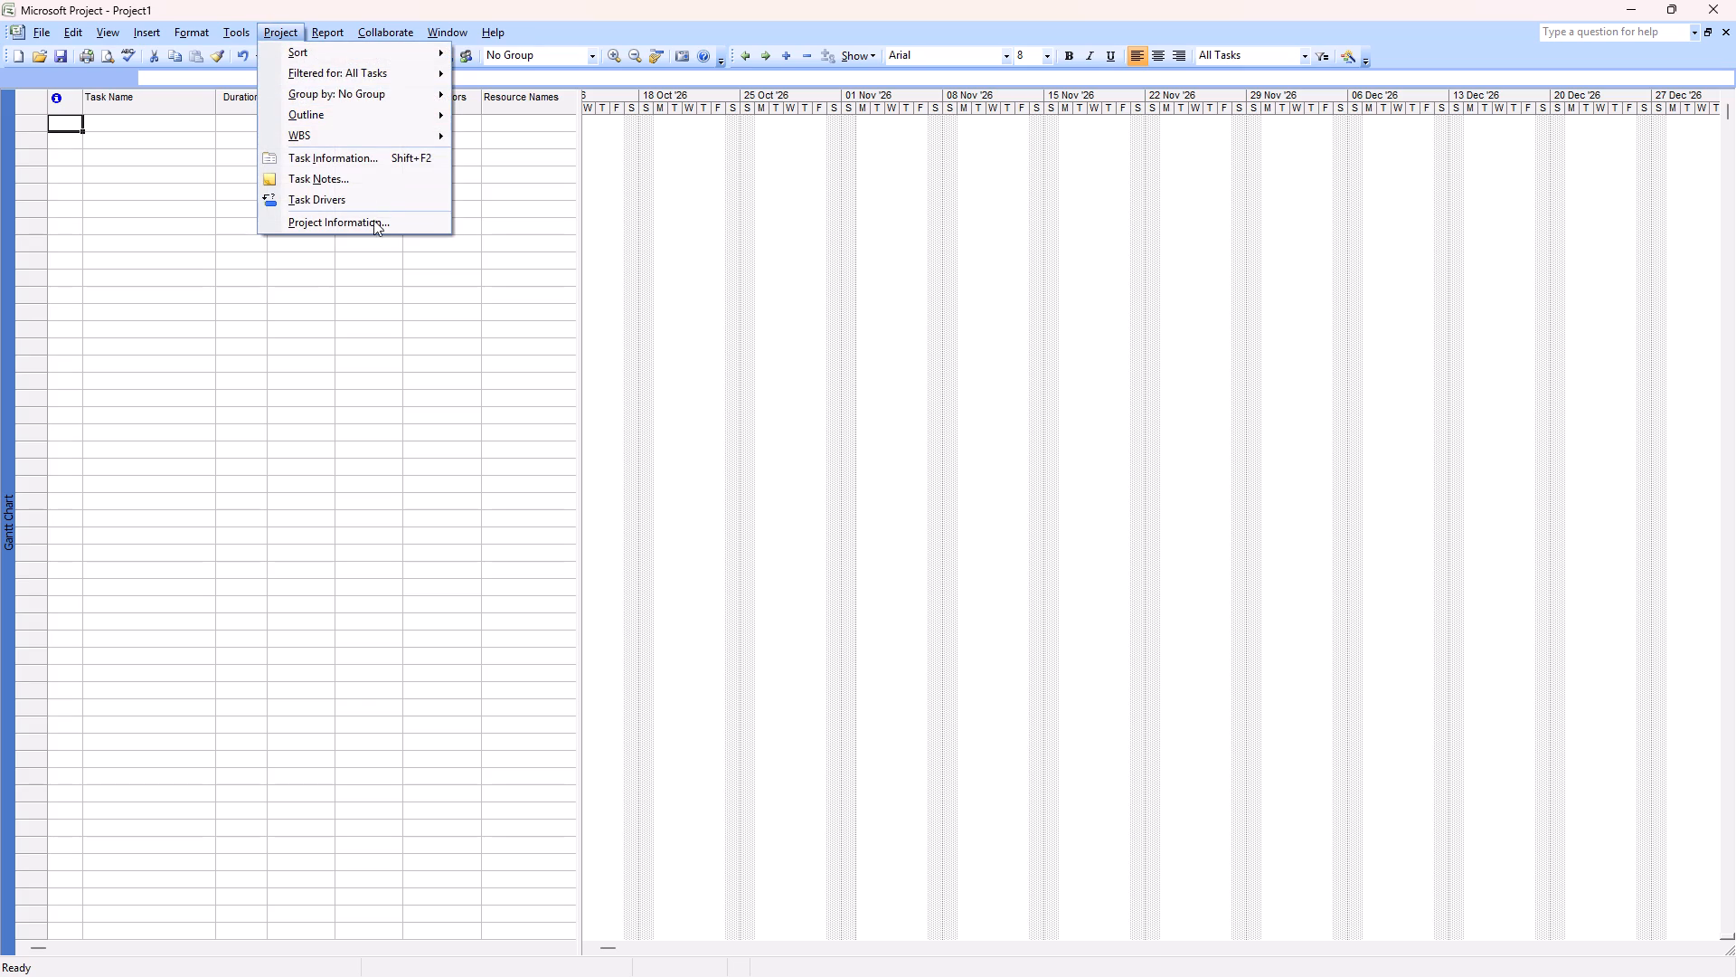
{"action": "left_click", "coordinate": [377, 221]}
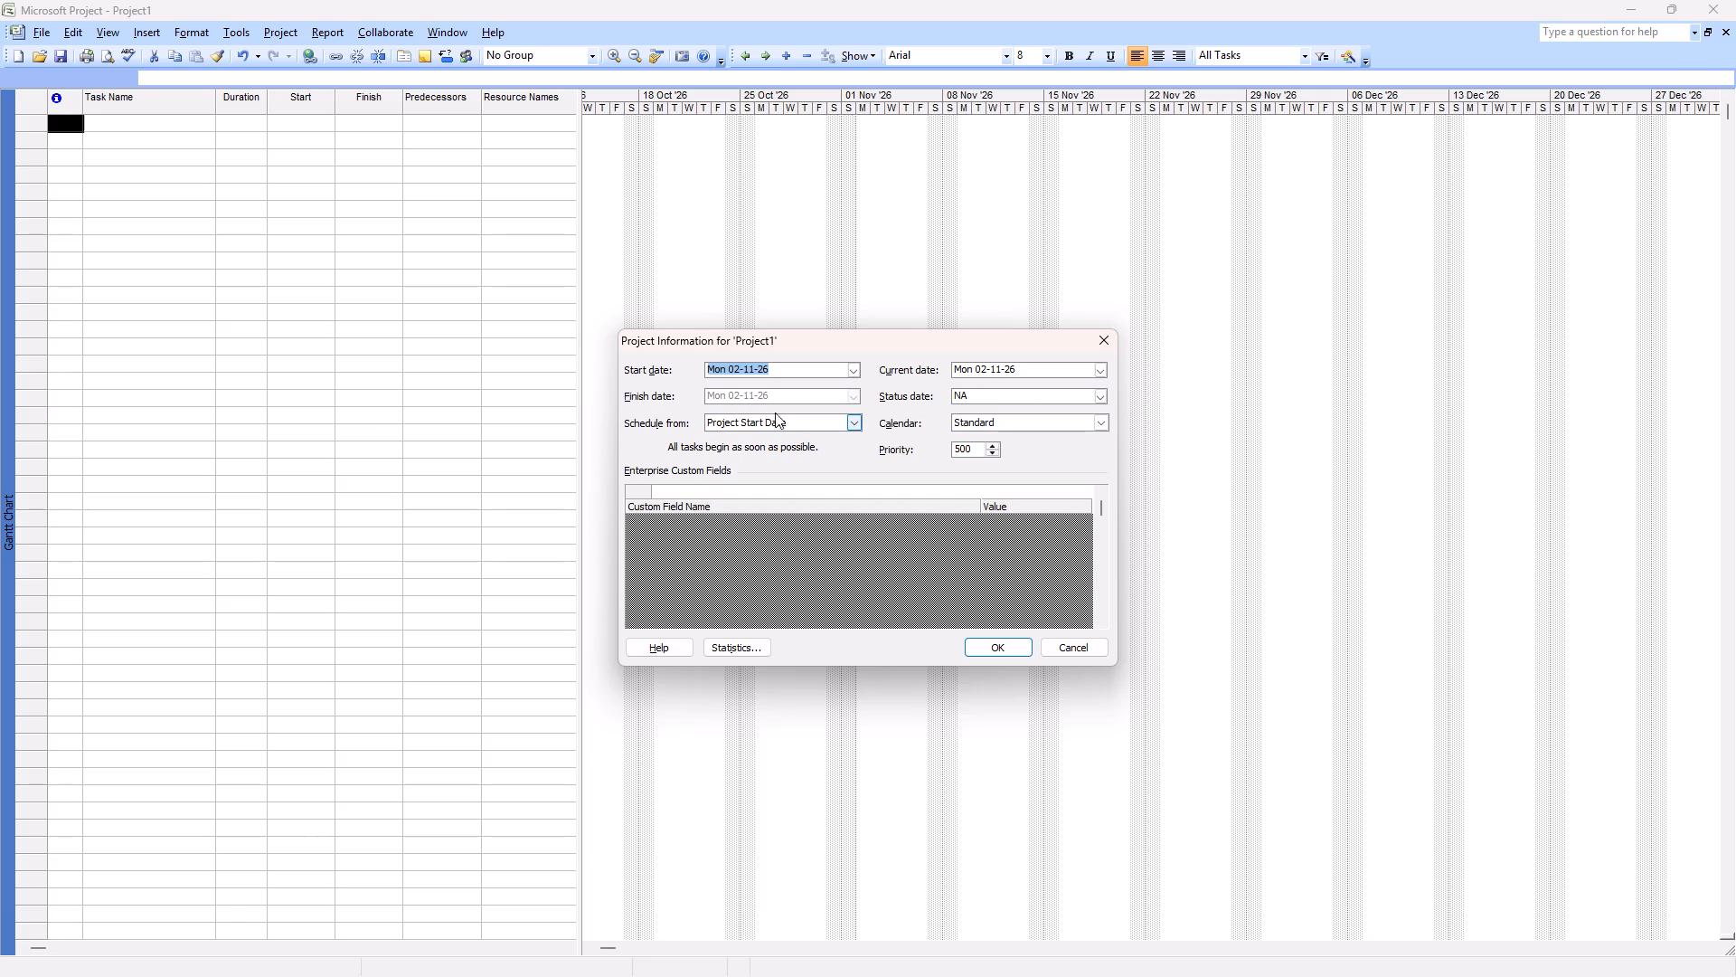
{"action": "left_click", "coordinate": [983, 643]}
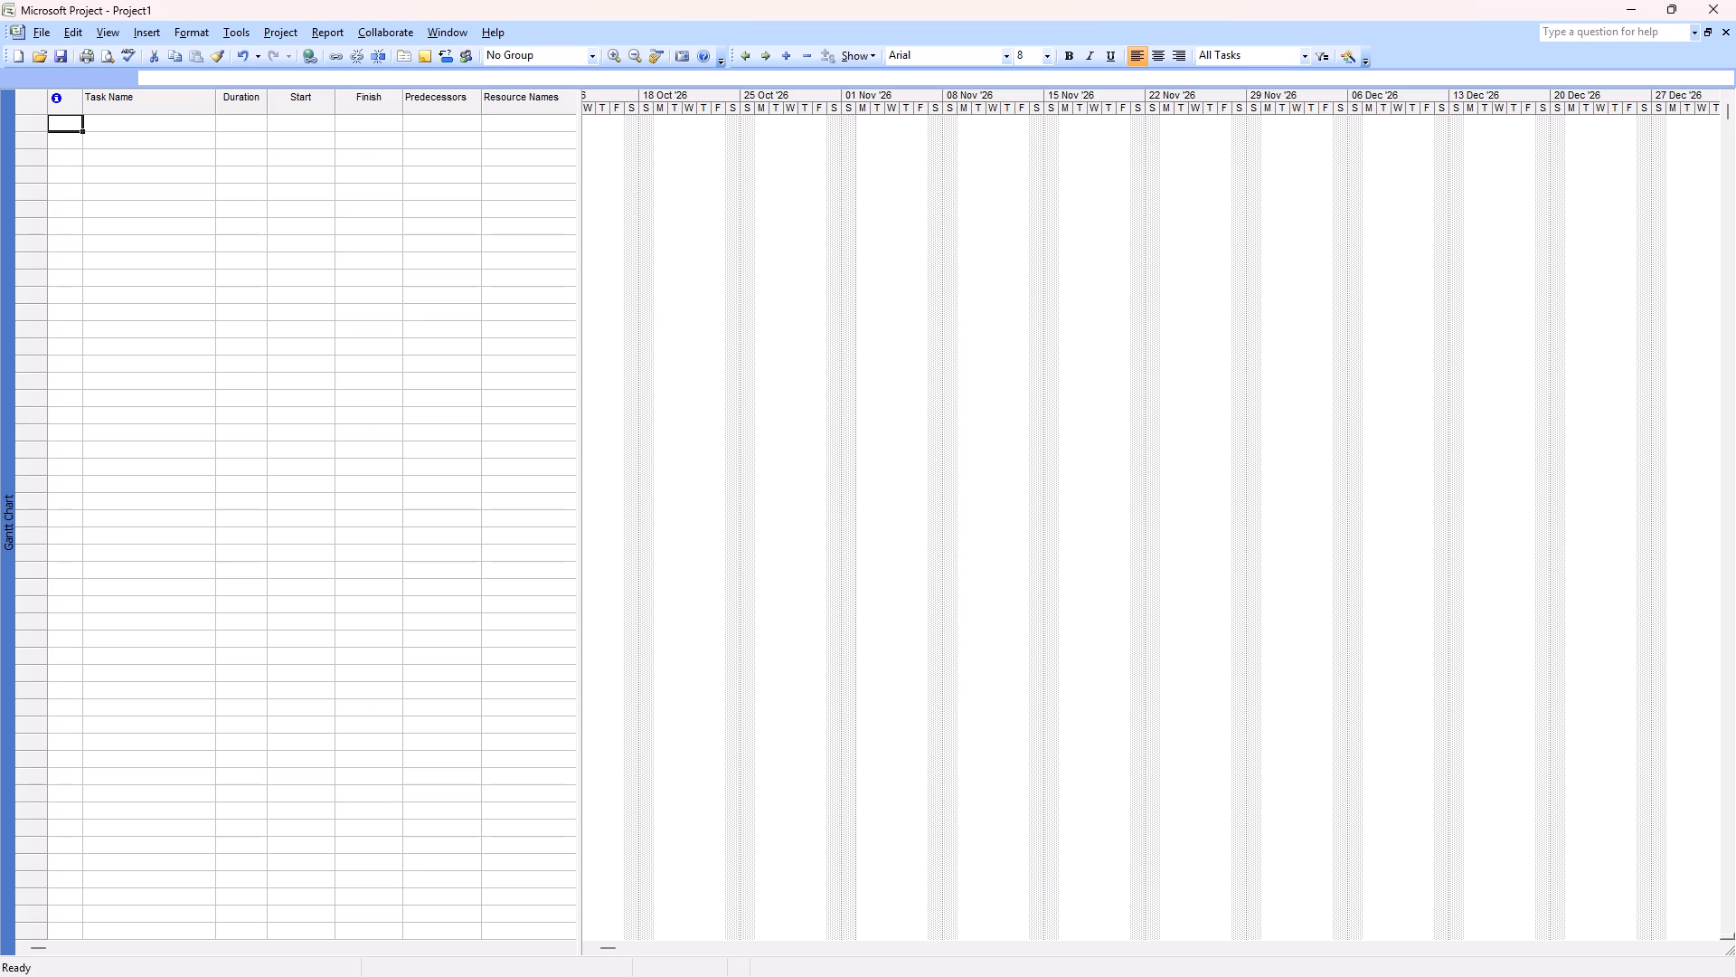
Enter Requirement Analysis and System Design as the first two tasks in the Task Name column.
{"action": "left_click", "coordinate": [147, 122]}
{"action": "left_click", "coordinate": [147, 122]}
{"action": "type", "text": "Re"}
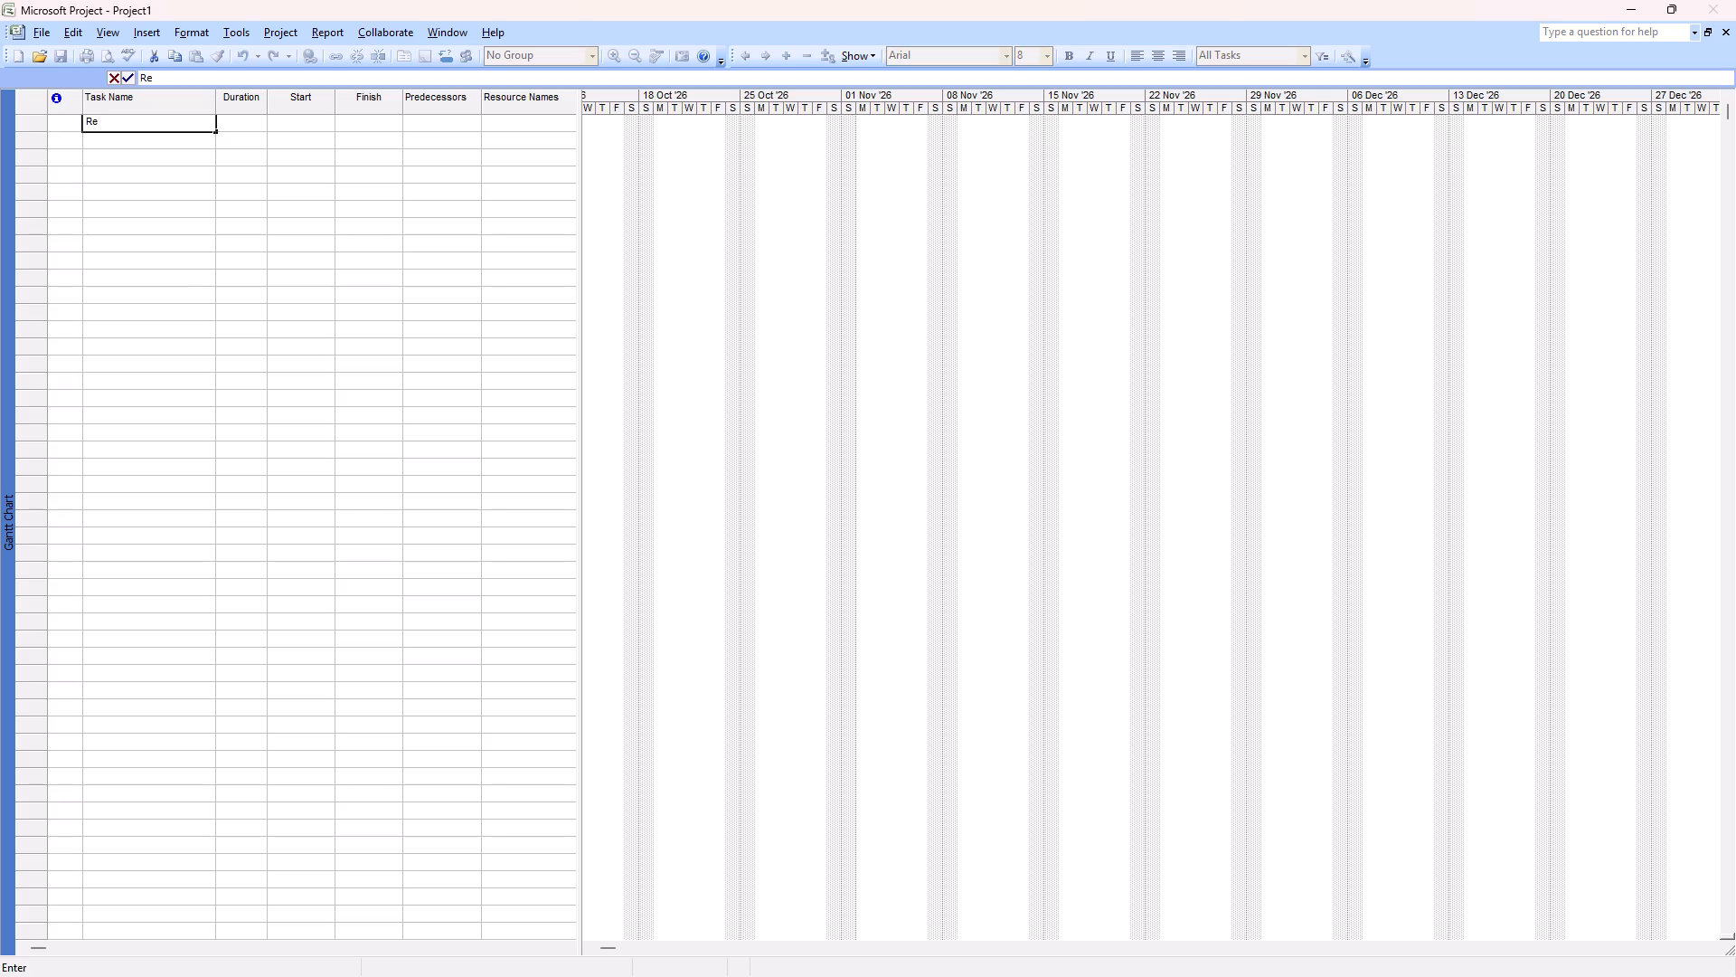
{"action": "type", "text": "quirement Anla"}
{"action": "key", "text": "BackSpace"}
{"action": "key", "text": "BackSpace"}
{"action": "type", "text": "alysis"}
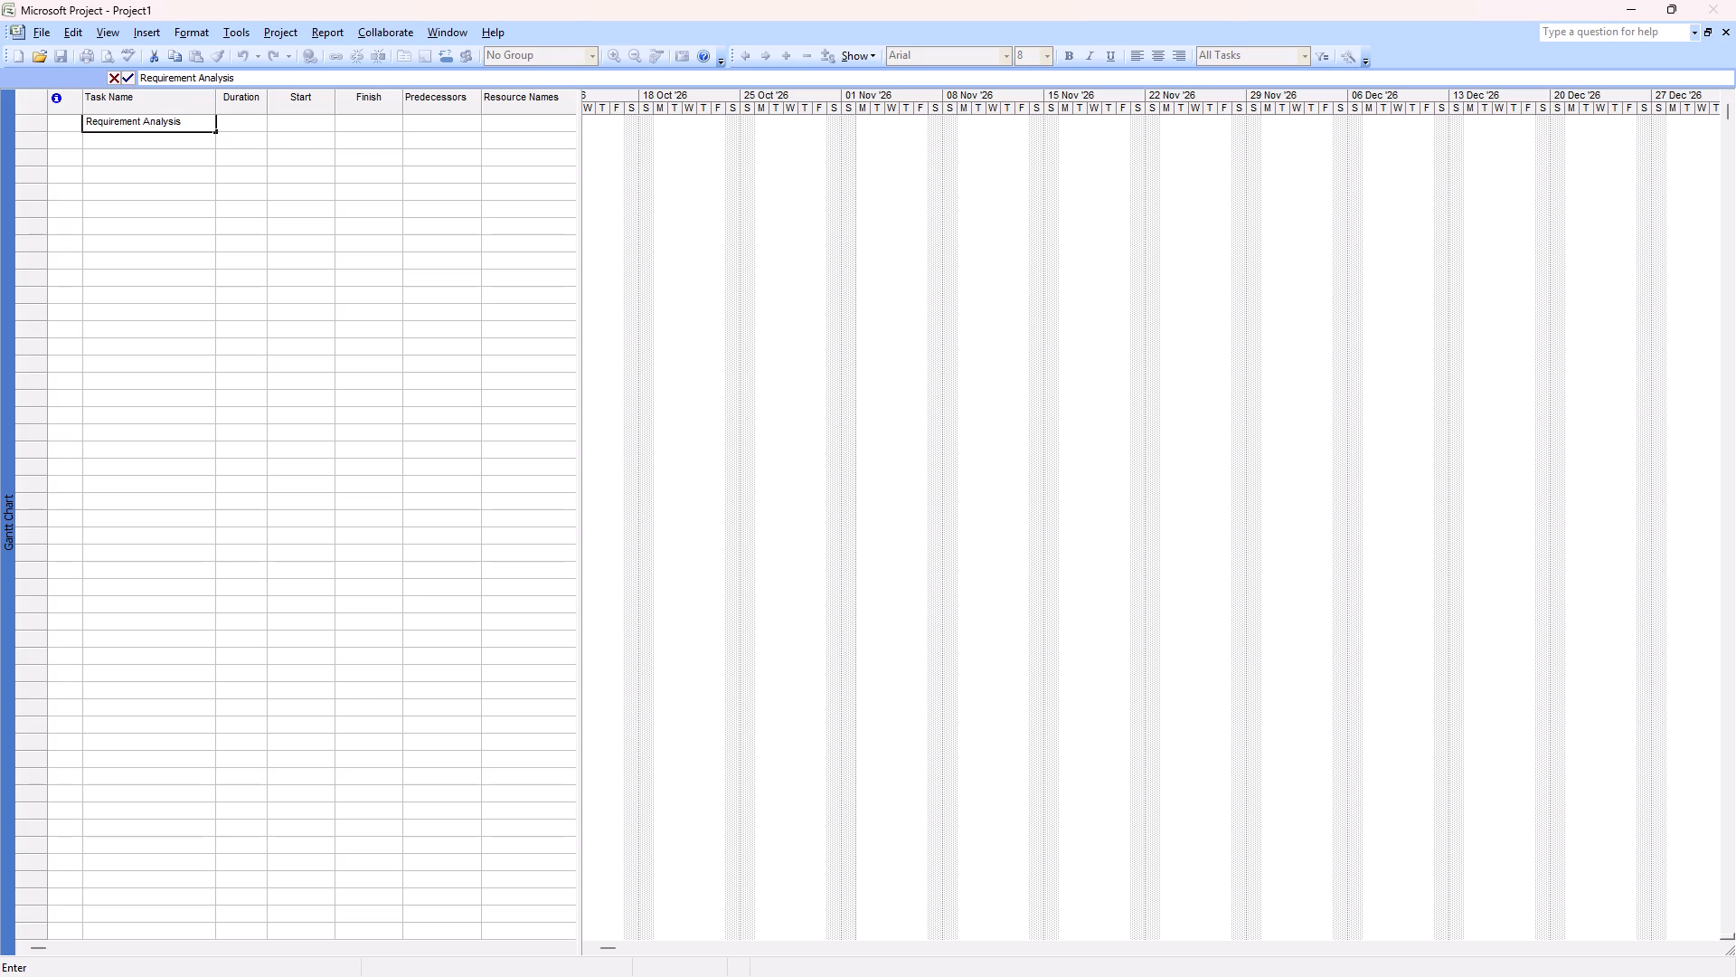
{"action": "key", "text": "Return"}
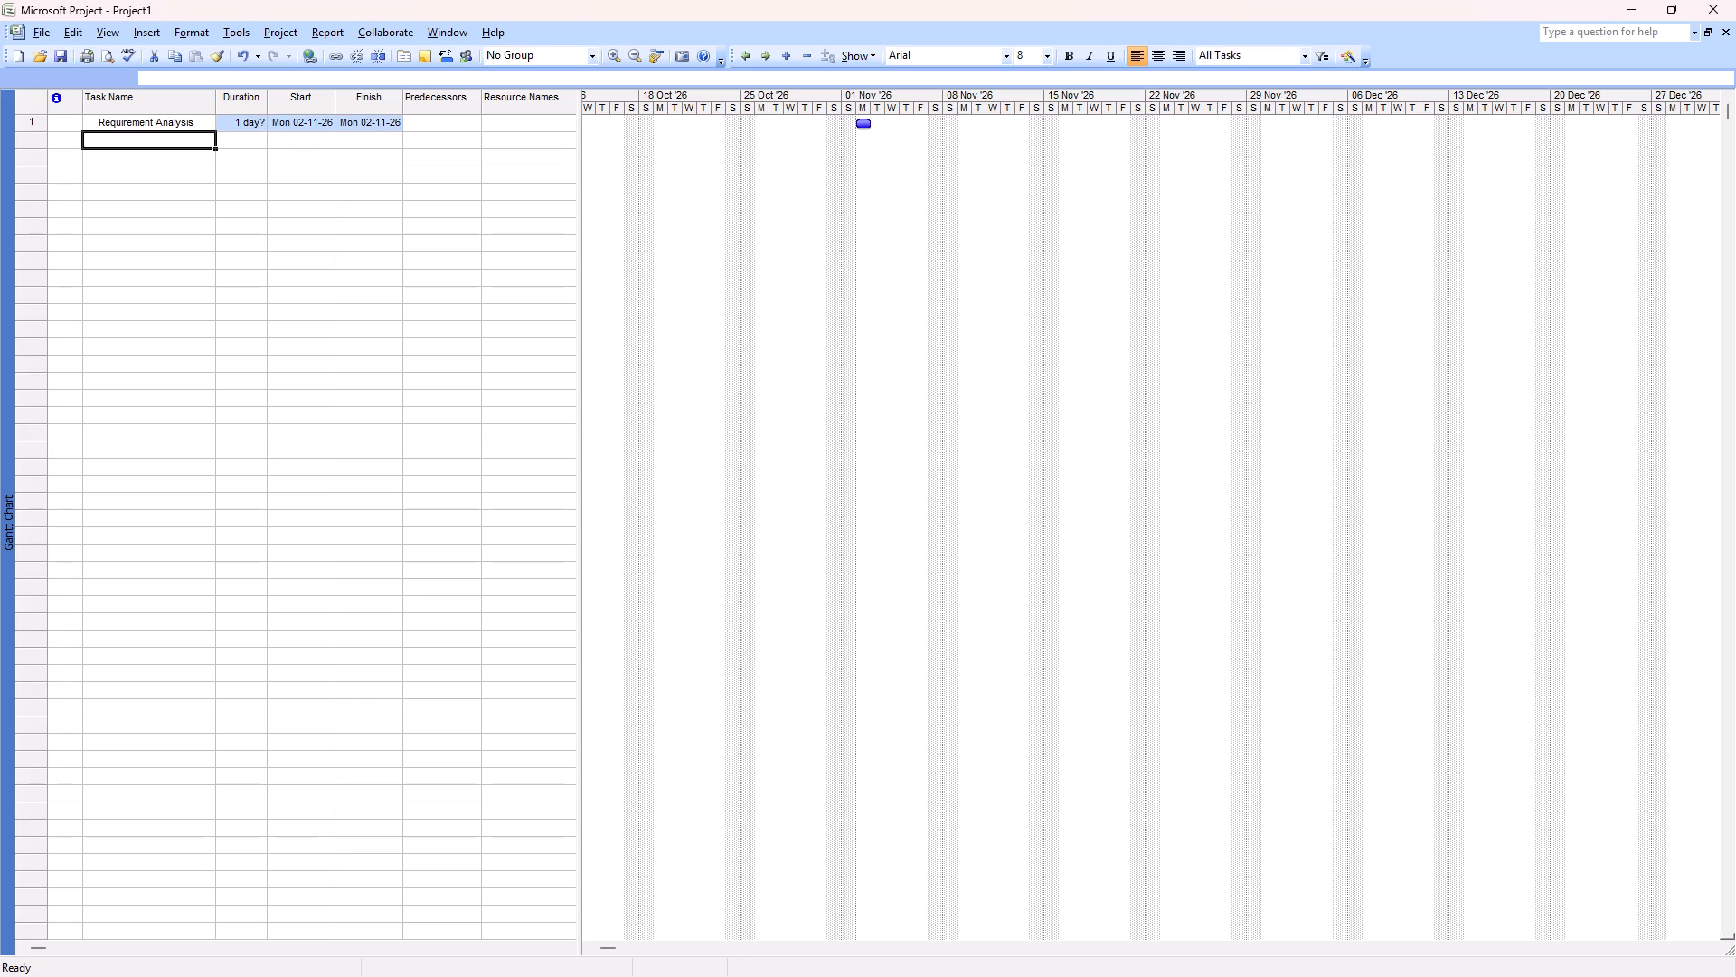
{"action": "type", "text": "System Design"}
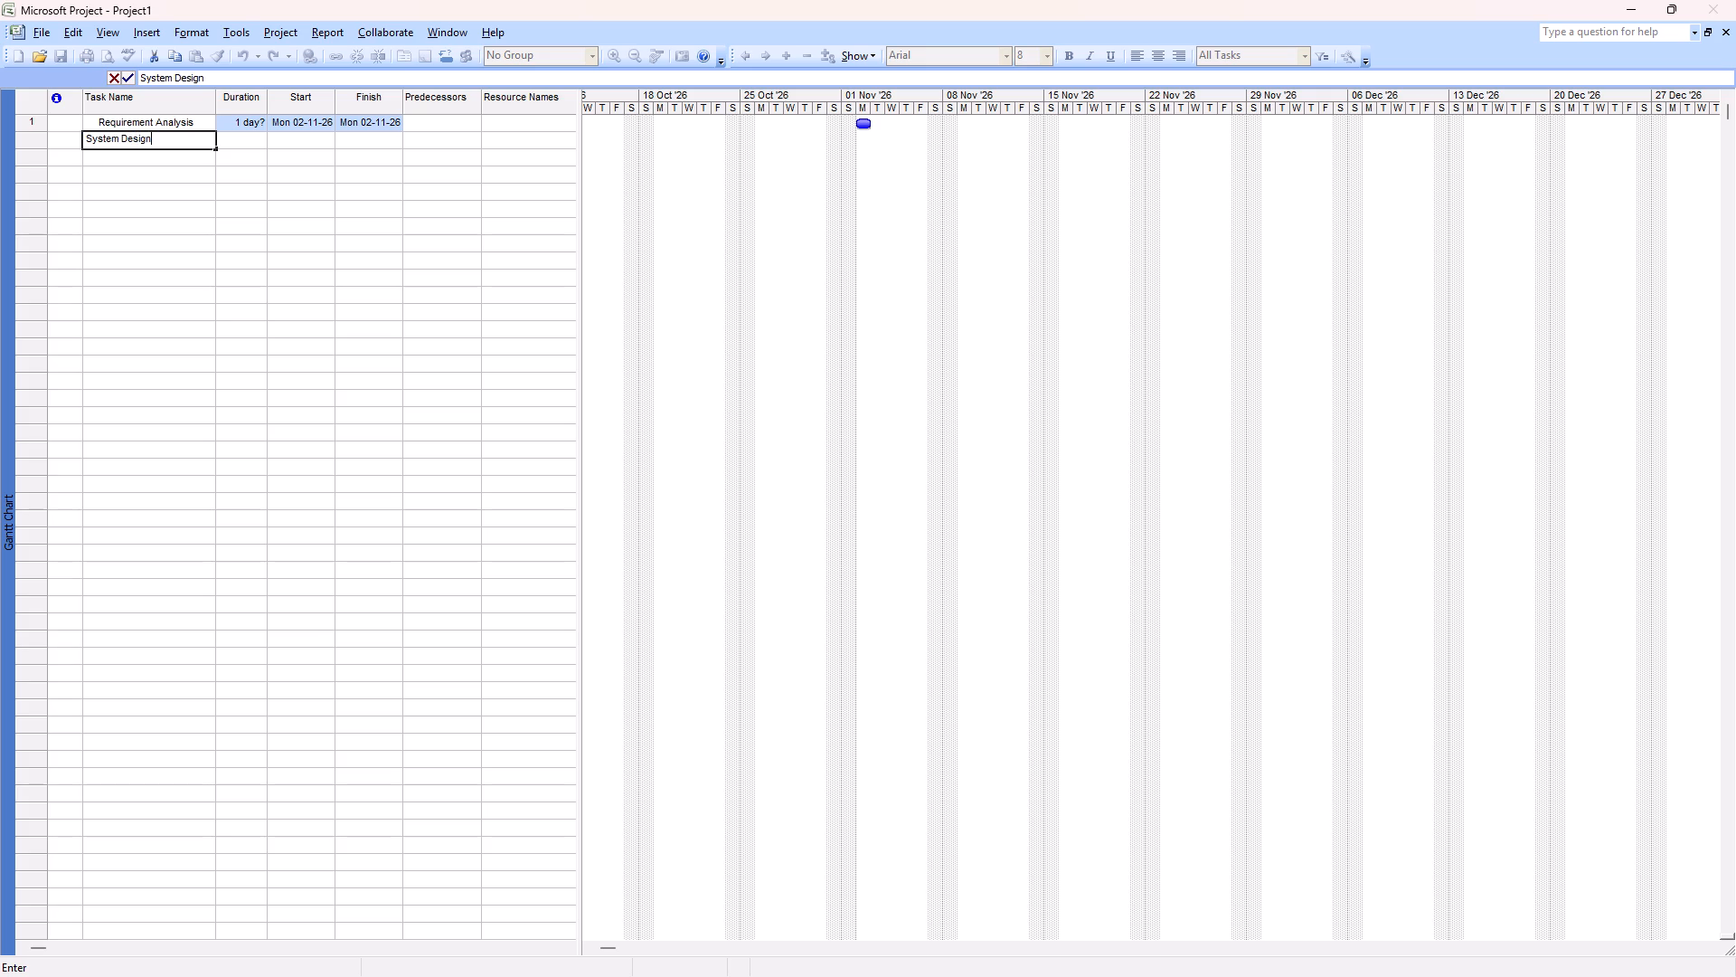
{"action": "key", "text": "Return"}
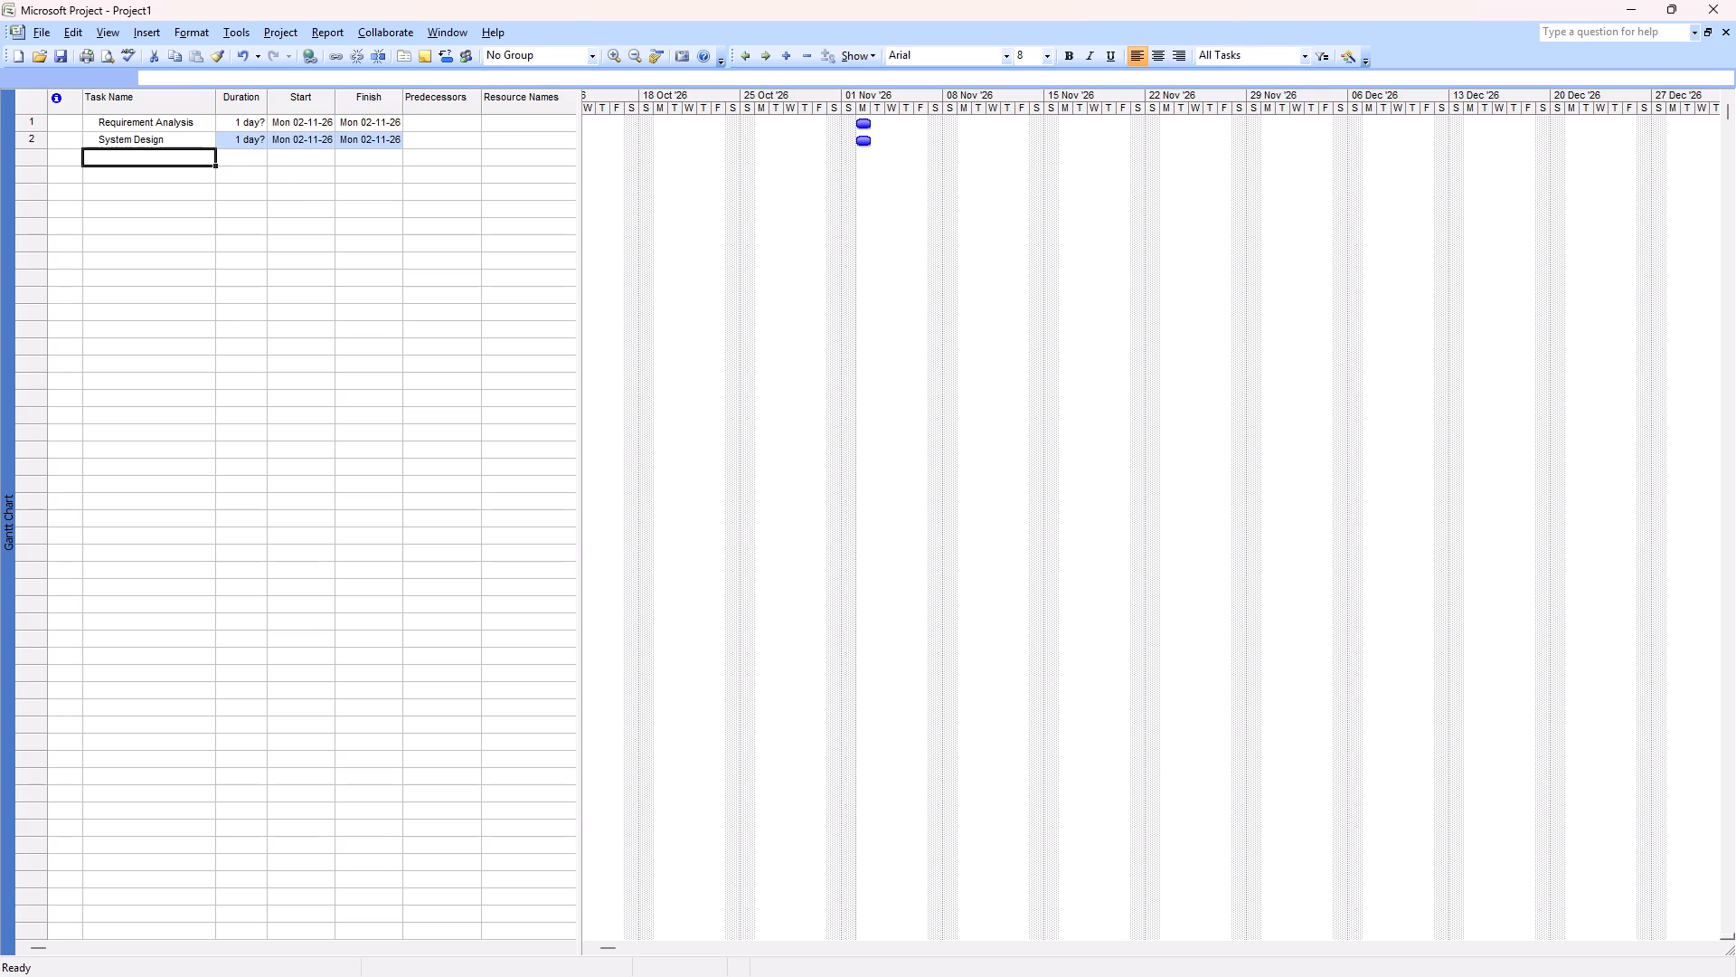
Add tasks 3 to 5 named Registration Module, Event scheduling module and notification module.
{"action": "type", "text": "Regista"}
{"action": "key", "text": "BackSpace"}
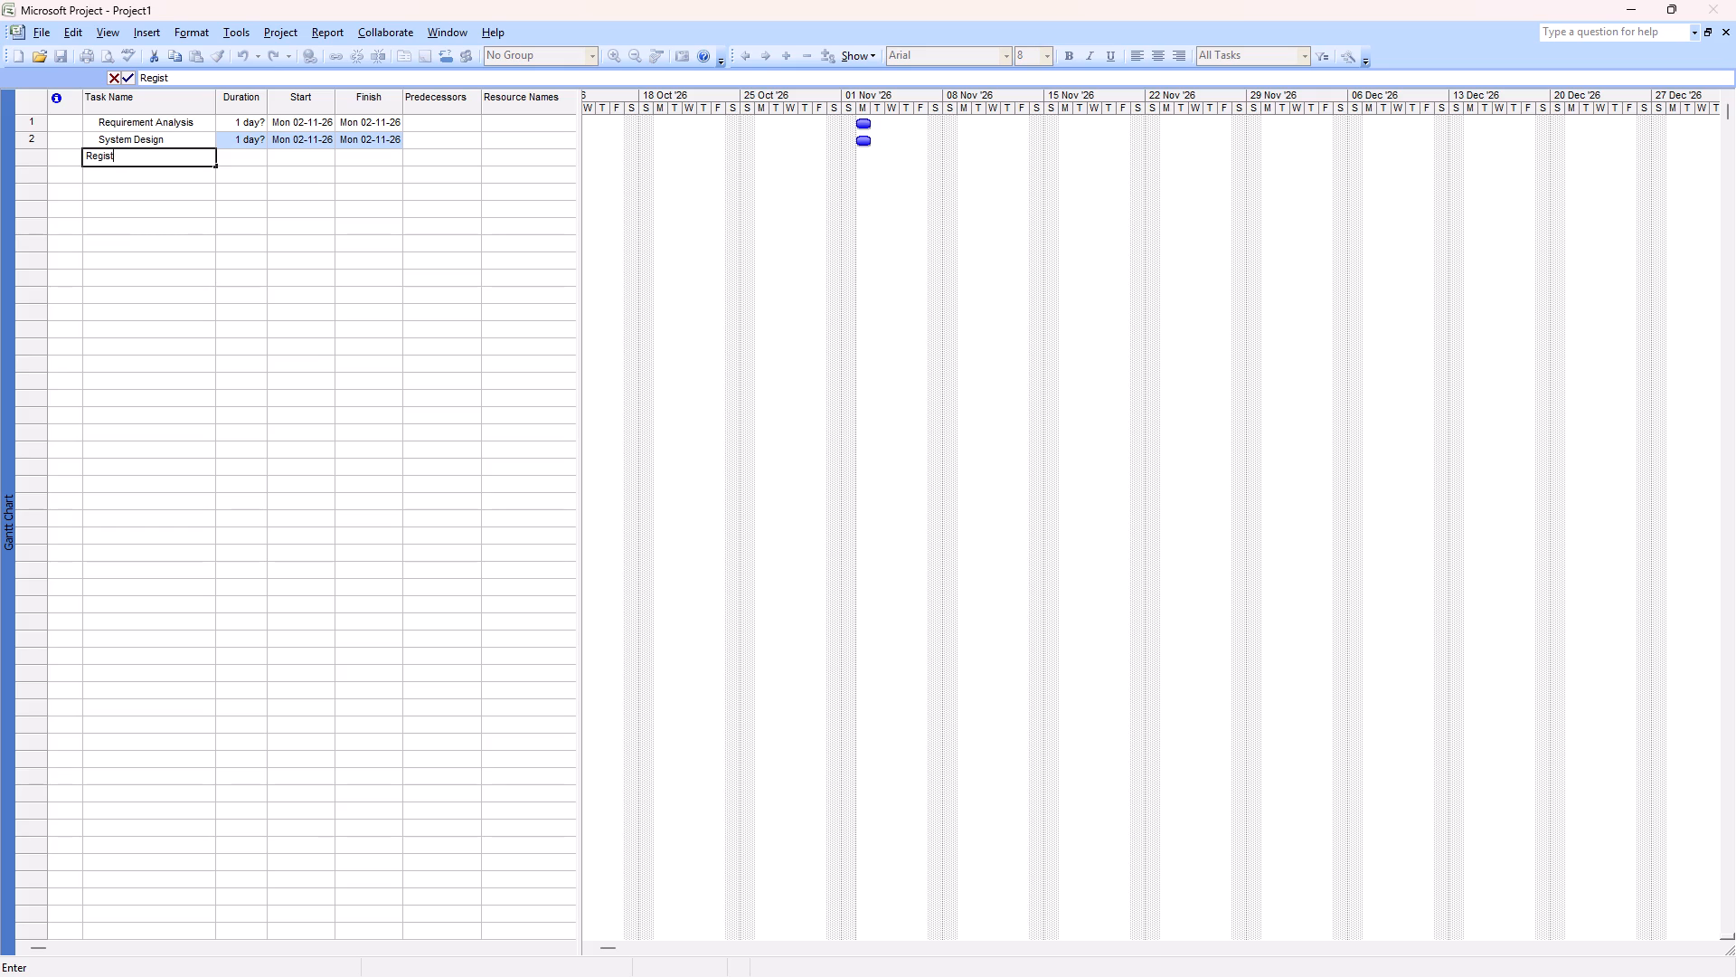
{"action": "type", "text": "ration Module"}
{"action": "key", "text": "Return"}
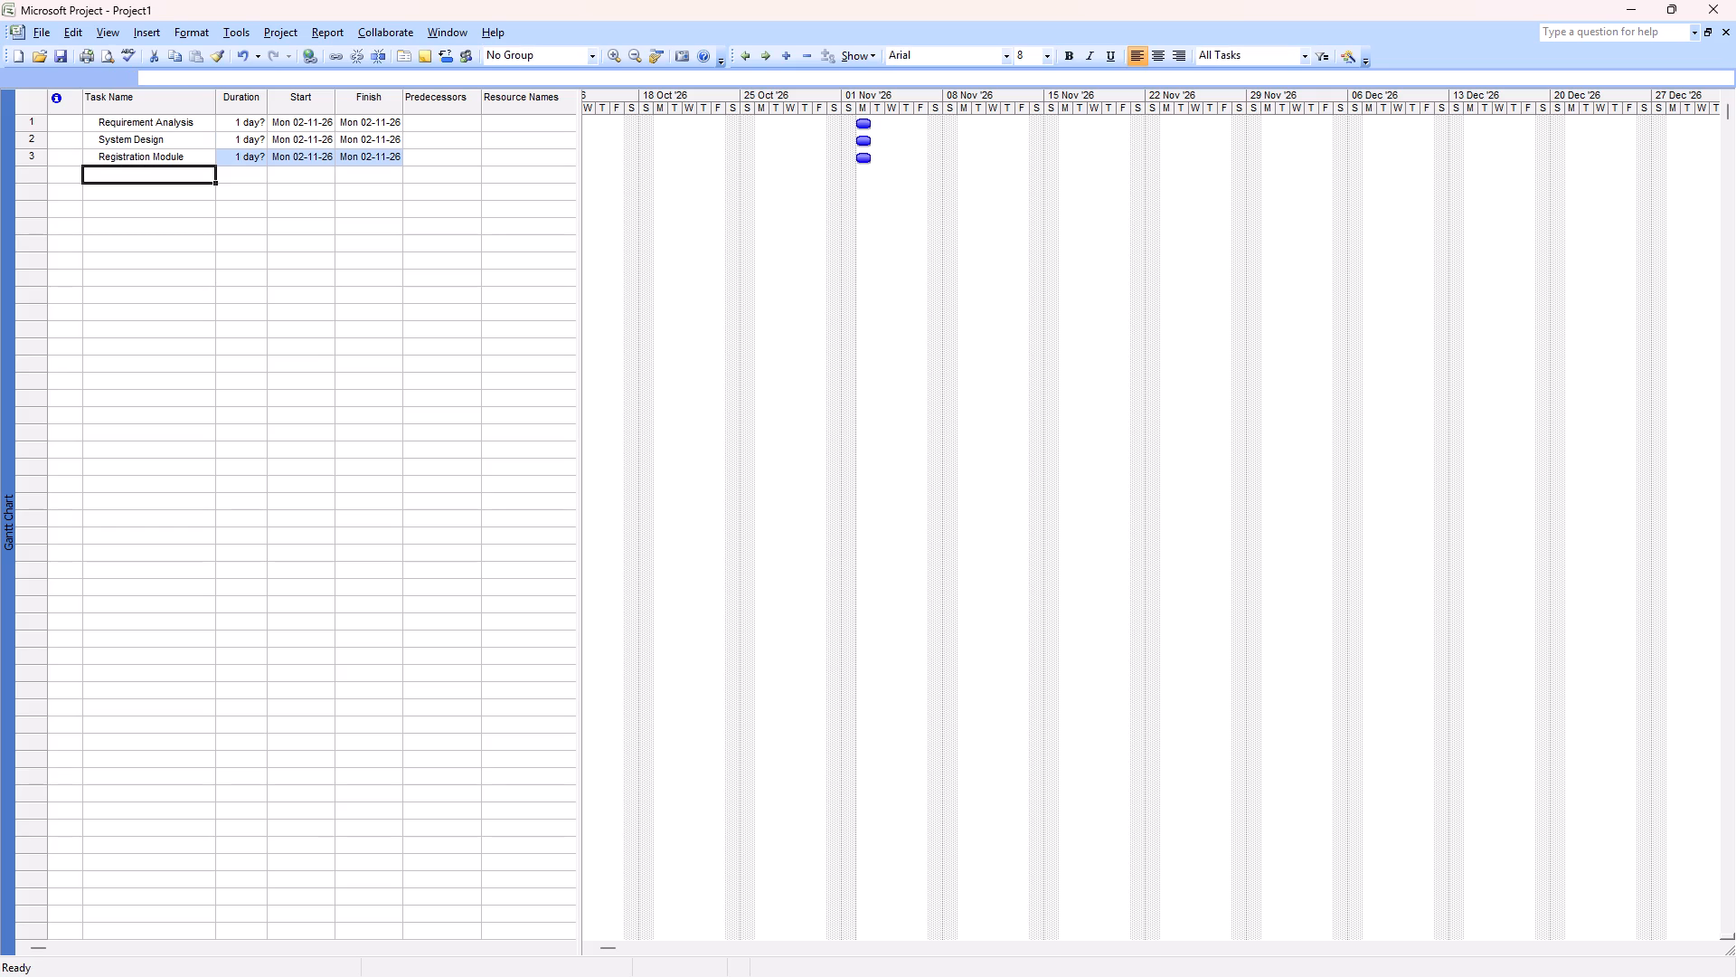
{"action": "type", "text": "Event scheduling"}
{"action": "key", "text": "space"}
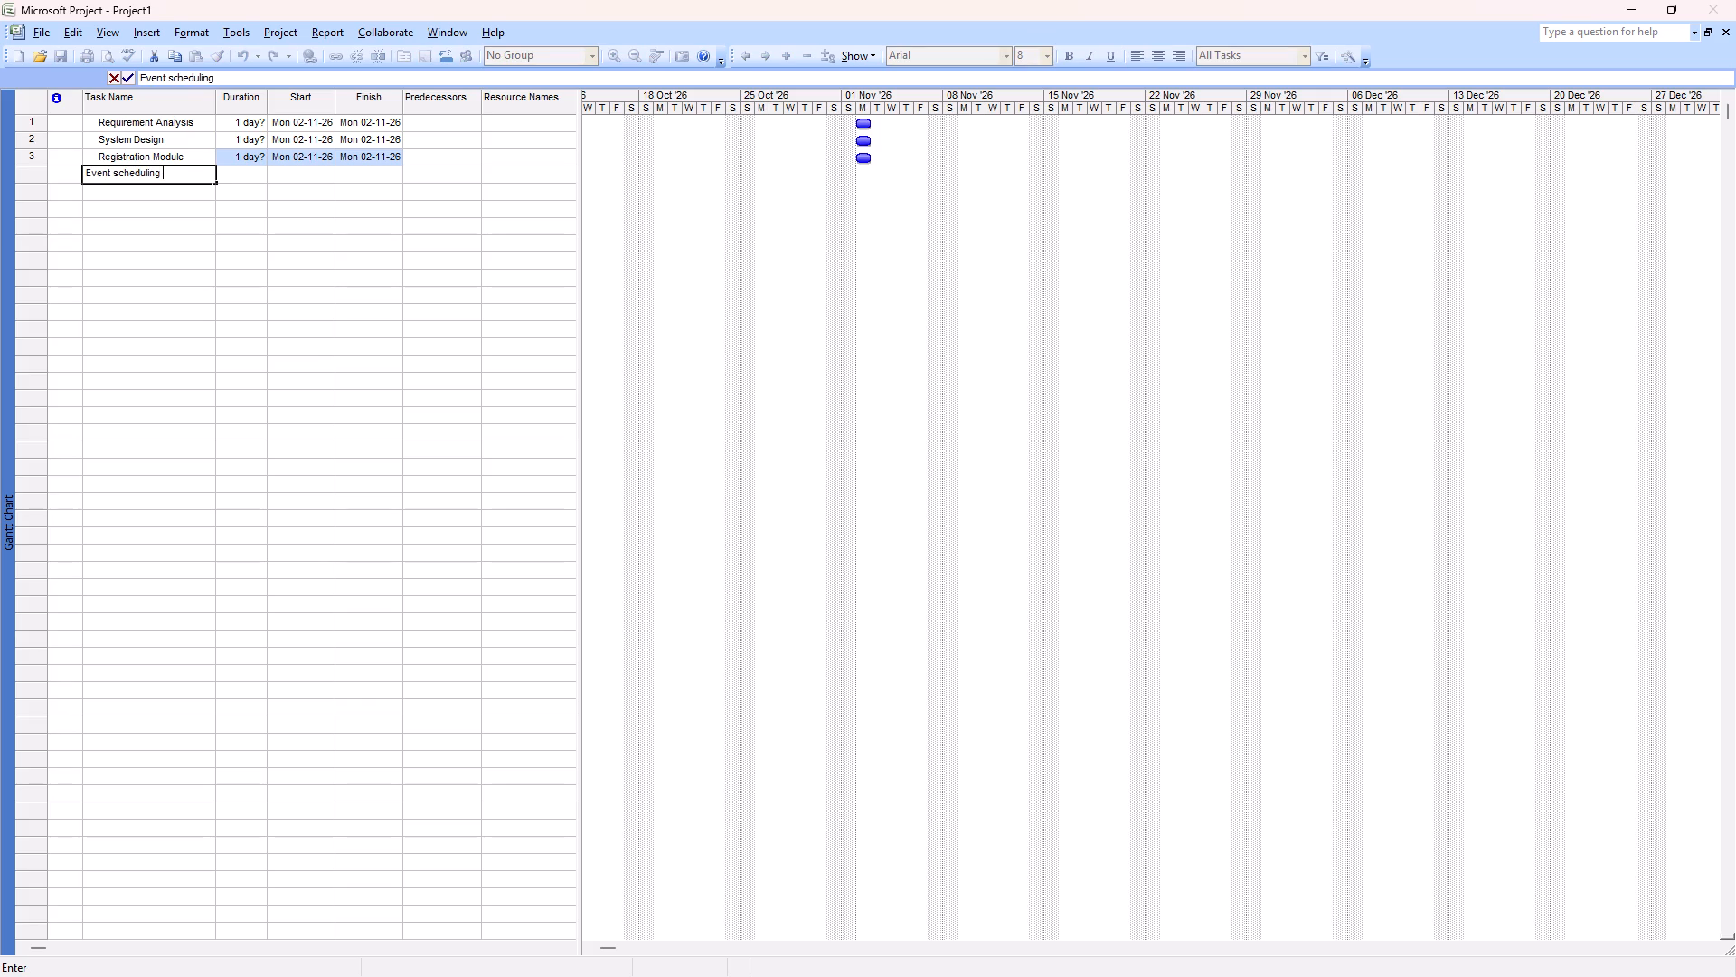
{"action": "type", "text": "module"}
{"action": "key", "text": "Return"}
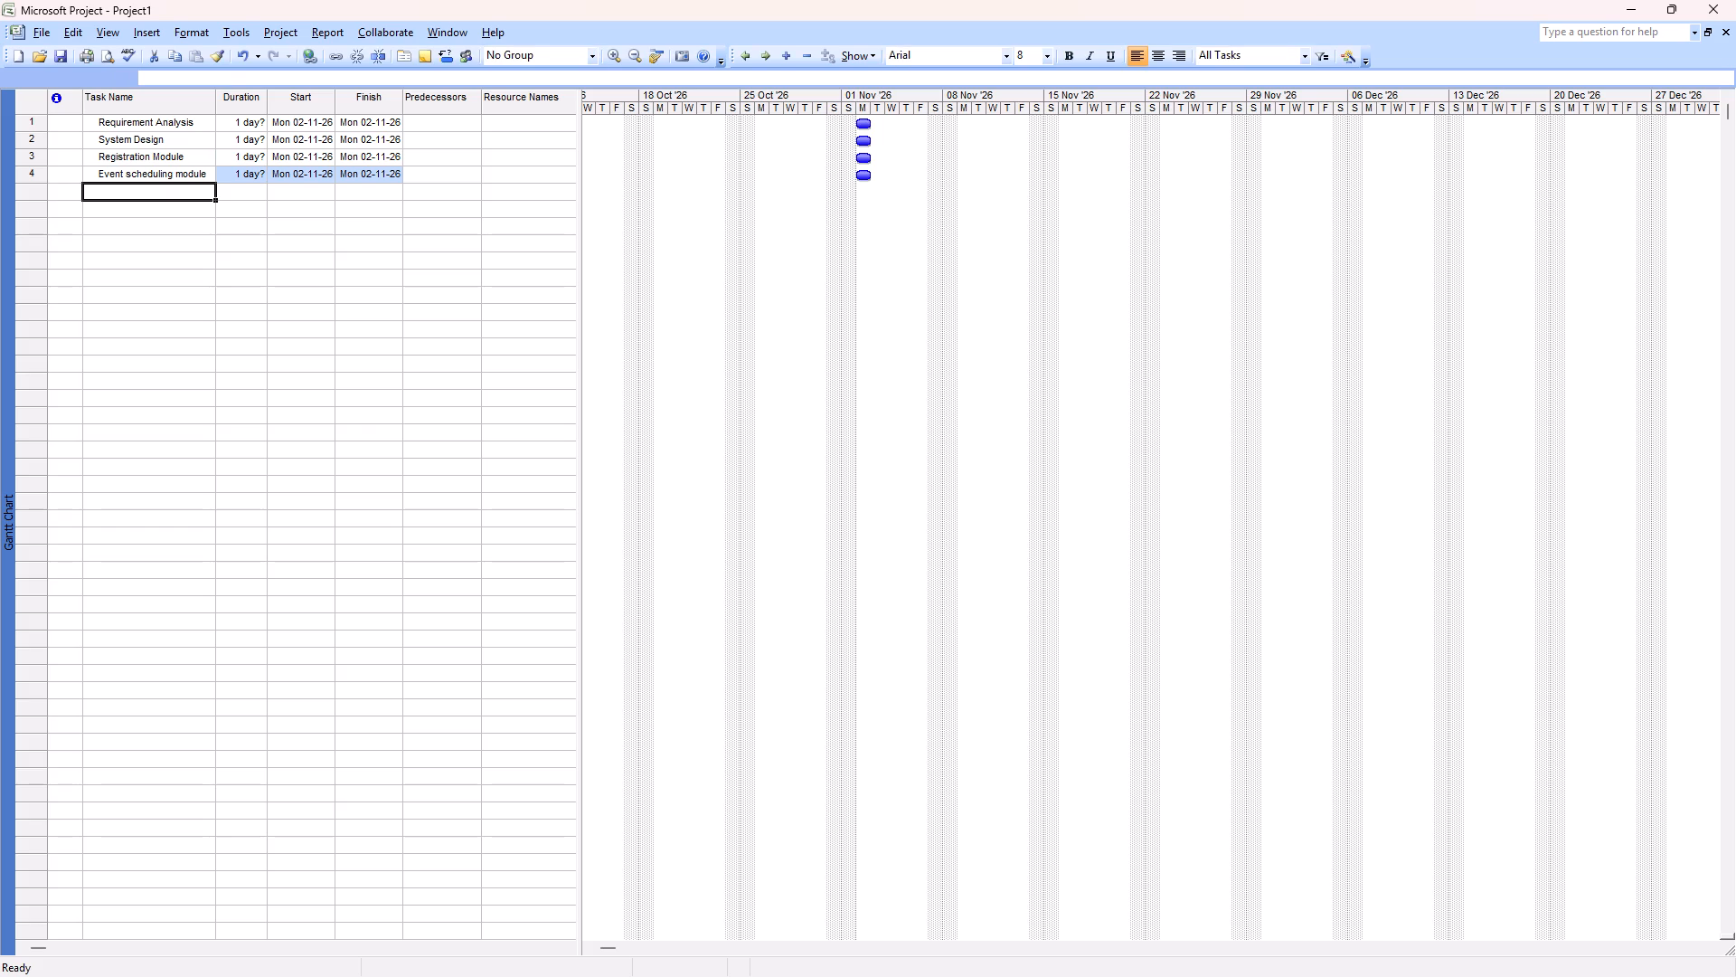
{"action": "type", "text": "notifi"}
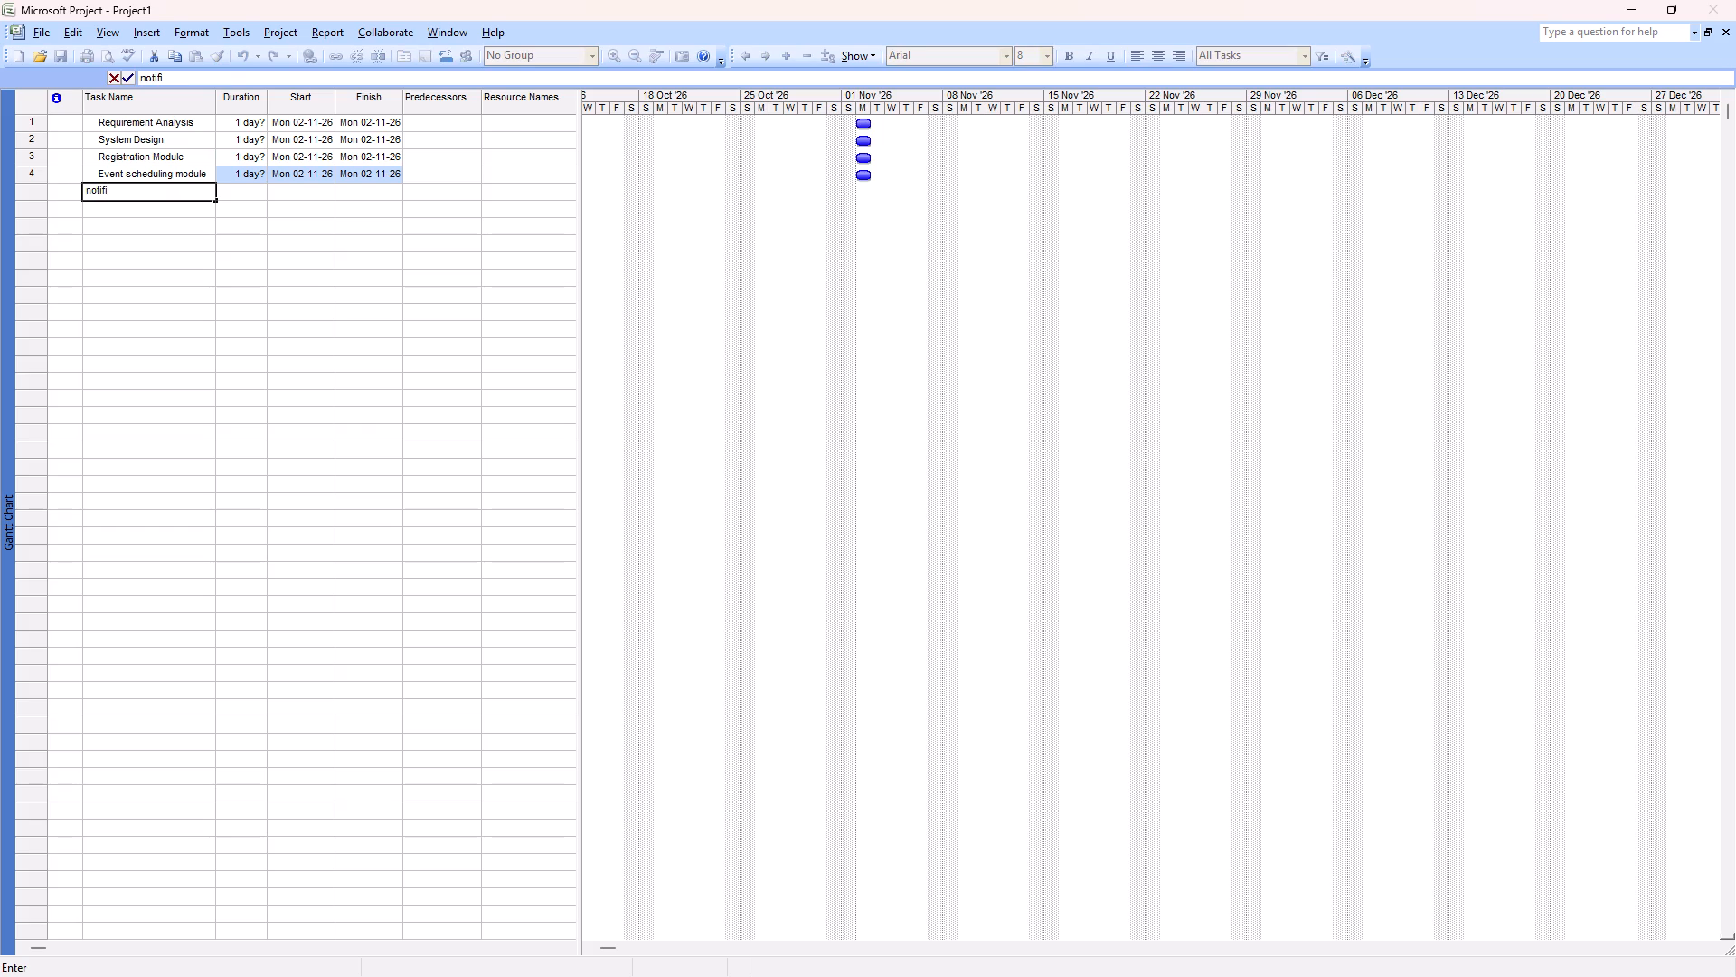
{"action": "type", "text": "cation module"}
{"action": "key", "text": "Return"}
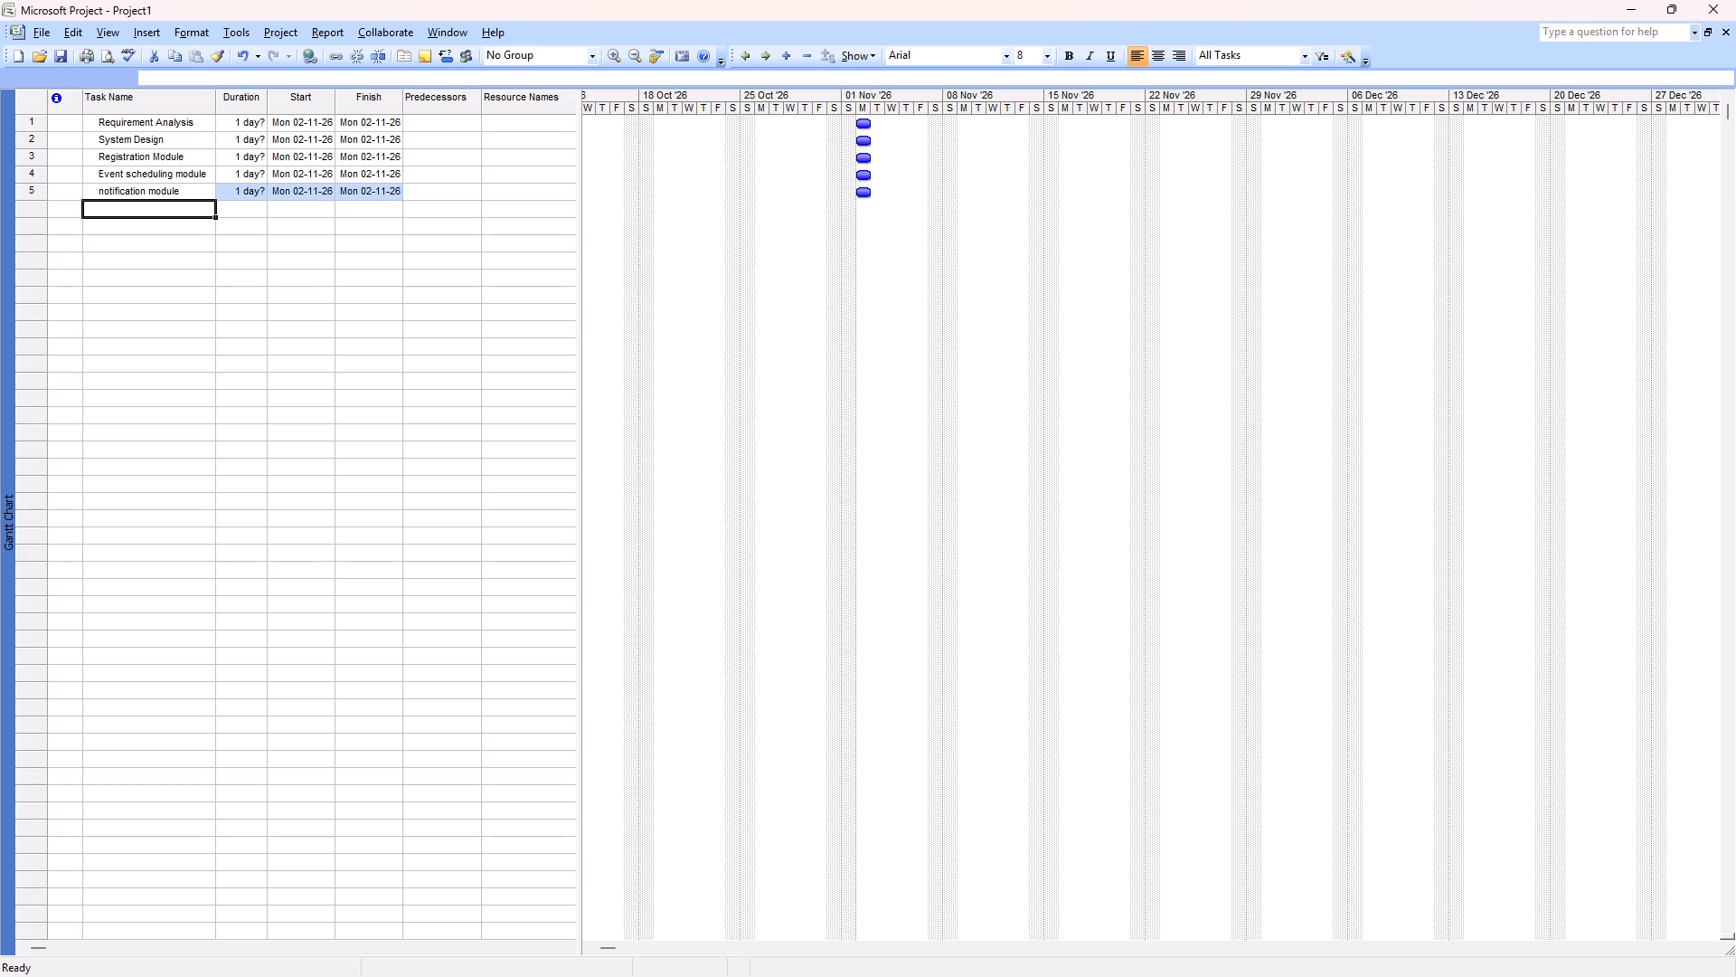
Add tasks 6 to 8 named certificate tgenerataion, payment module and venue booking module.
{"action": "type", "text": "certificate tgenerataion"}
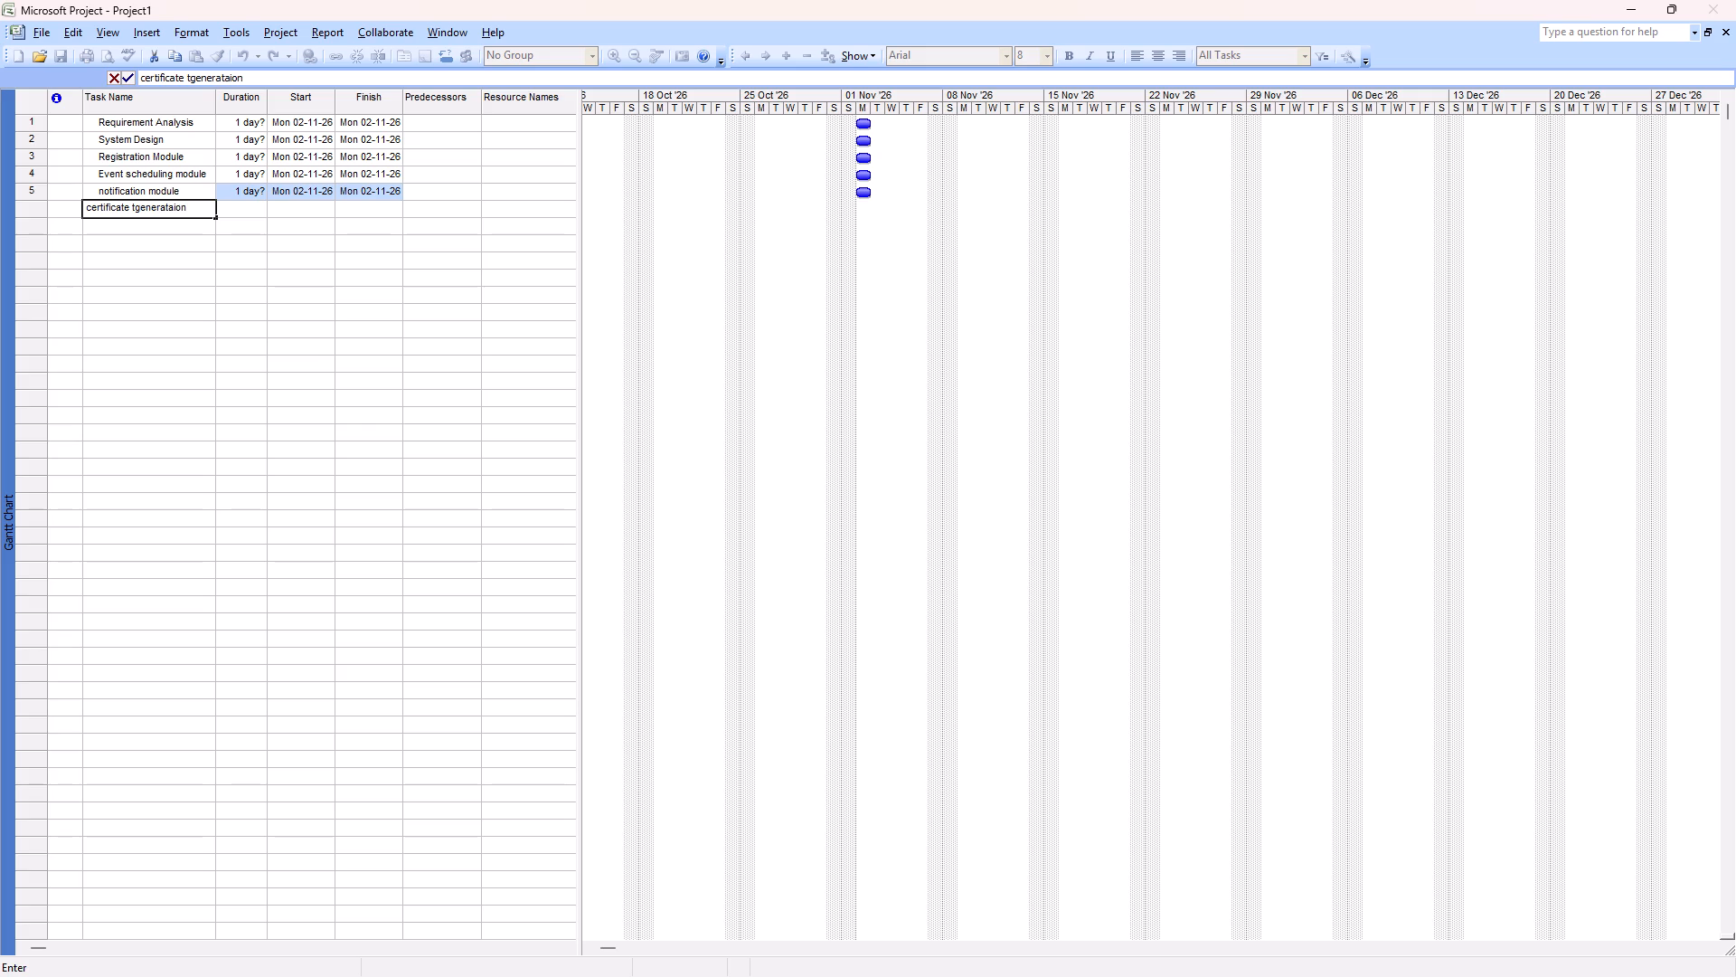
{"action": "key", "text": "Return"}
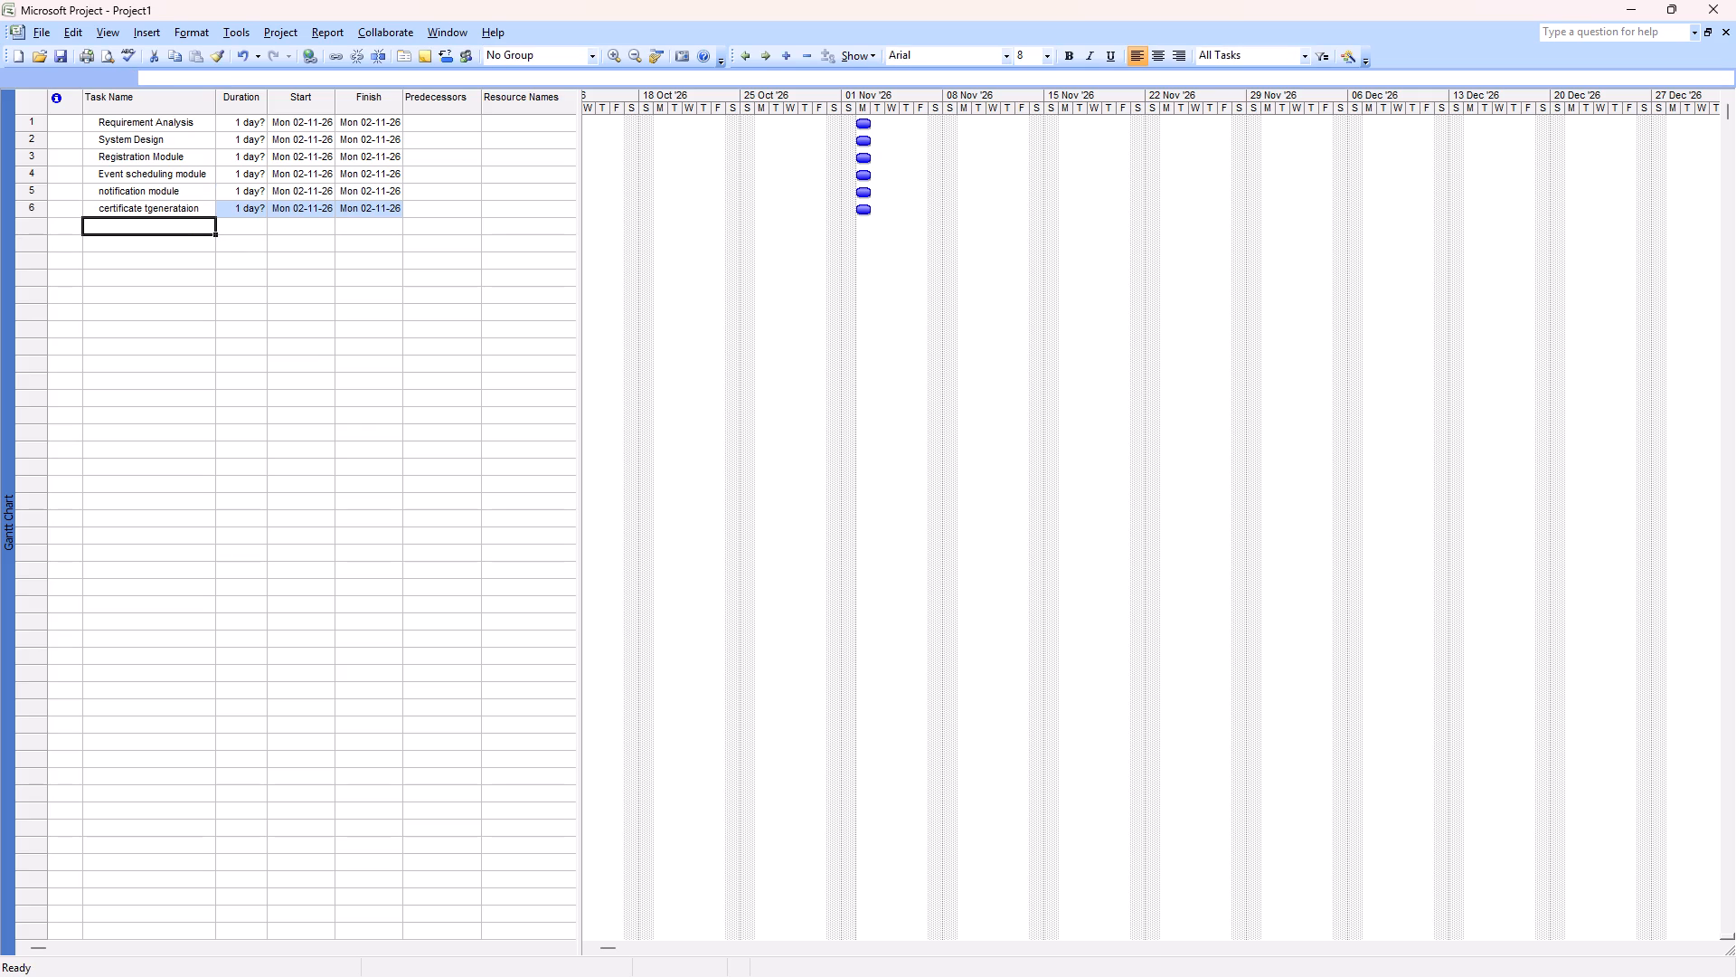
{"action": "type", "text": "payment module"}
{"action": "key", "text": "Return"}
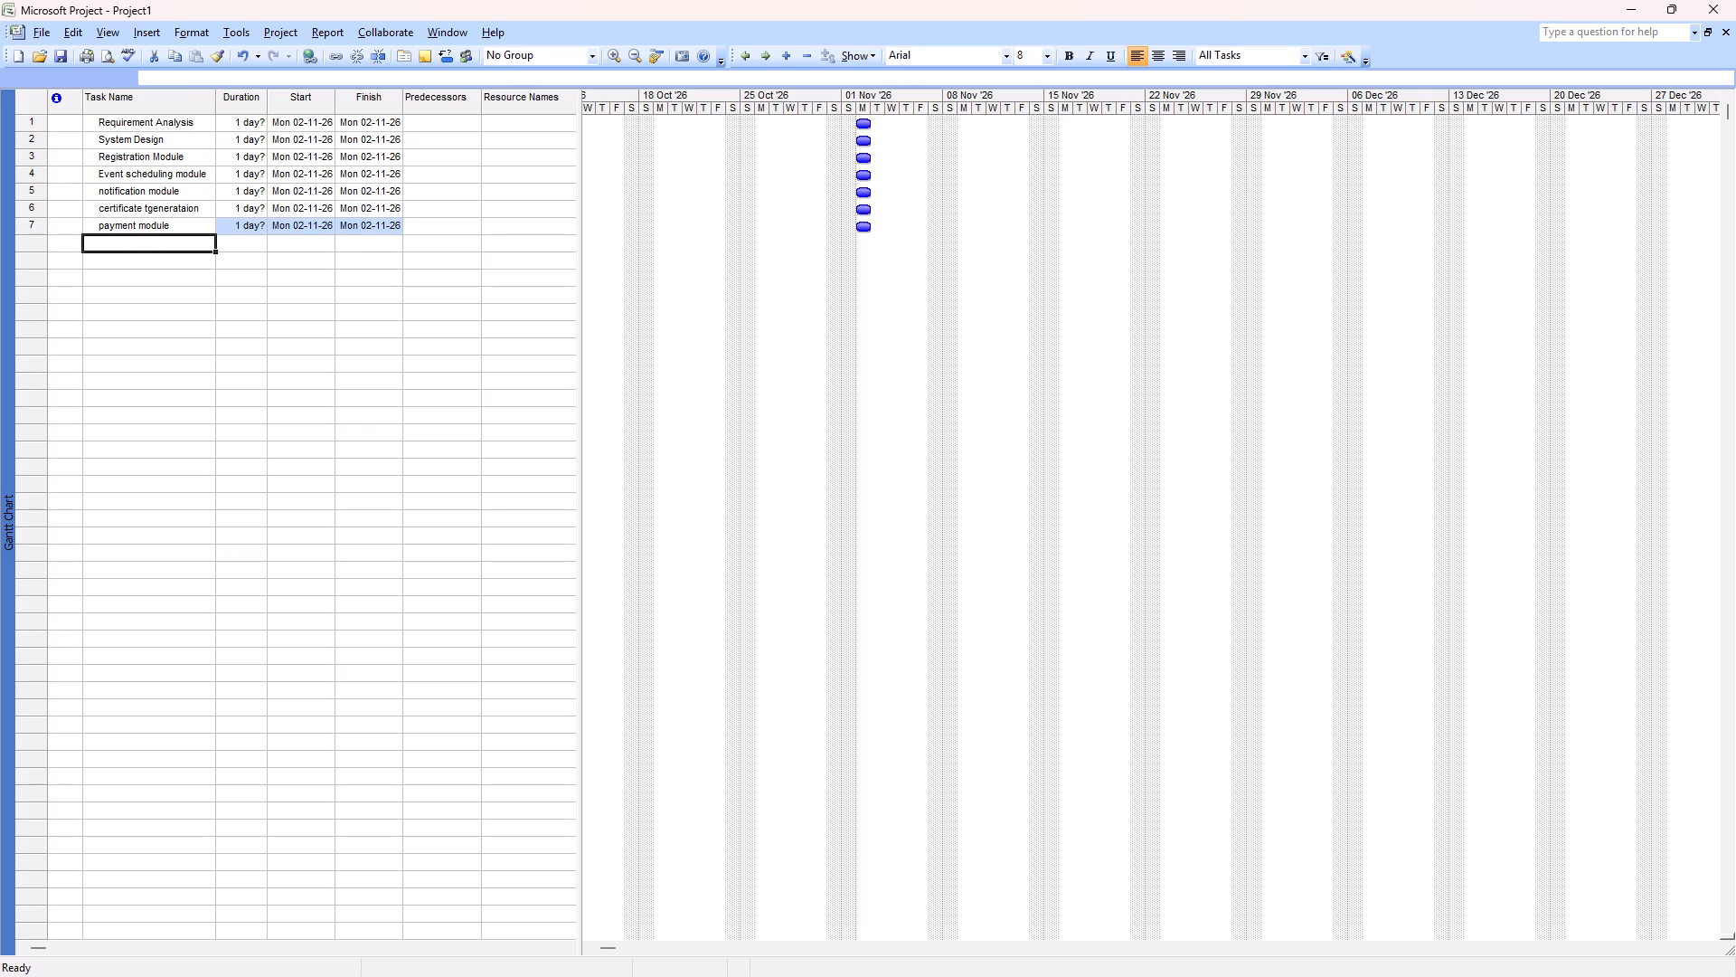
{"action": "type", "text": "venue bo"}
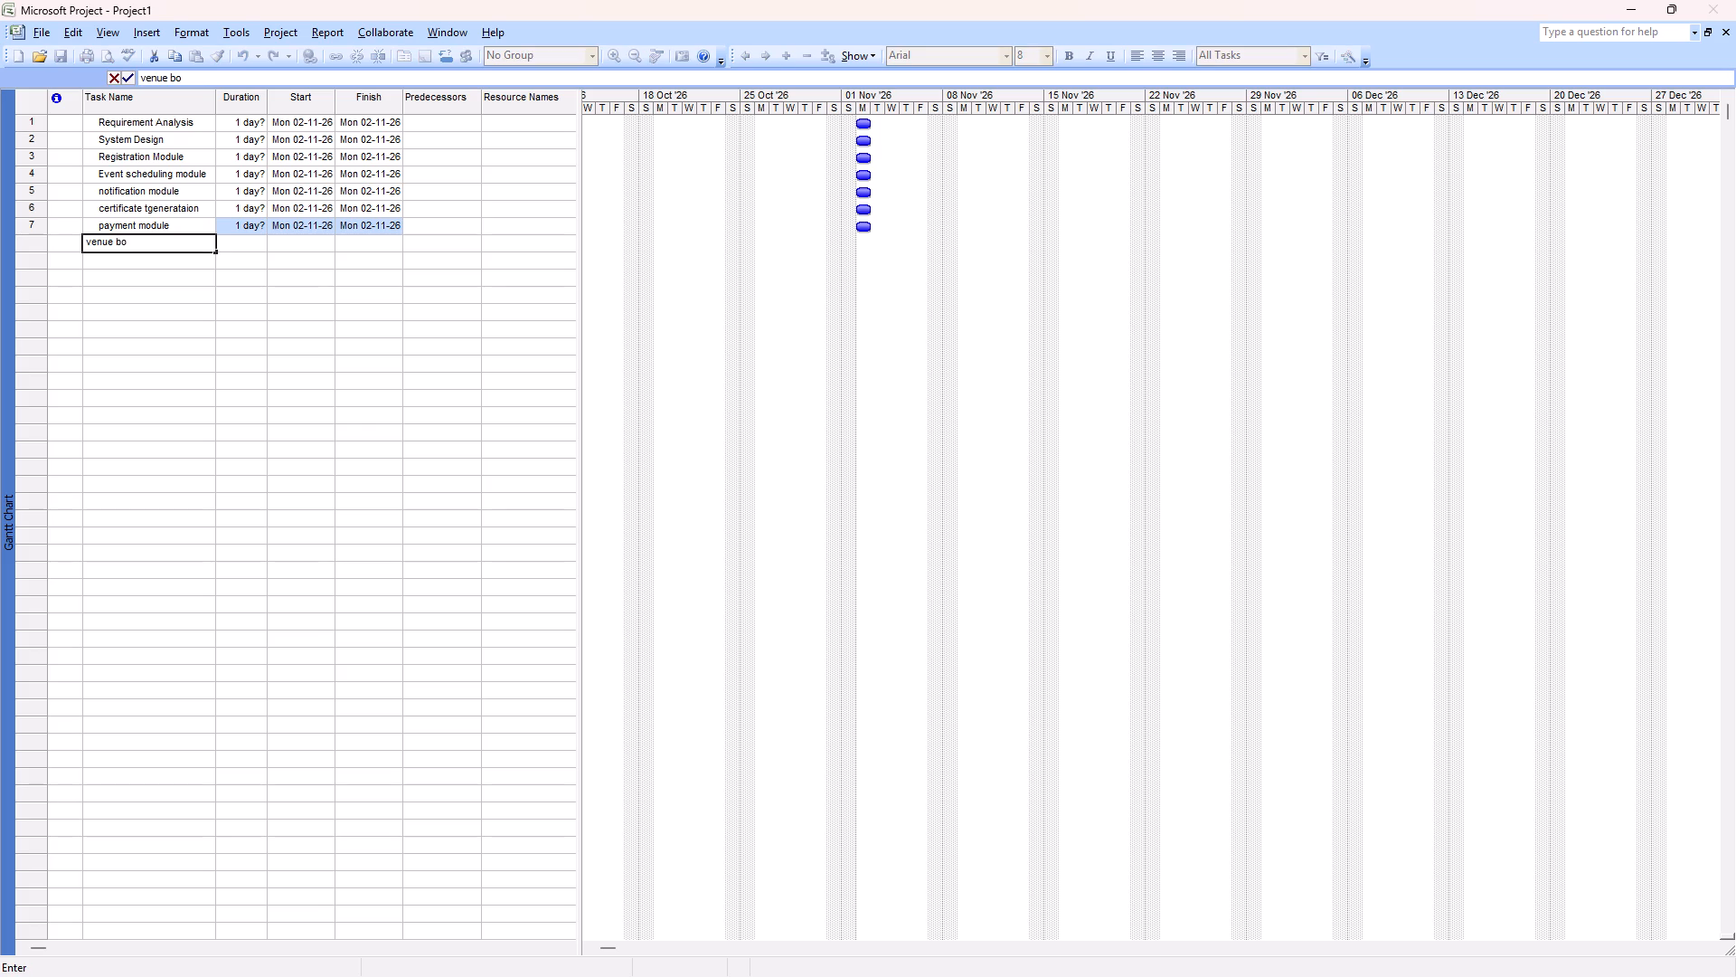
{"action": "type", "text": "oking module"}
{"action": "key", "text": "Return"}
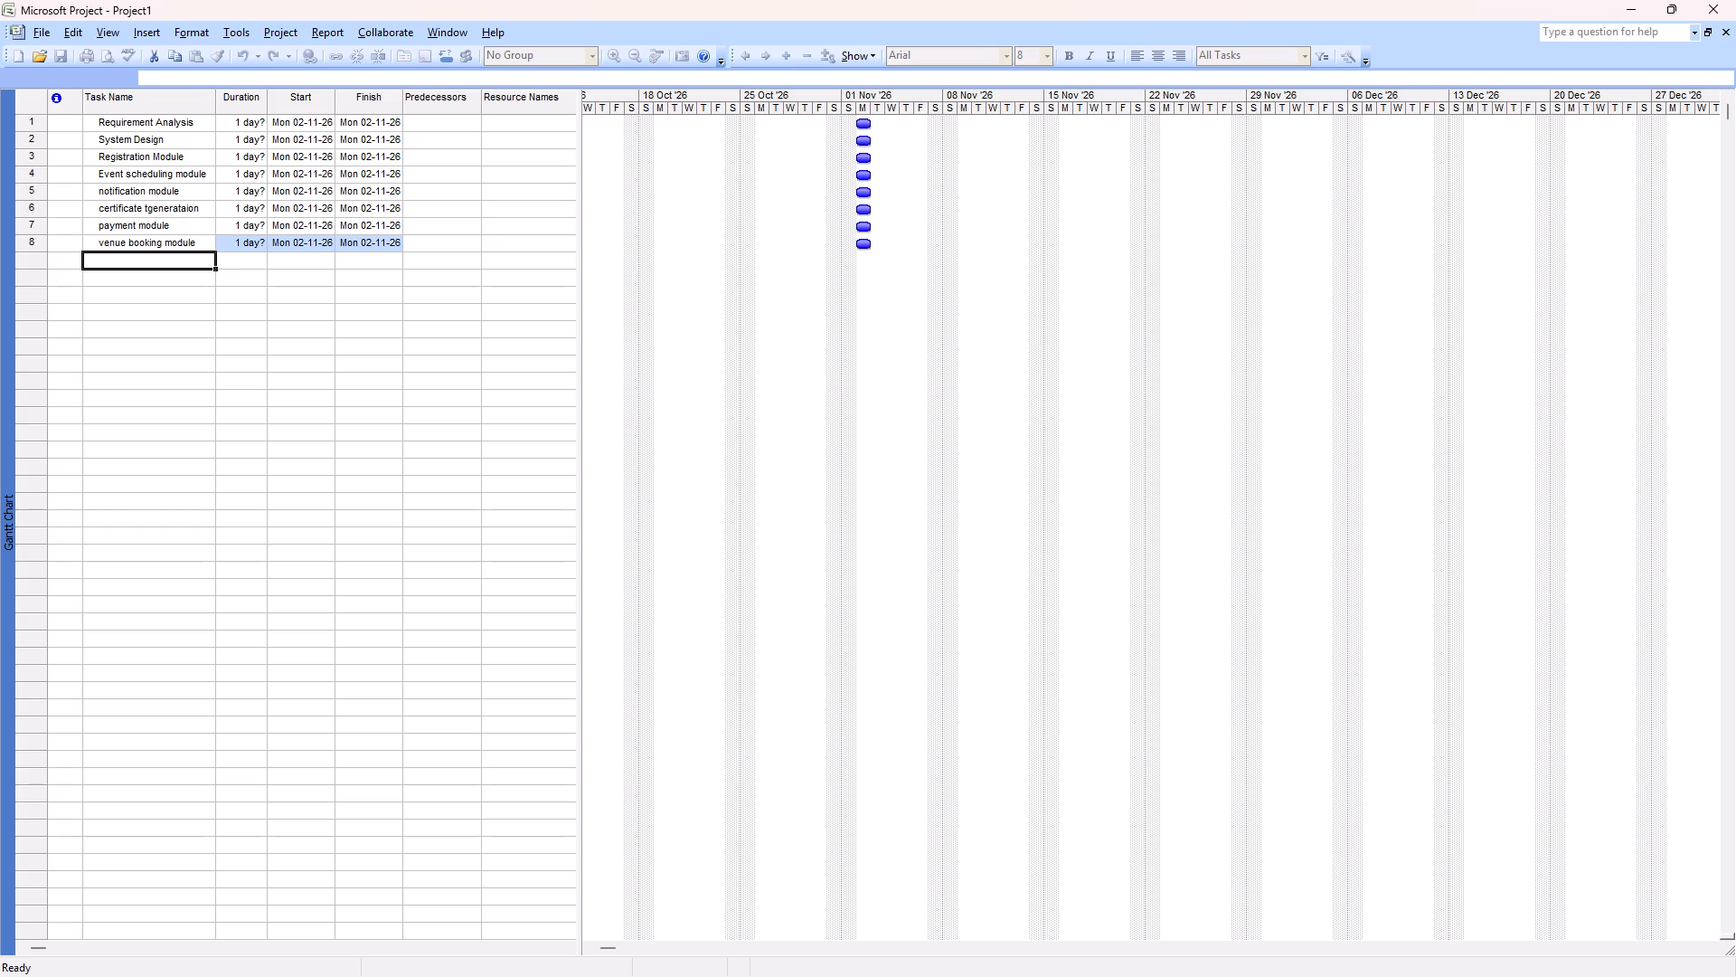
Add tasks 9 to 12 named syste testing, bug fixing, training of staff and go-live.
{"action": "type", "text": "syste testing"}
{"action": "key", "text": "Return"}
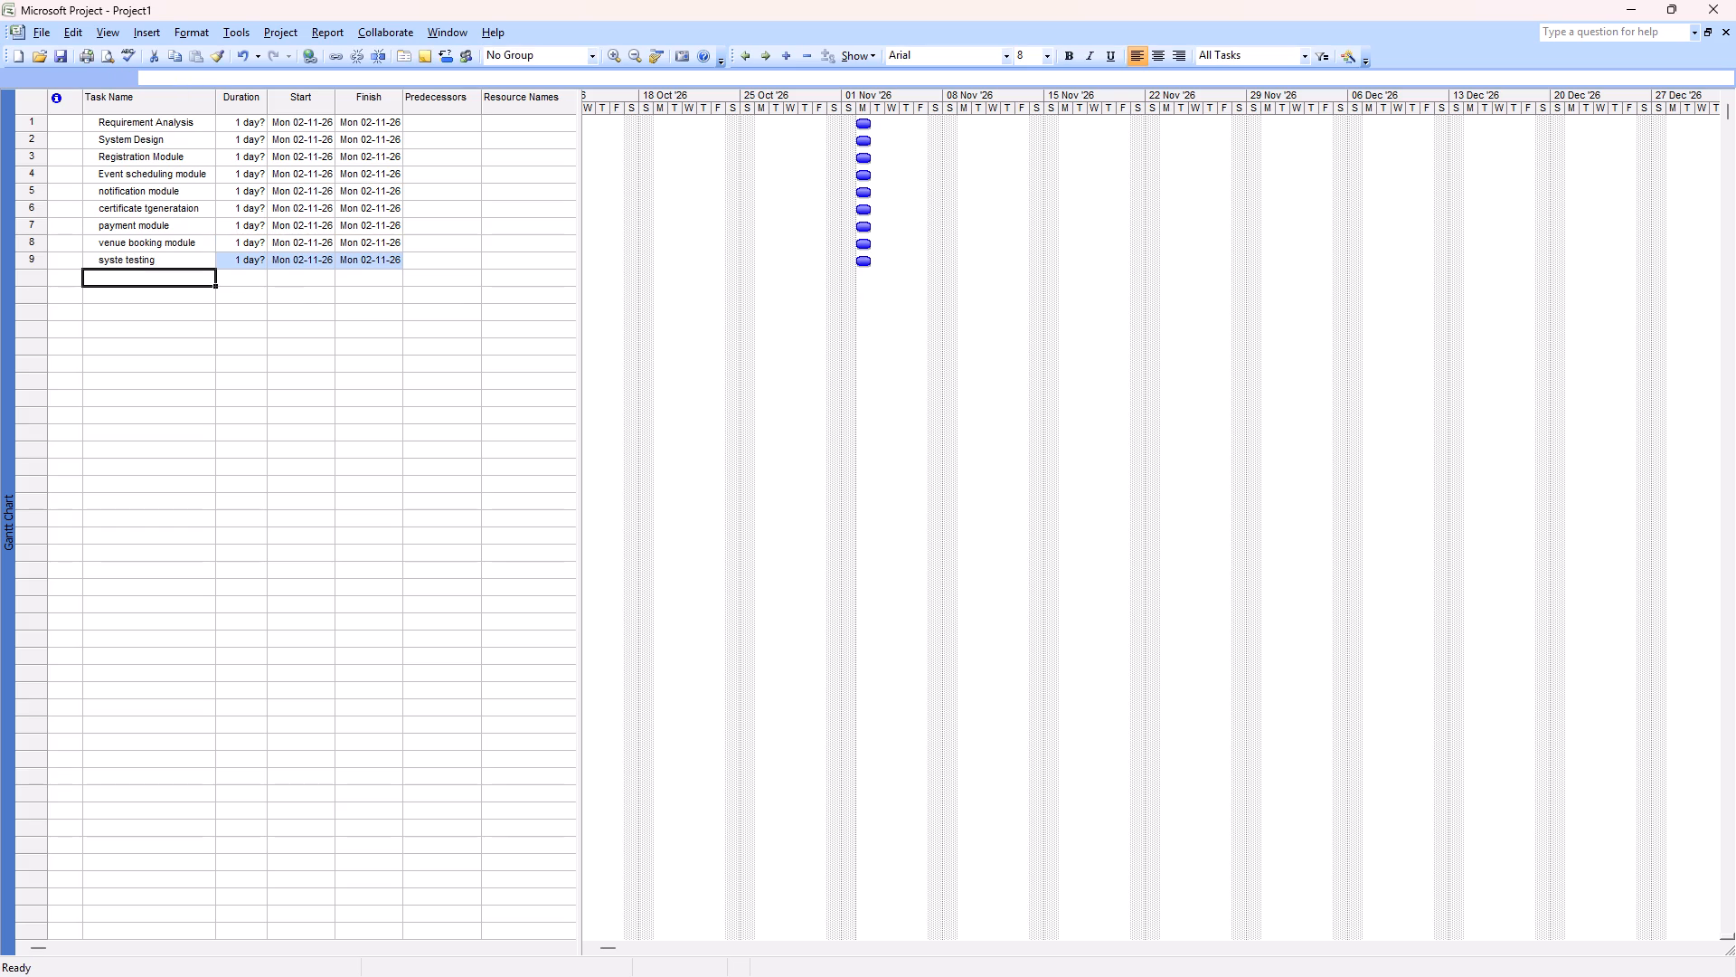
{"action": "type", "text": "bug fixing"}
{"action": "key", "text": "Return"}
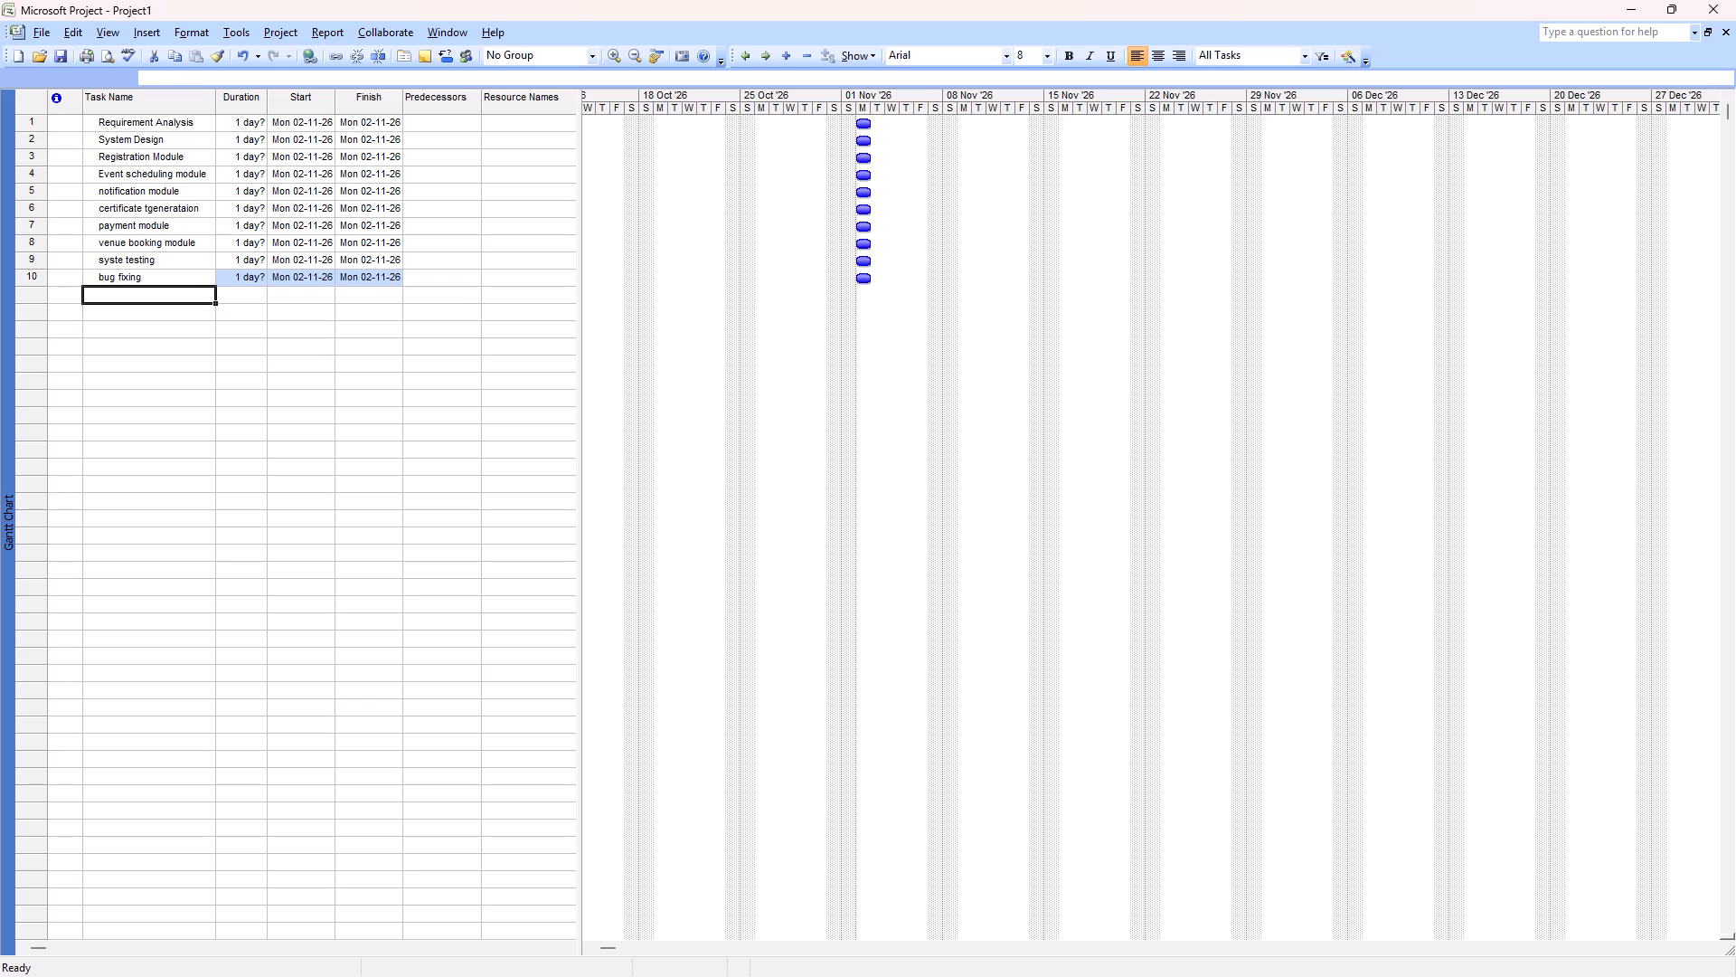
{"action": "type", "text": "training co staff"}
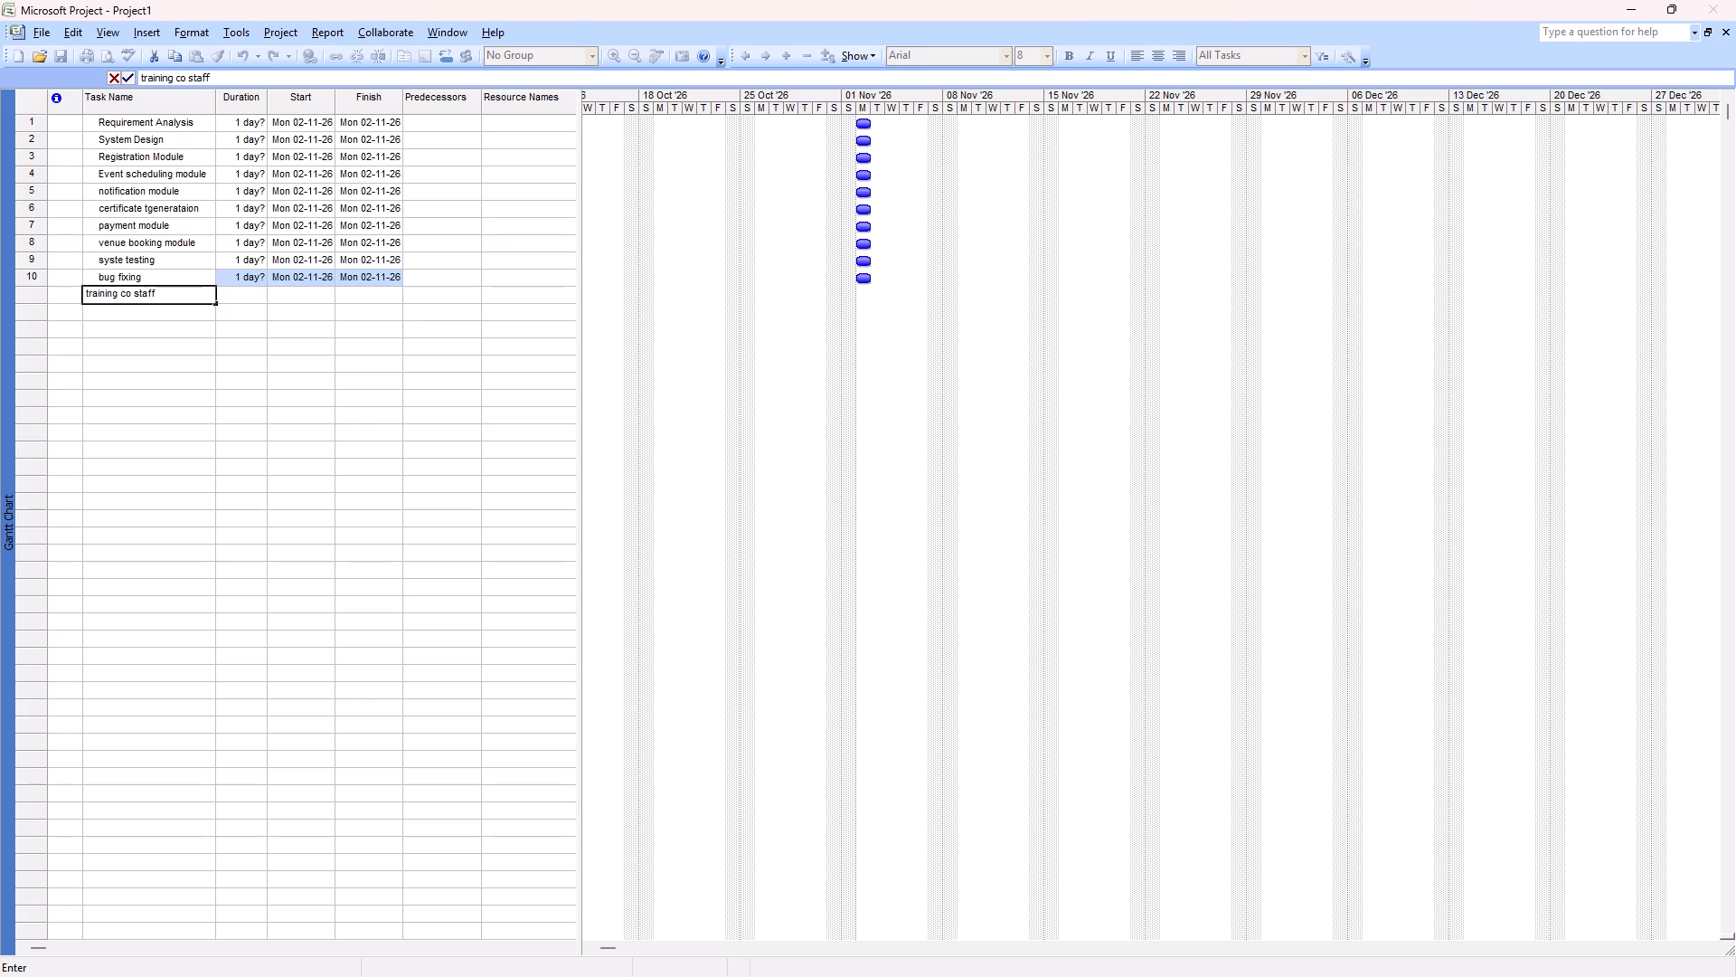
{"action": "key", "text": "BackSpace"}
{"action": "key", "text": "BackSpace"}
{"action": "key", "text": "BackSpace"}
{"action": "key", "text": "BackSpace"}
{"action": "key", "text": "BackSpace"}
{"action": "key", "text": "BackSpace"}
{"action": "key", "text": "BackSpace"}
{"action": "key", "text": "BackSpace"}
{"action": "type", "text": "of staff"}
{"action": "key", "text": "Return"}
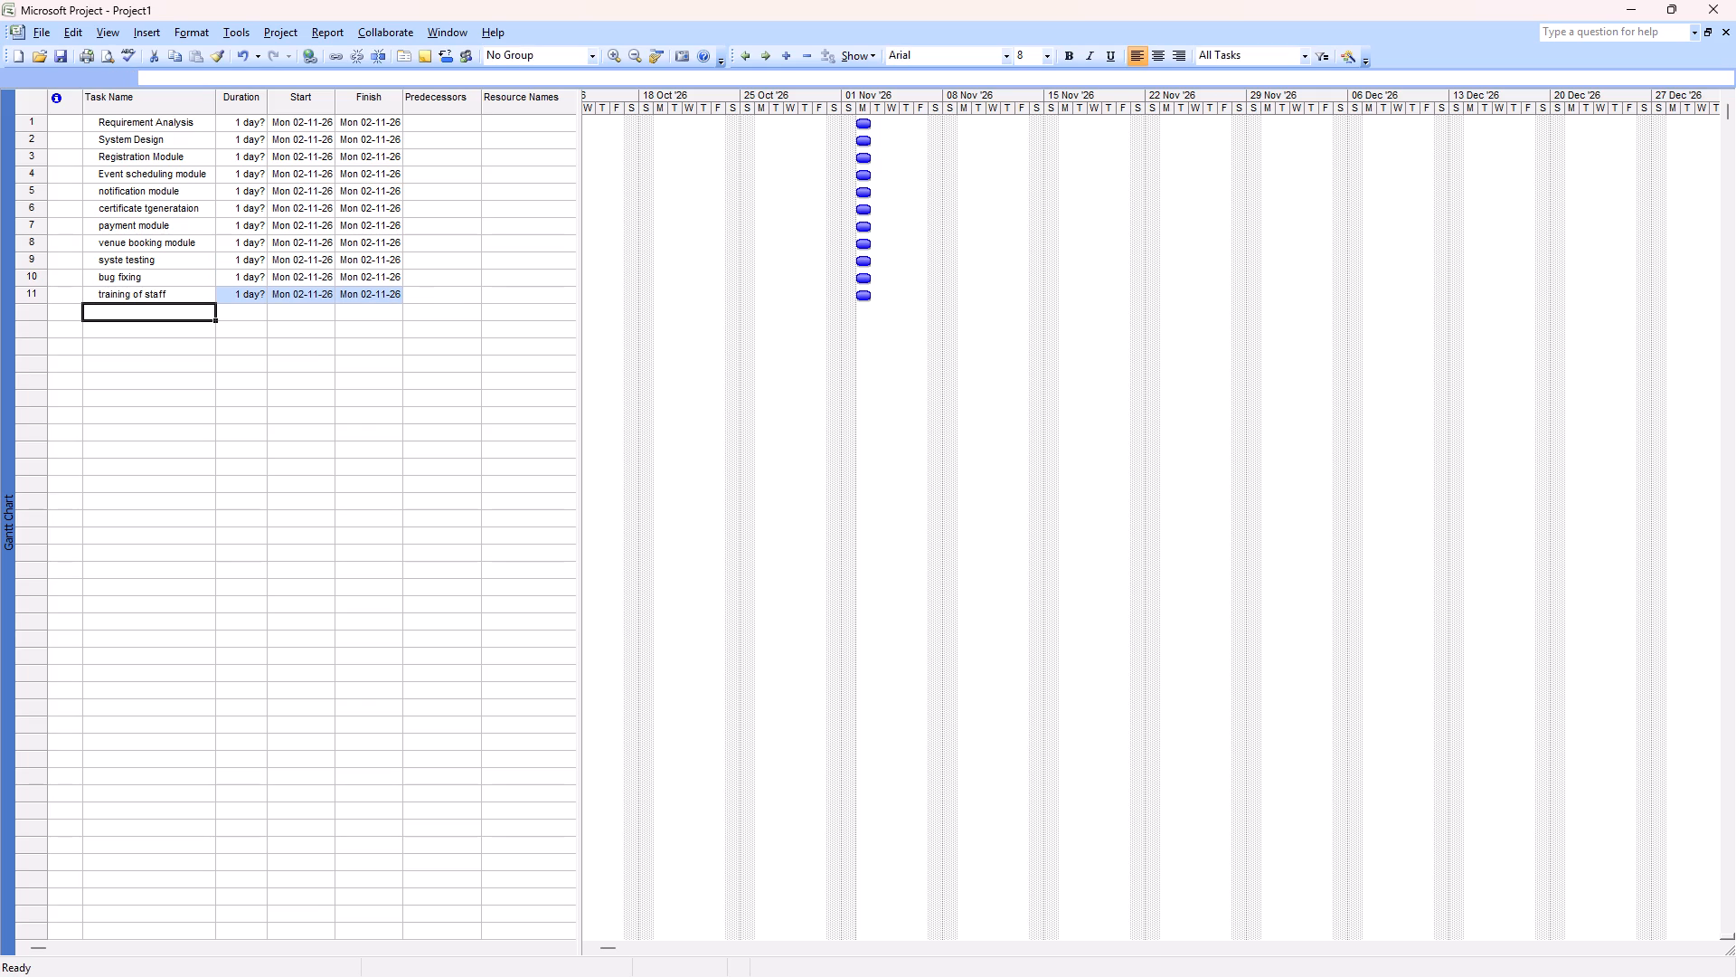
{"action": "type", "text": "go-live"}
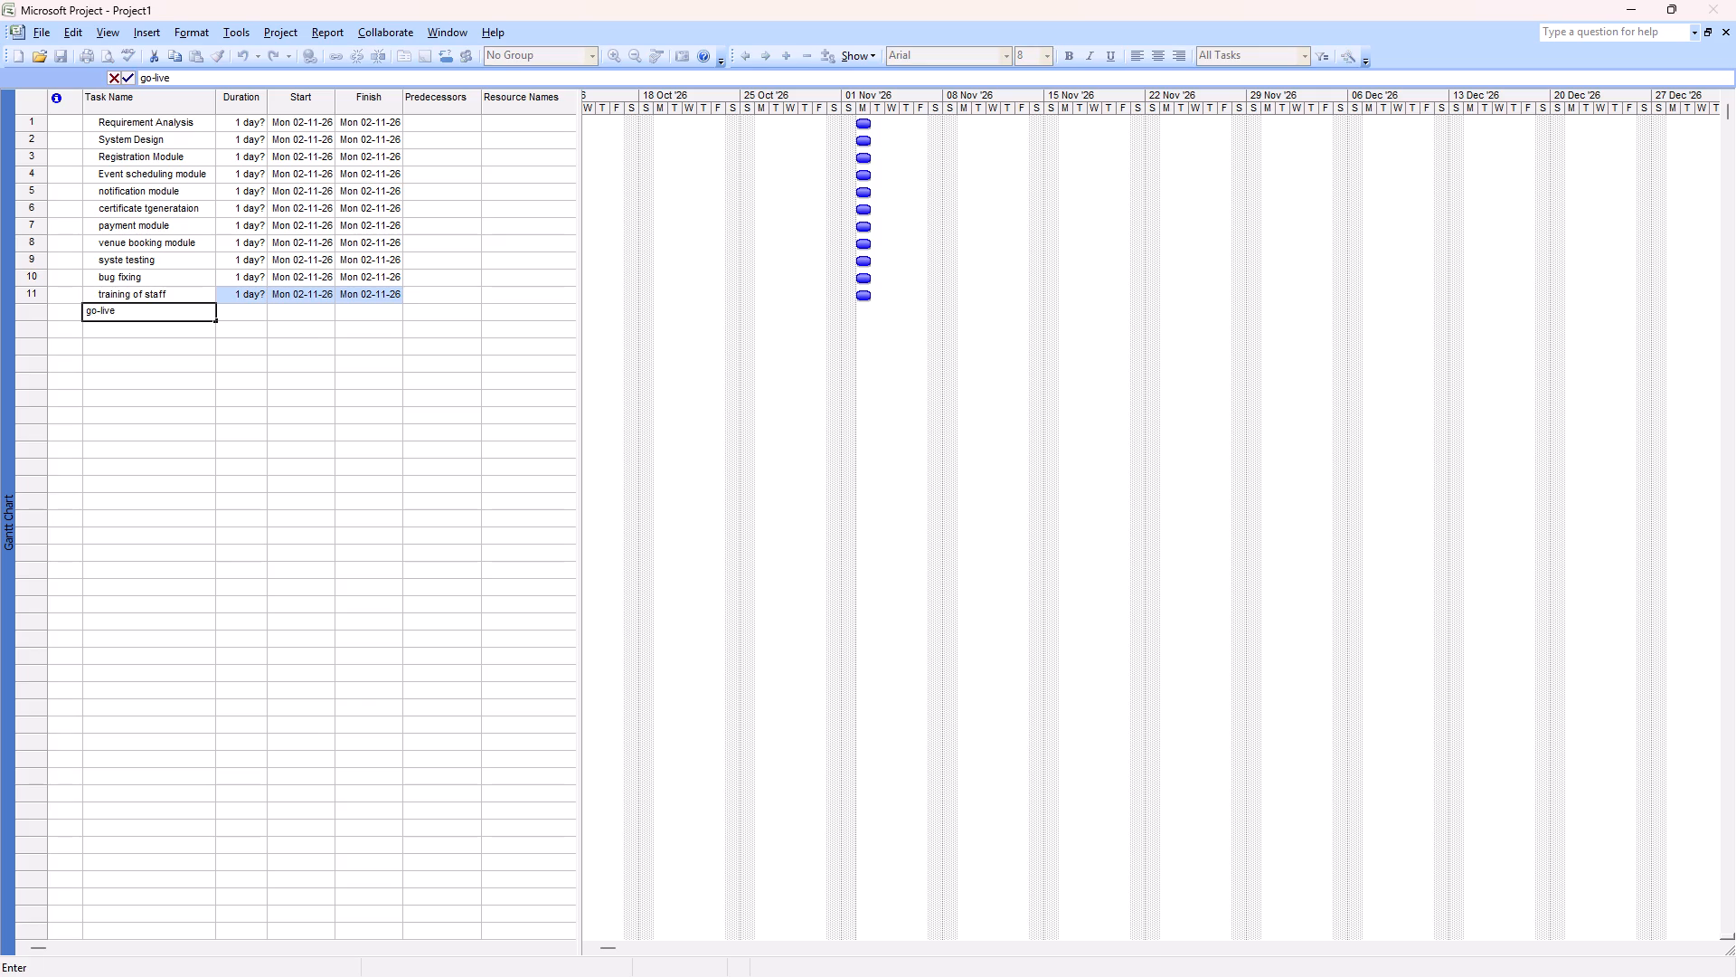
{"action": "key", "text": "Return"}
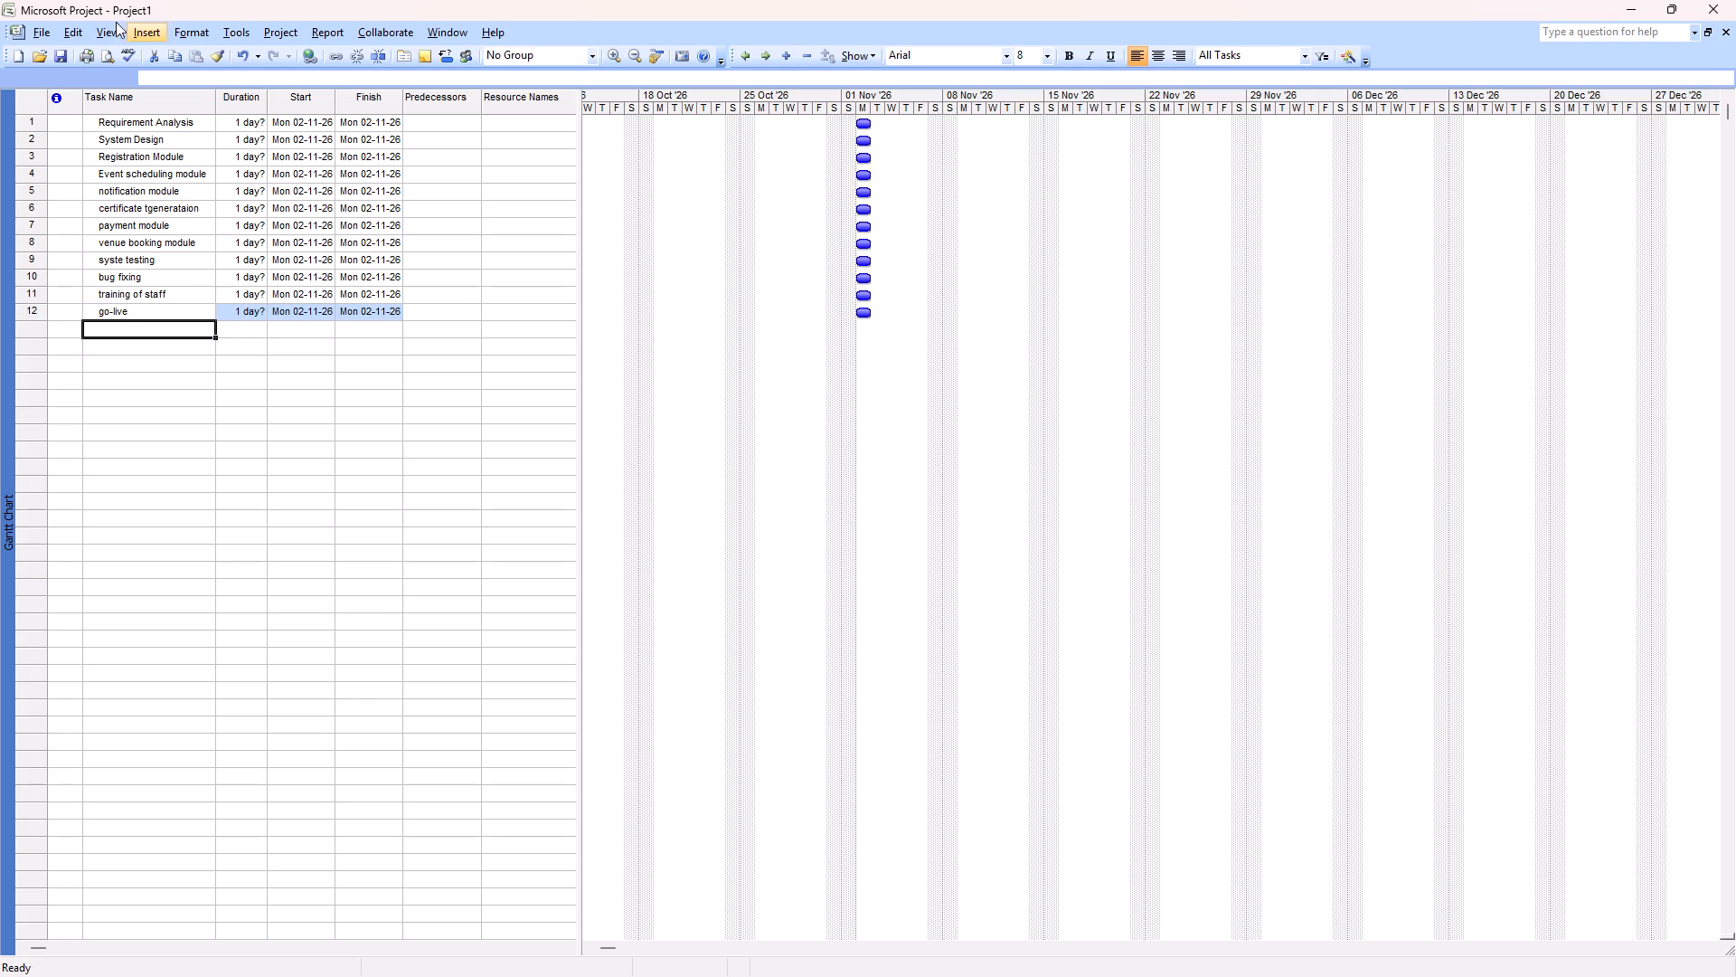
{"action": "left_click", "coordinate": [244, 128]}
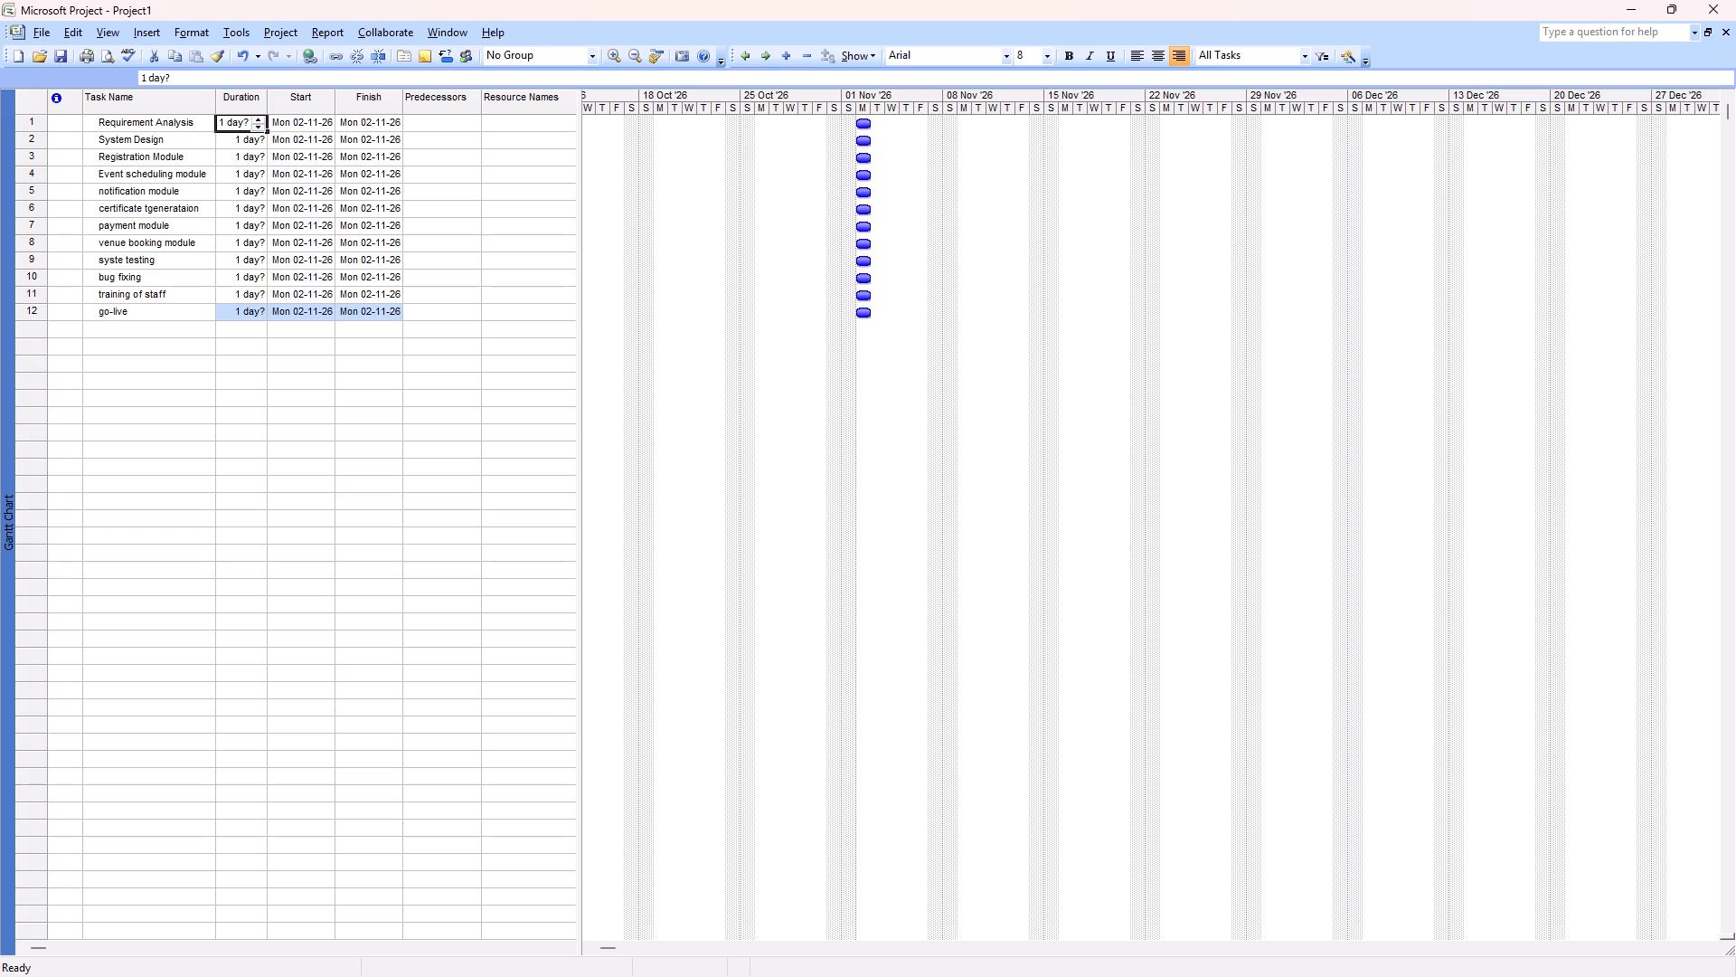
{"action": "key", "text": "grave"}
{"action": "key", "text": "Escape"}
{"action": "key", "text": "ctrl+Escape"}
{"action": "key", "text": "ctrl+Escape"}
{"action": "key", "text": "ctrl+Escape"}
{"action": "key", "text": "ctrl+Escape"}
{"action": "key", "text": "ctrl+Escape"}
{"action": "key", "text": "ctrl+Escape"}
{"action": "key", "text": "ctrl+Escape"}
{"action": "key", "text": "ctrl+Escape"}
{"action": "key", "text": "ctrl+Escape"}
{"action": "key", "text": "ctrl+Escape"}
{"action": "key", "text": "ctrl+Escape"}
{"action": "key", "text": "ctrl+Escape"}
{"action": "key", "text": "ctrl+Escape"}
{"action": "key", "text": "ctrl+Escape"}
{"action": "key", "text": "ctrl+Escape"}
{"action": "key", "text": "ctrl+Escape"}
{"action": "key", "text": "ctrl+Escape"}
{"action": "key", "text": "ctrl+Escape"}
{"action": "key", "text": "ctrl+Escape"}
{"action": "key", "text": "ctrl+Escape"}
Set the durations of tasks 1 to 4, Requirement Analysis through Event scheduling module, to 4, 5, 6 and 7 days.
{"action": "left_click", "coordinate": [241, 123]}
{"action": "key", "text": "4"}
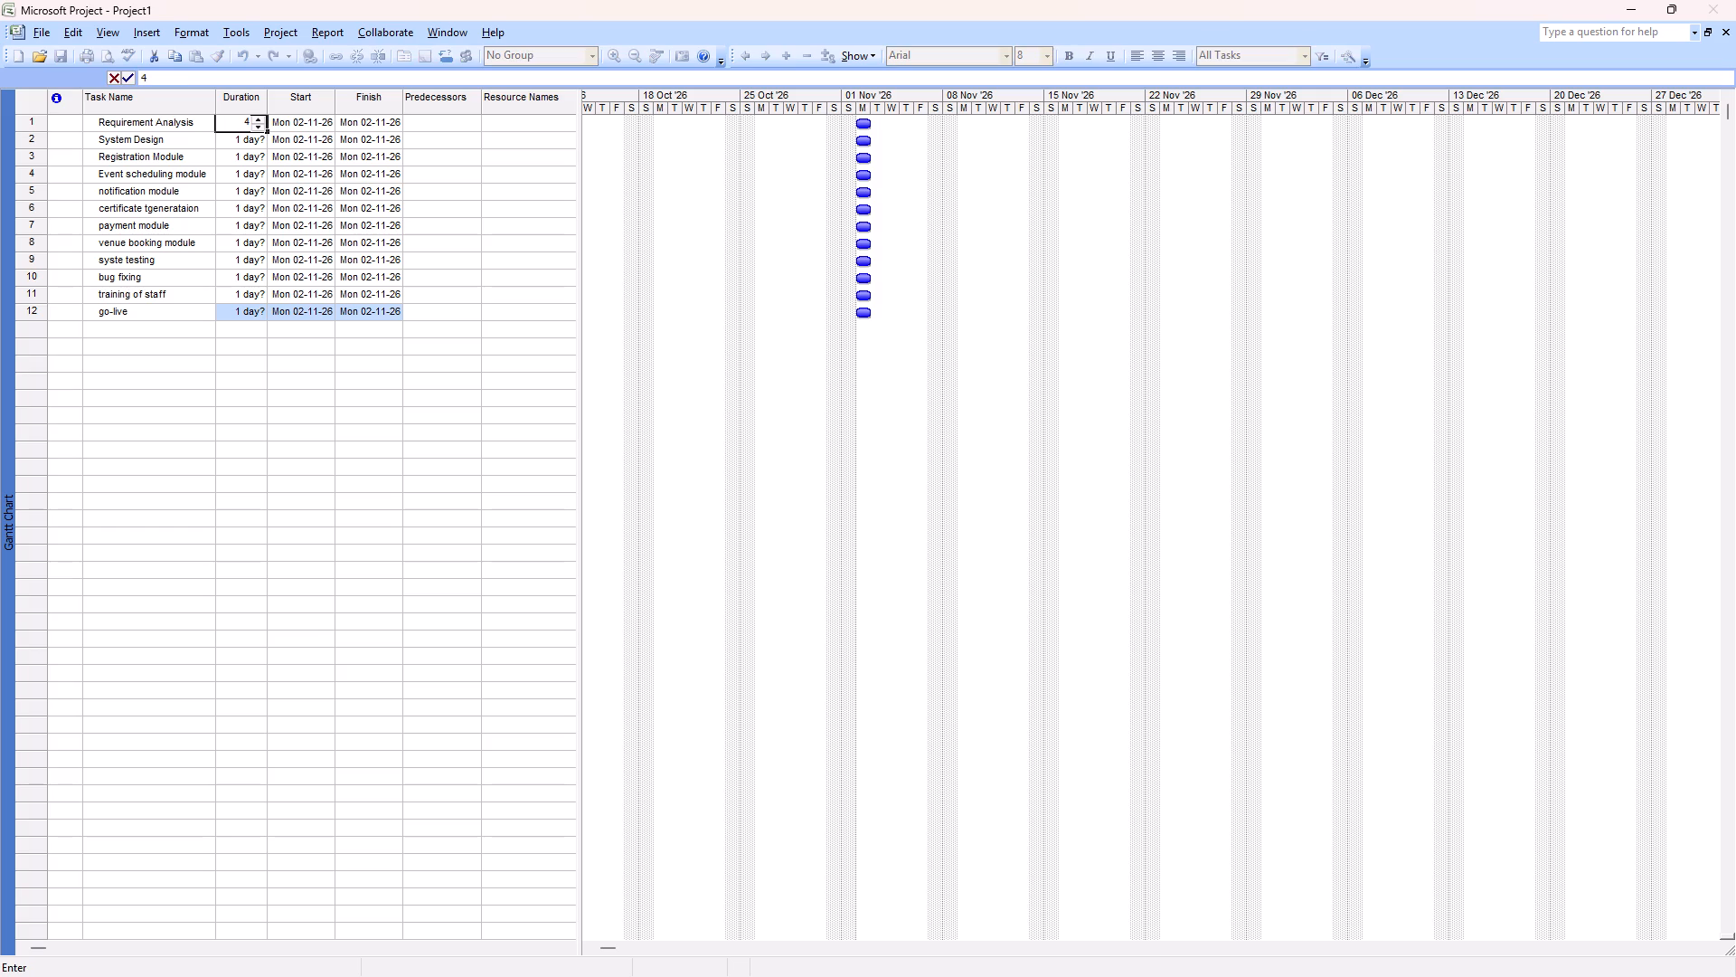
{"action": "key", "text": "Return"}
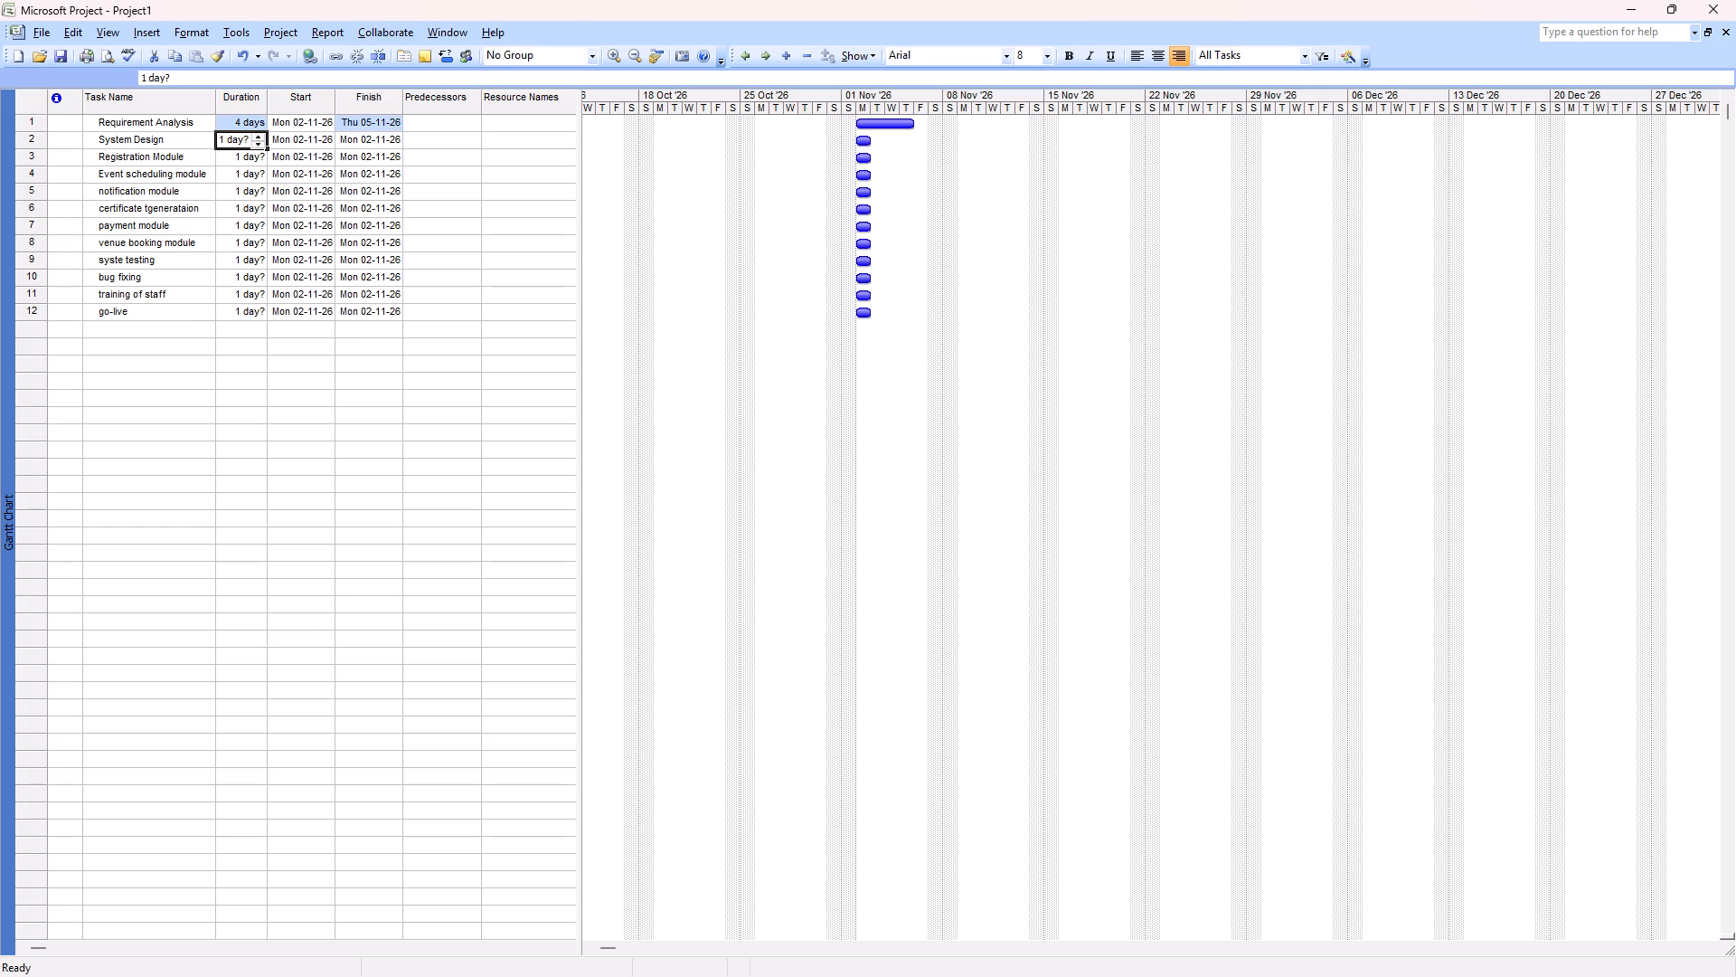
{"action": "key", "text": "5"}
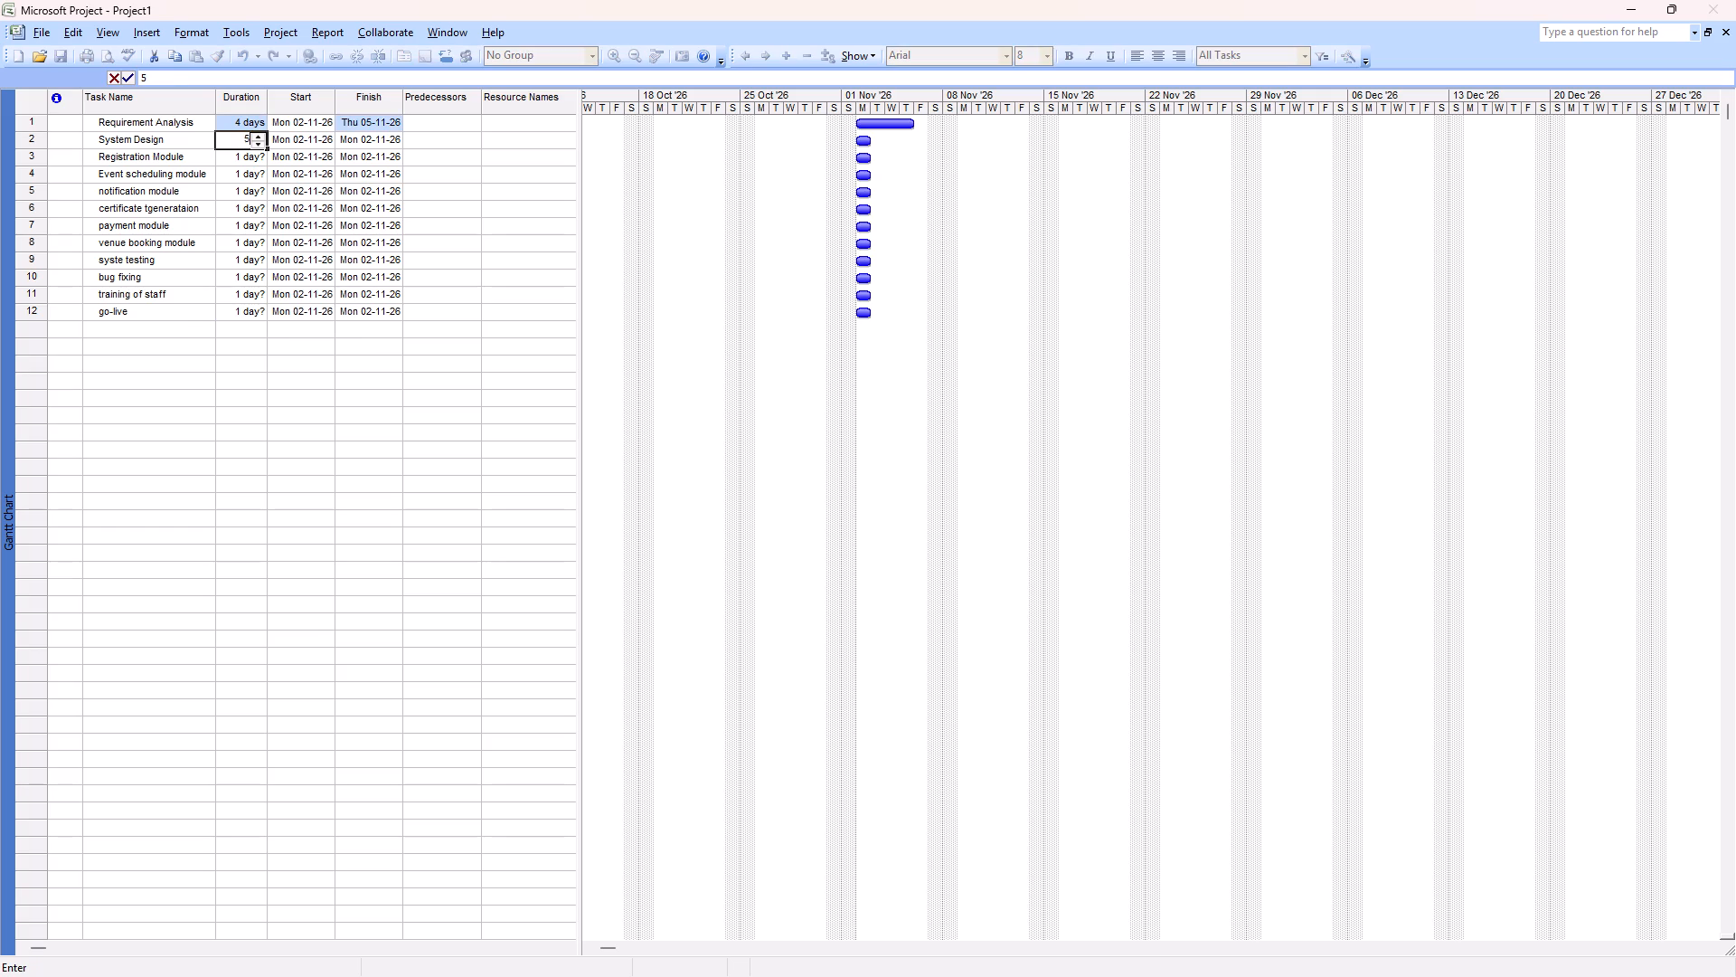
{"action": "key", "text": "Return"}
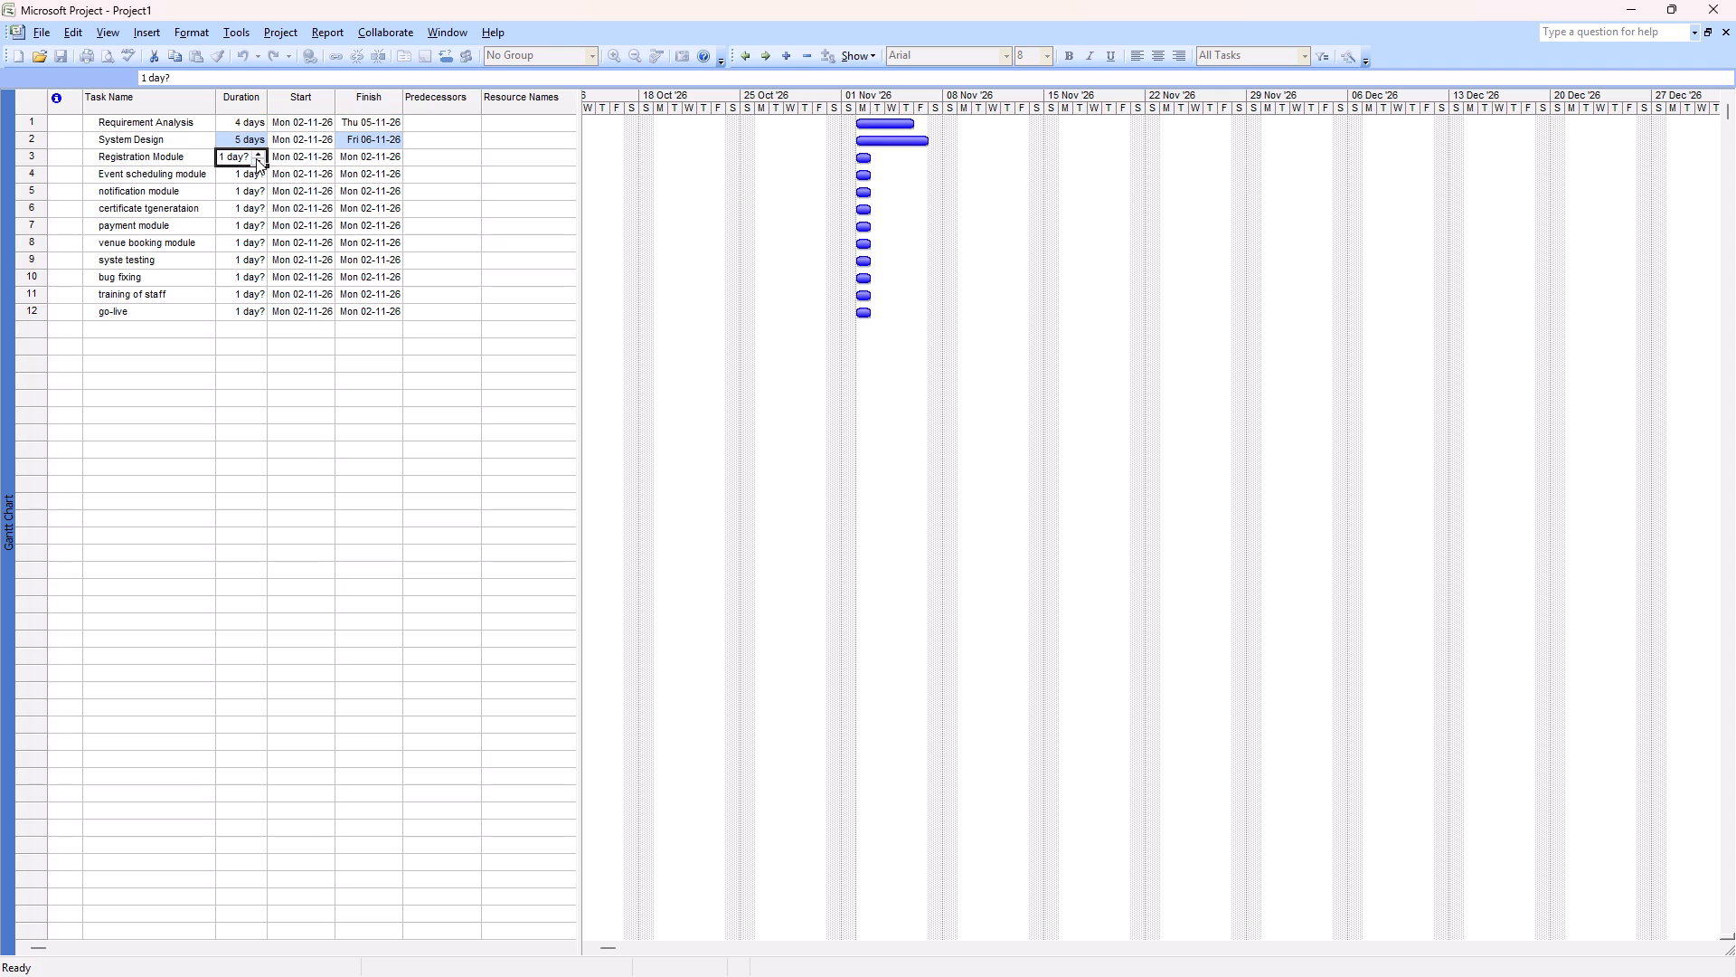
{"action": "key", "text": "6"}
{"action": "key", "text": "Return"}
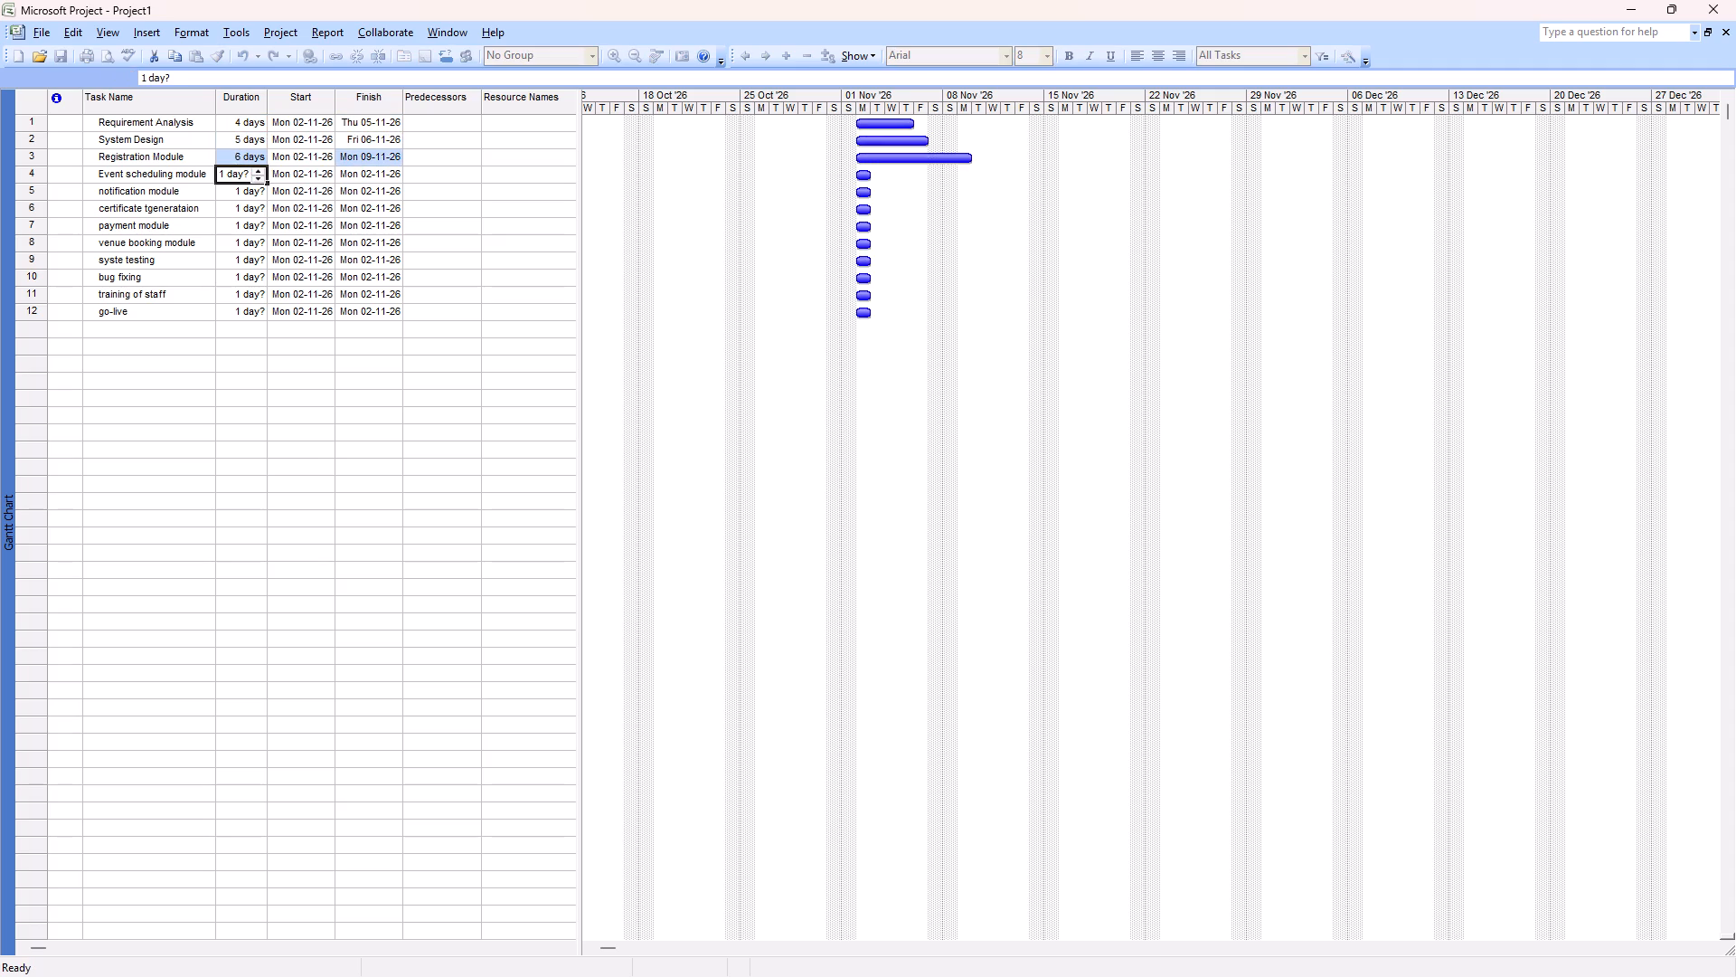
{"action": "key", "text": "7"}
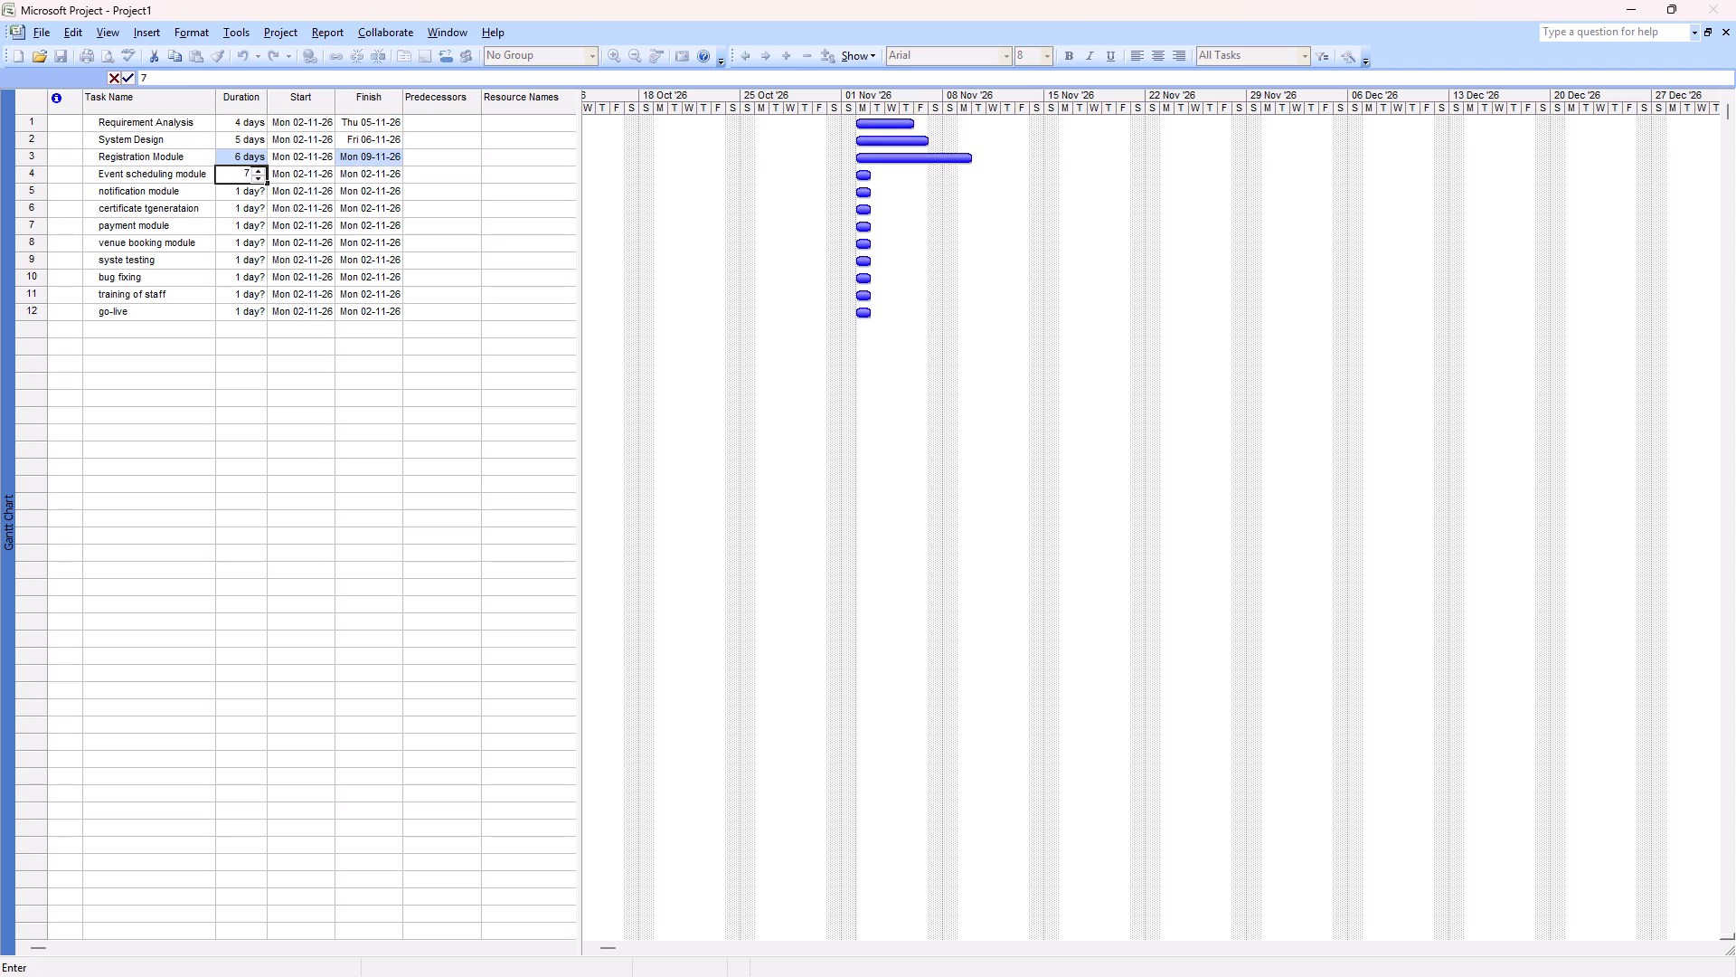
{"action": "key", "text": "Return"}
Set the durations of tasks 5 to 8, notification module through venue booking module, to 3, 4, 5 and 4 days.
{"action": "key", "text": "3"}
{"action": "key", "text": "Return"}
{"action": "key", "text": "4"}
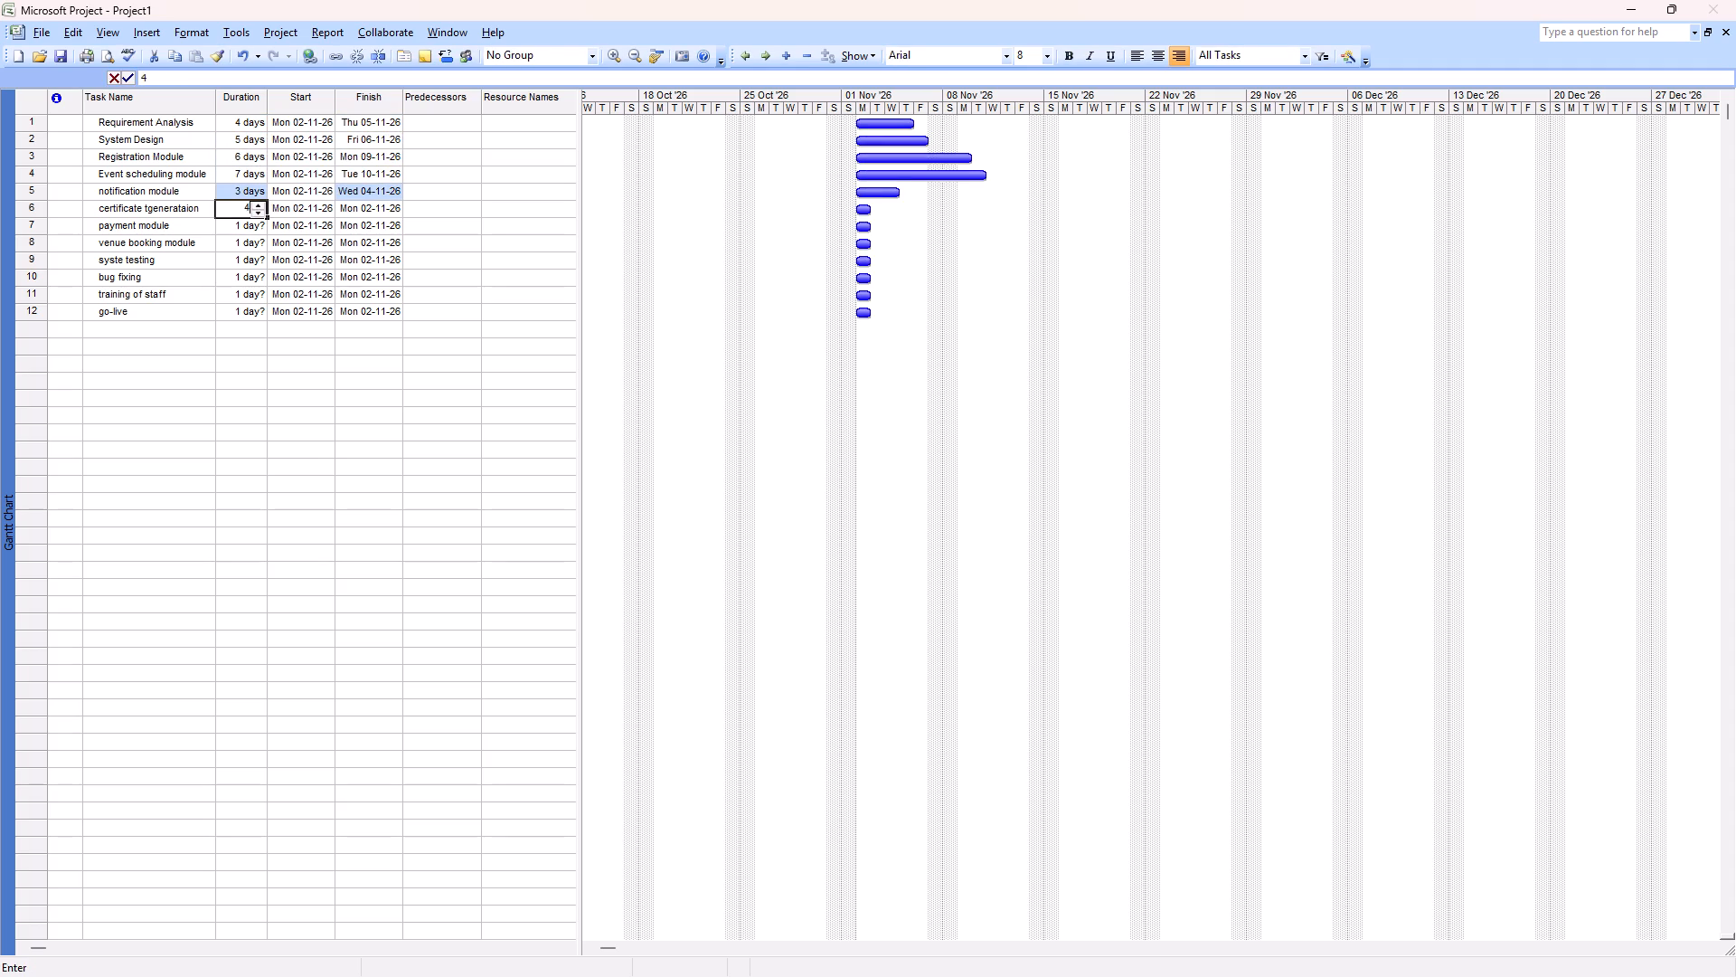
{"action": "key", "text": "Return"}
{"action": "key", "text": "5"}
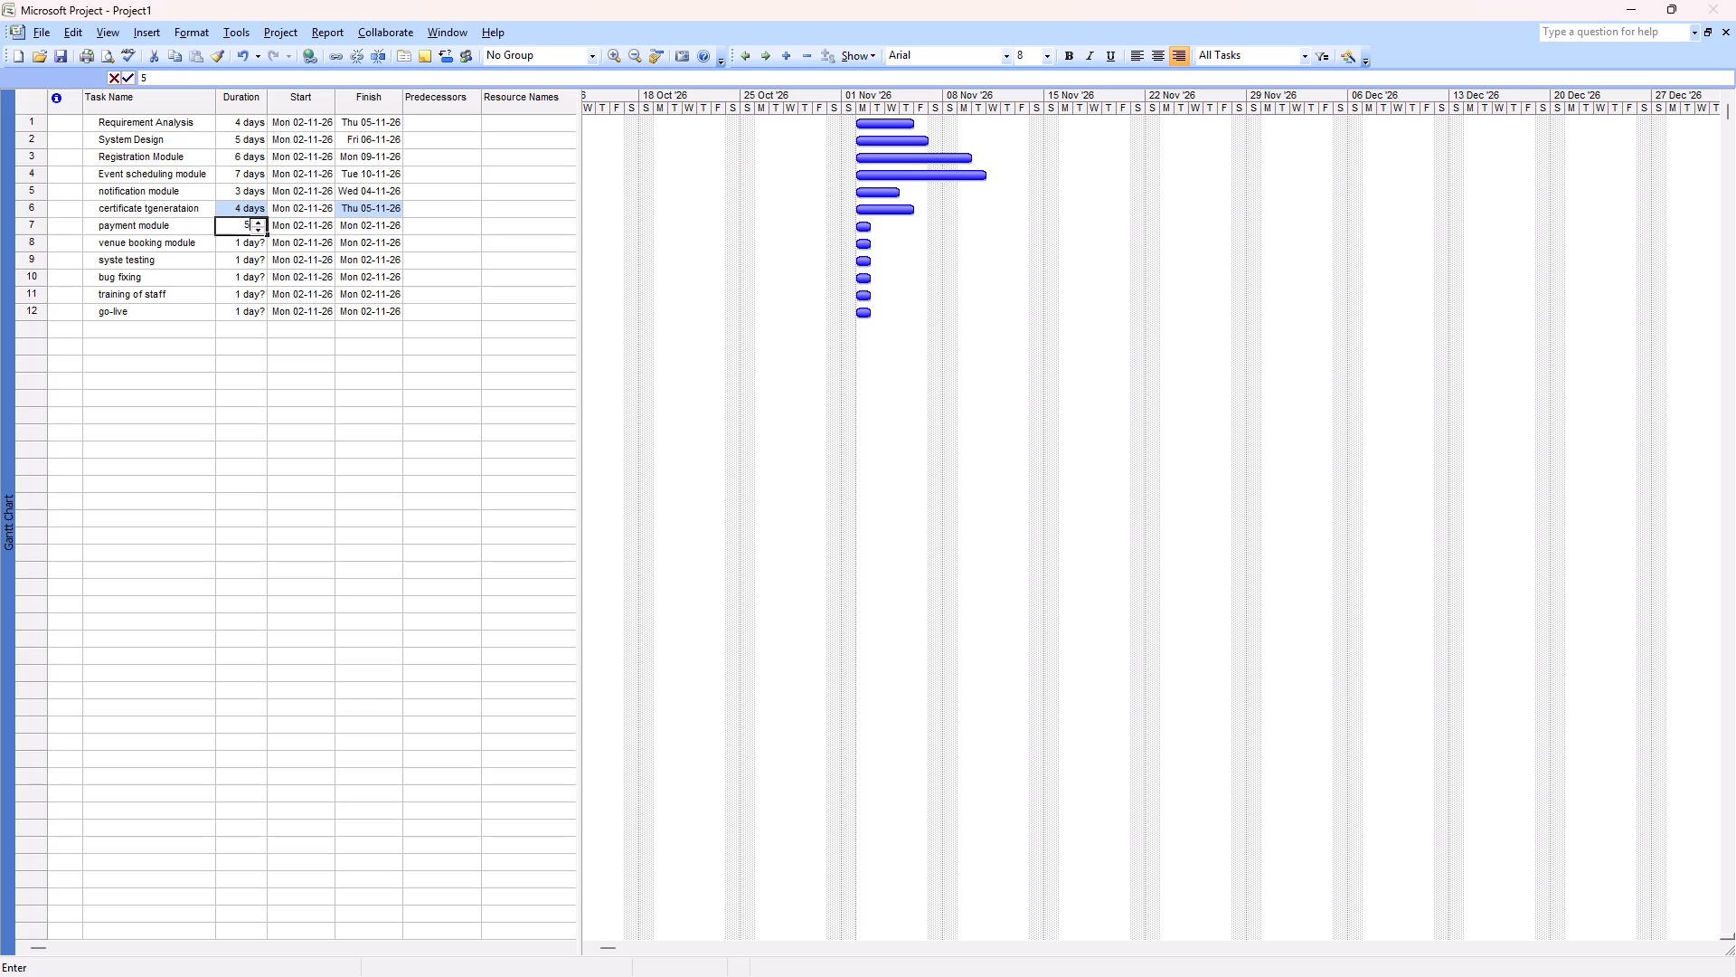
{"action": "key", "text": "Return"}
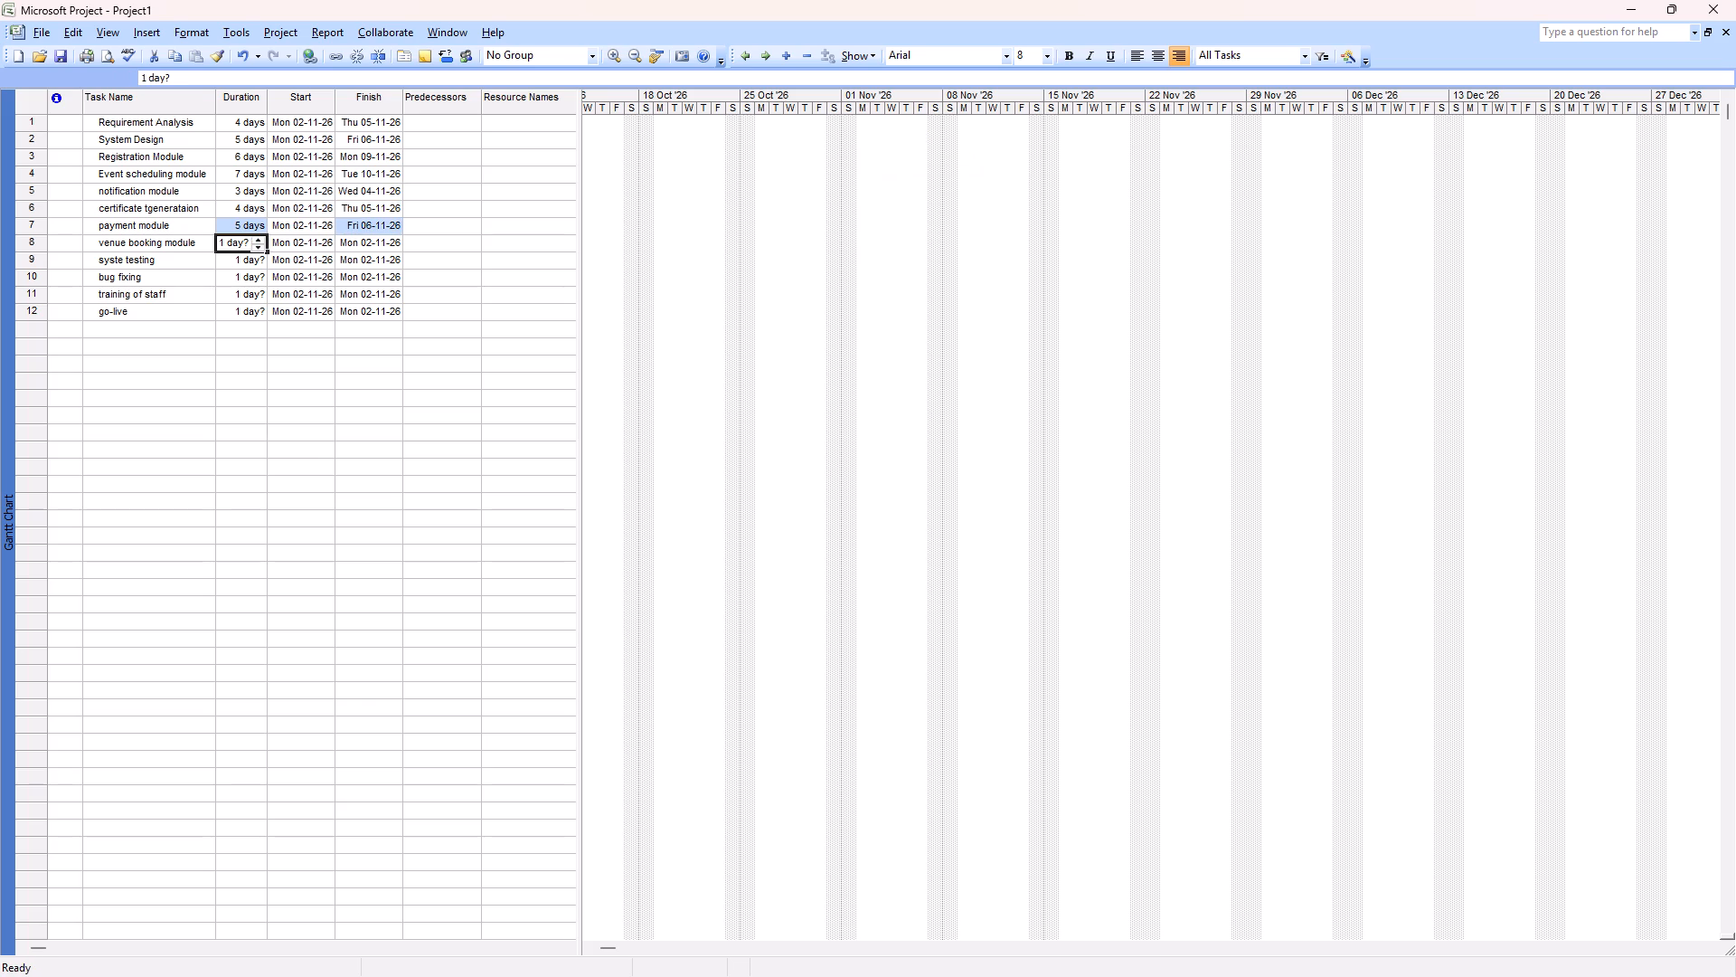
{"action": "key", "text": "4"}
{"action": "key", "text": "Return"}
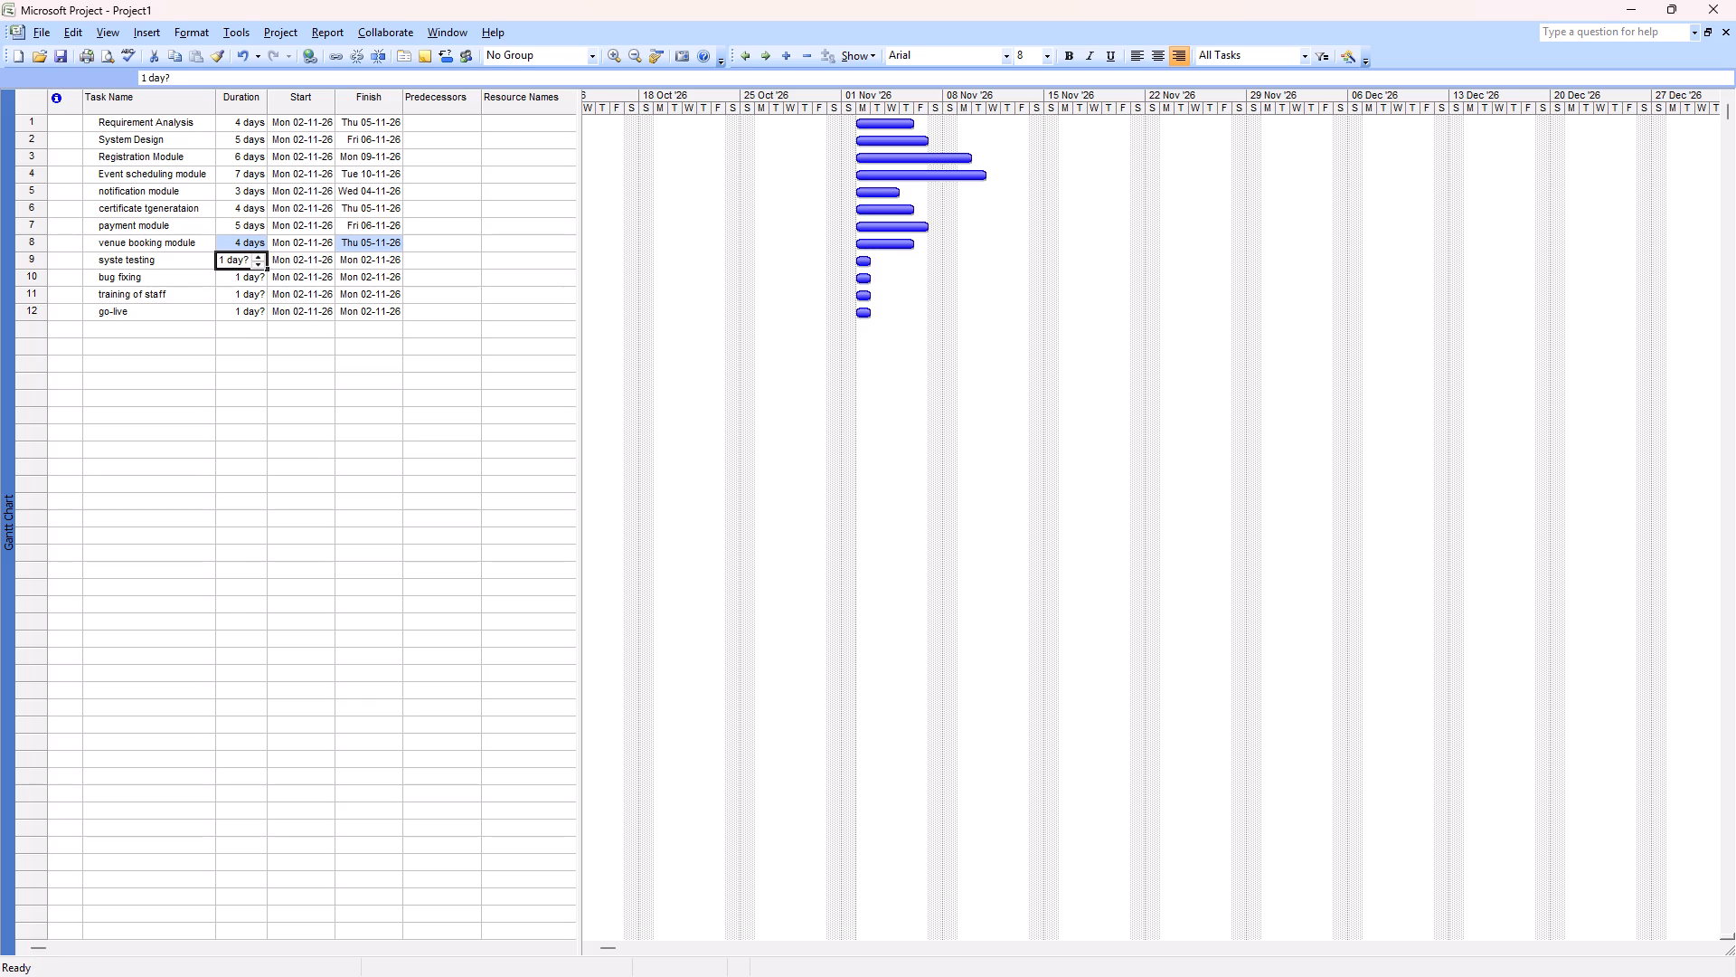
Set the durations of tasks 9 to 12, syste testing through go-live, to 6, 3, 2 and 1 days.
{"action": "key", "text": "6"}
{"action": "key", "text": "Return"}
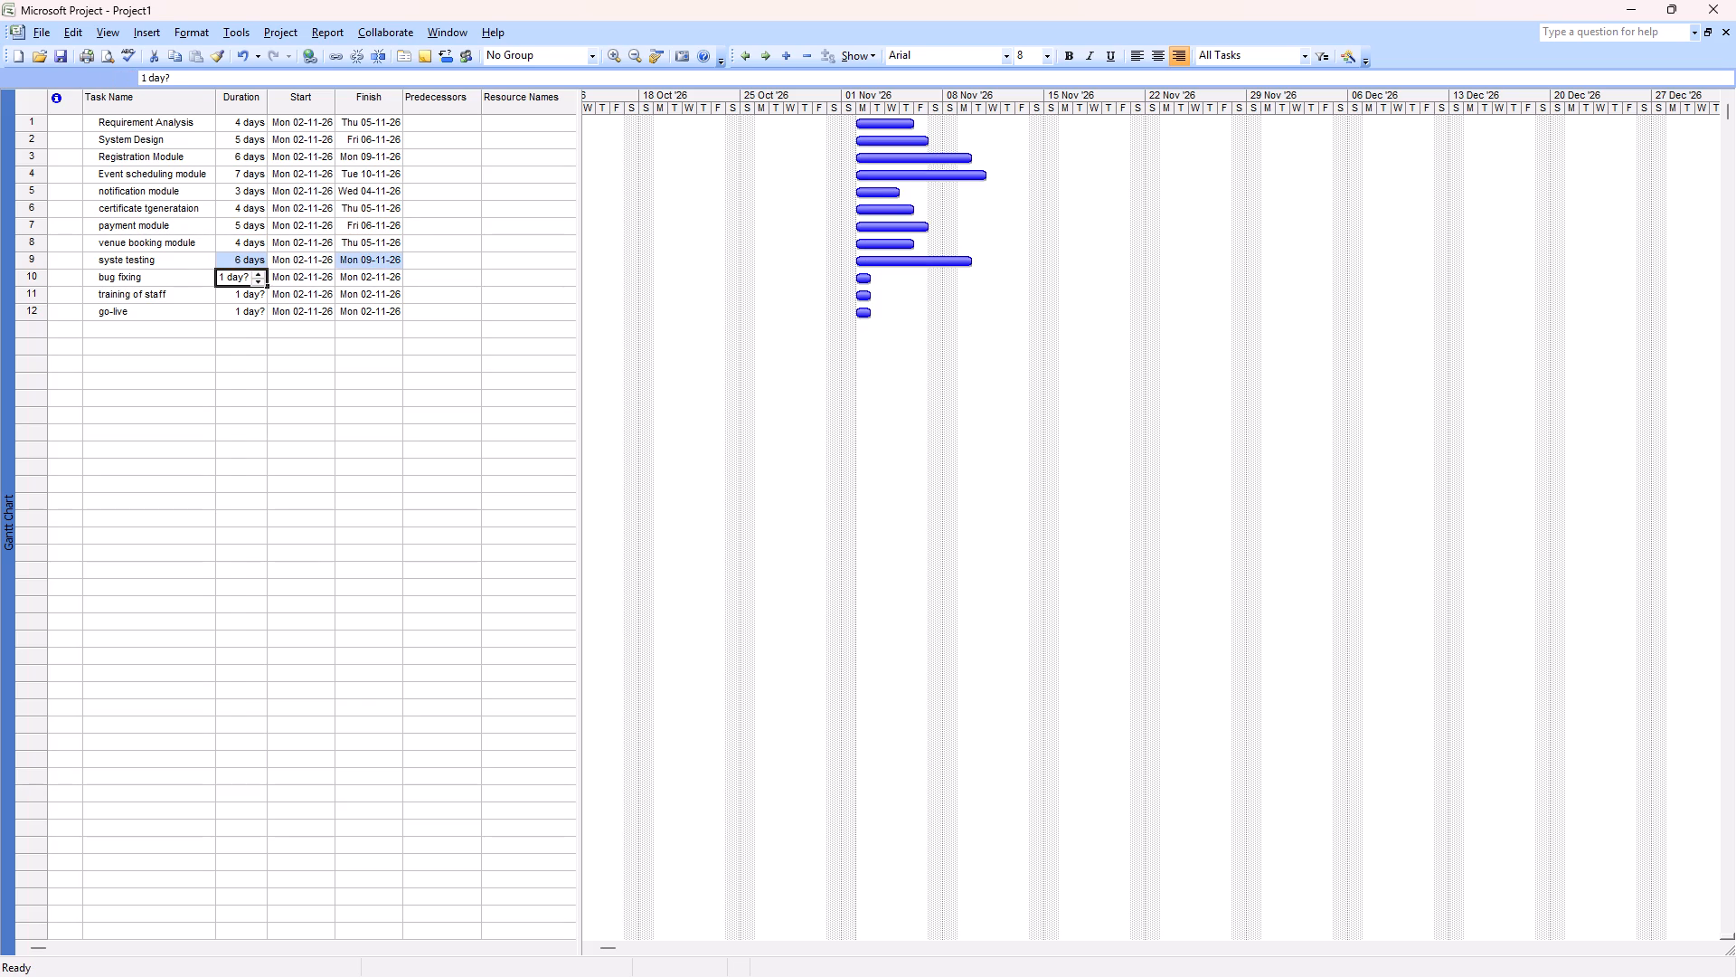
{"action": "key", "text": "3"}
{"action": "key", "text": "Return"}
{"action": "key", "text": "2"}
{"action": "key", "text": "Return"}
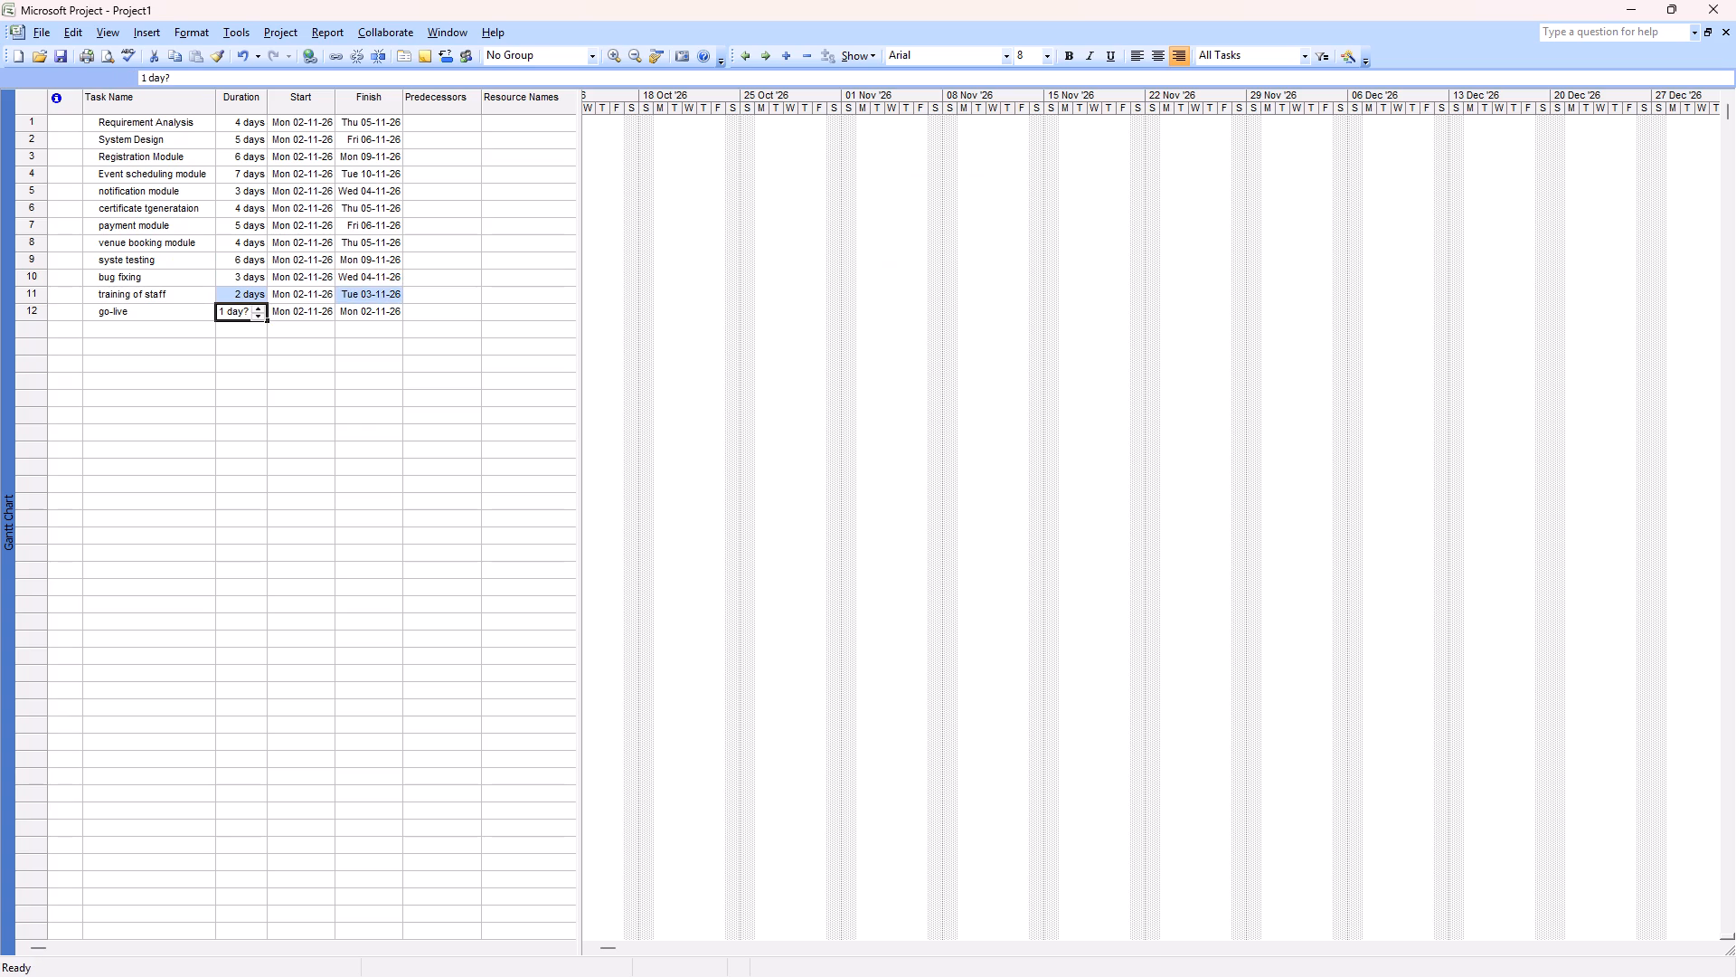
{"action": "key", "text": "1"}
{"action": "key", "text": "Return"}
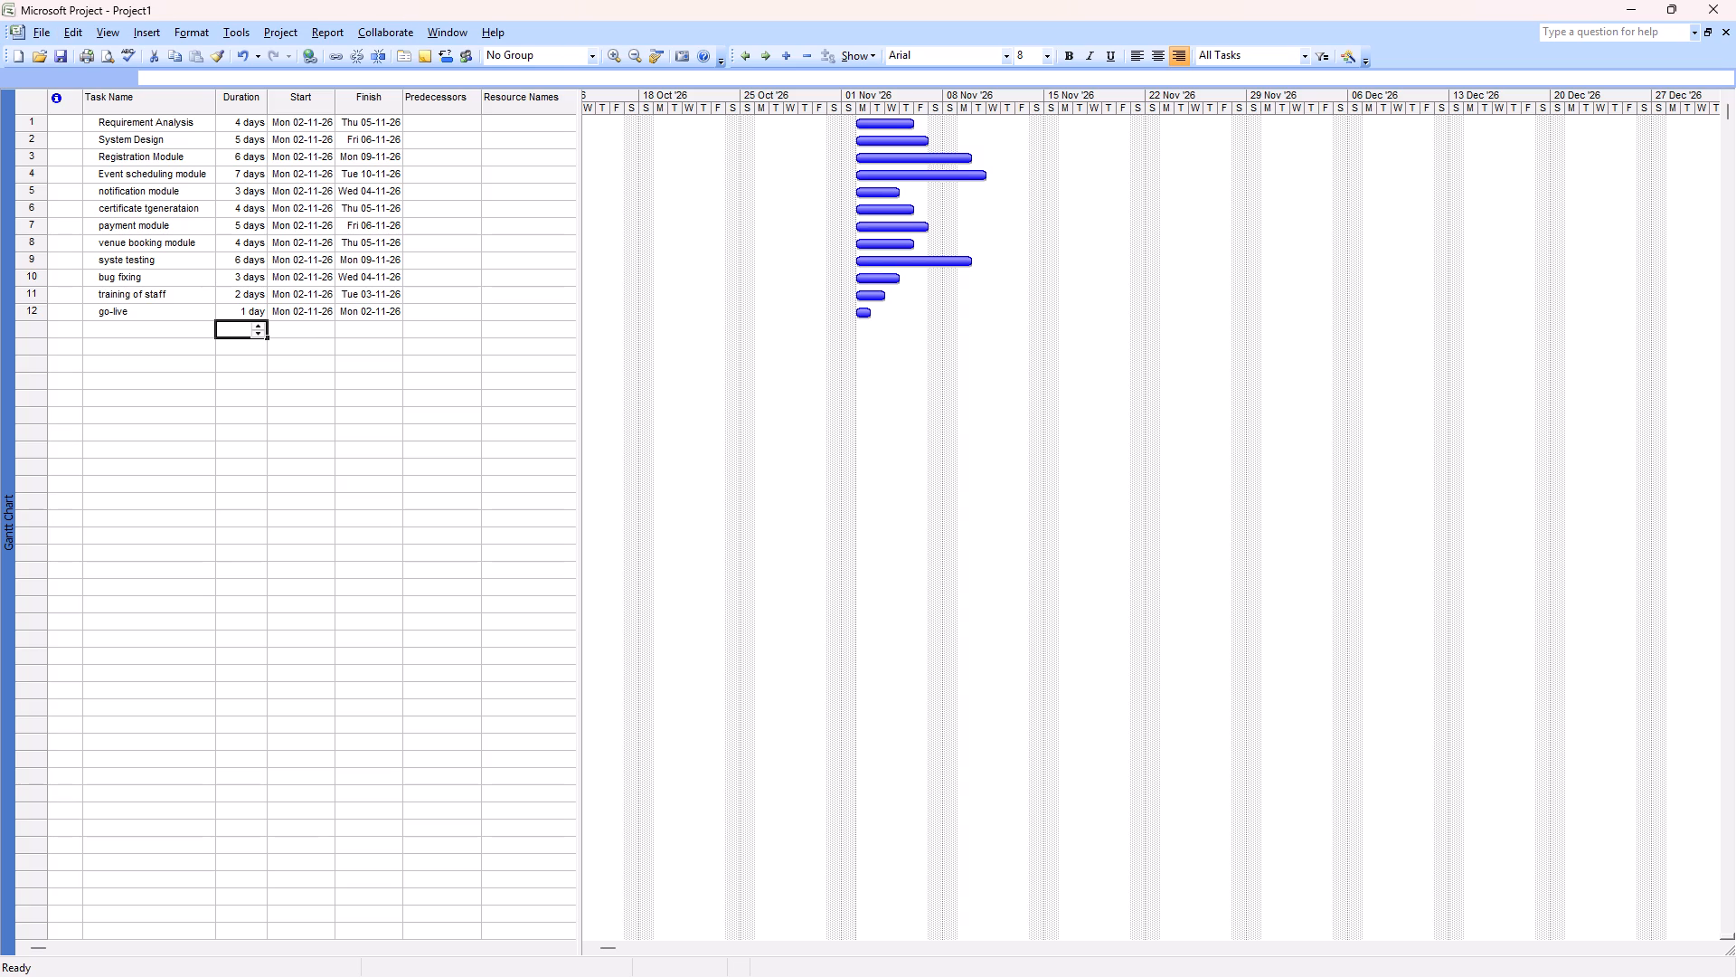
Enter predecessor 1 for System Design and predecessor 2 for Registration Module, Event scheduling module and notification module.
{"action": "left_click", "coordinate": [442, 123]}
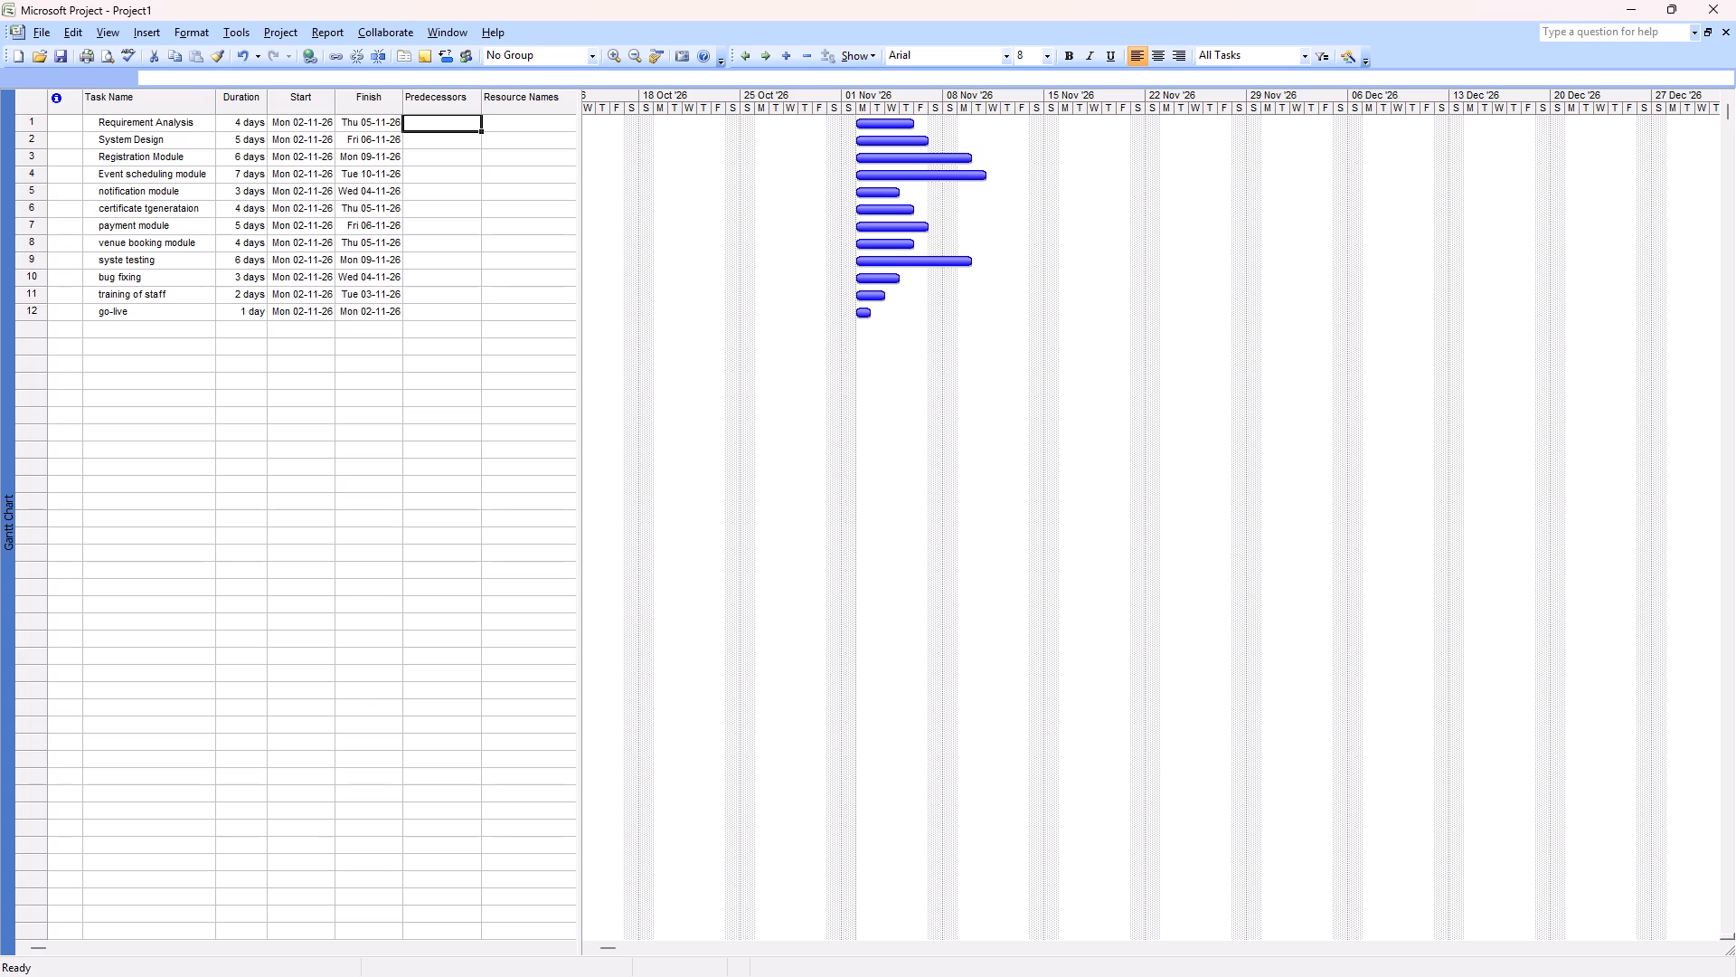
{"action": "left_click", "coordinate": [448, 126]}
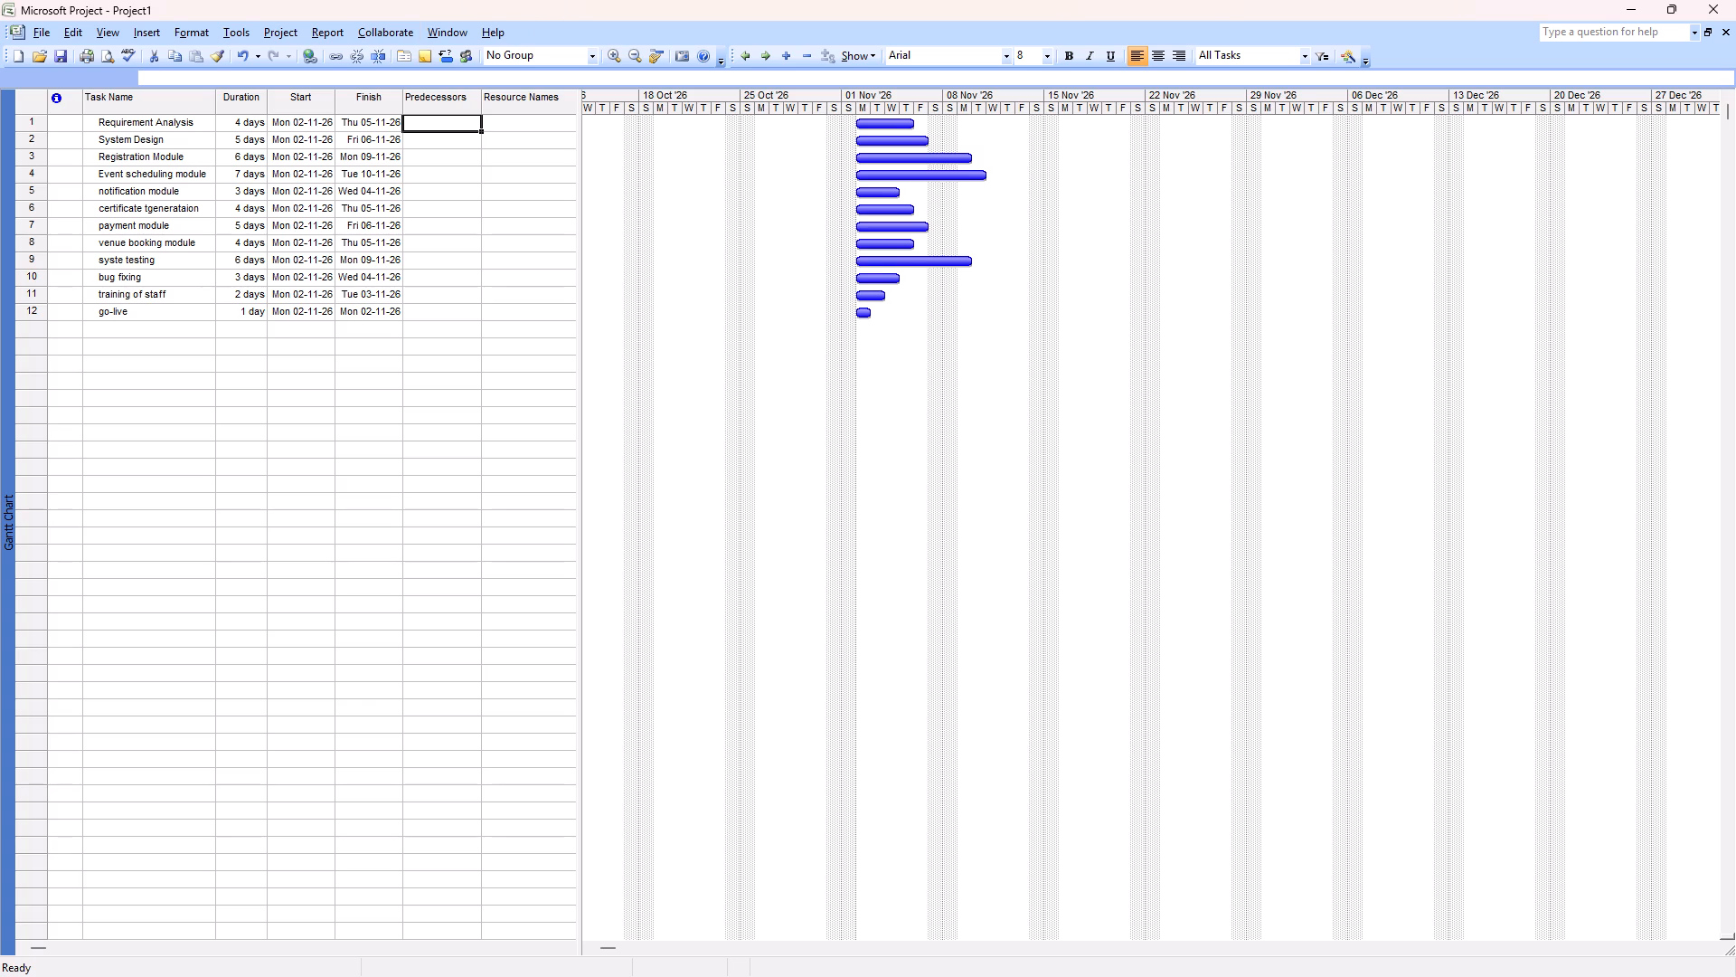
{"action": "left_click", "coordinate": [442, 138]}
{"action": "key", "text": "1"}
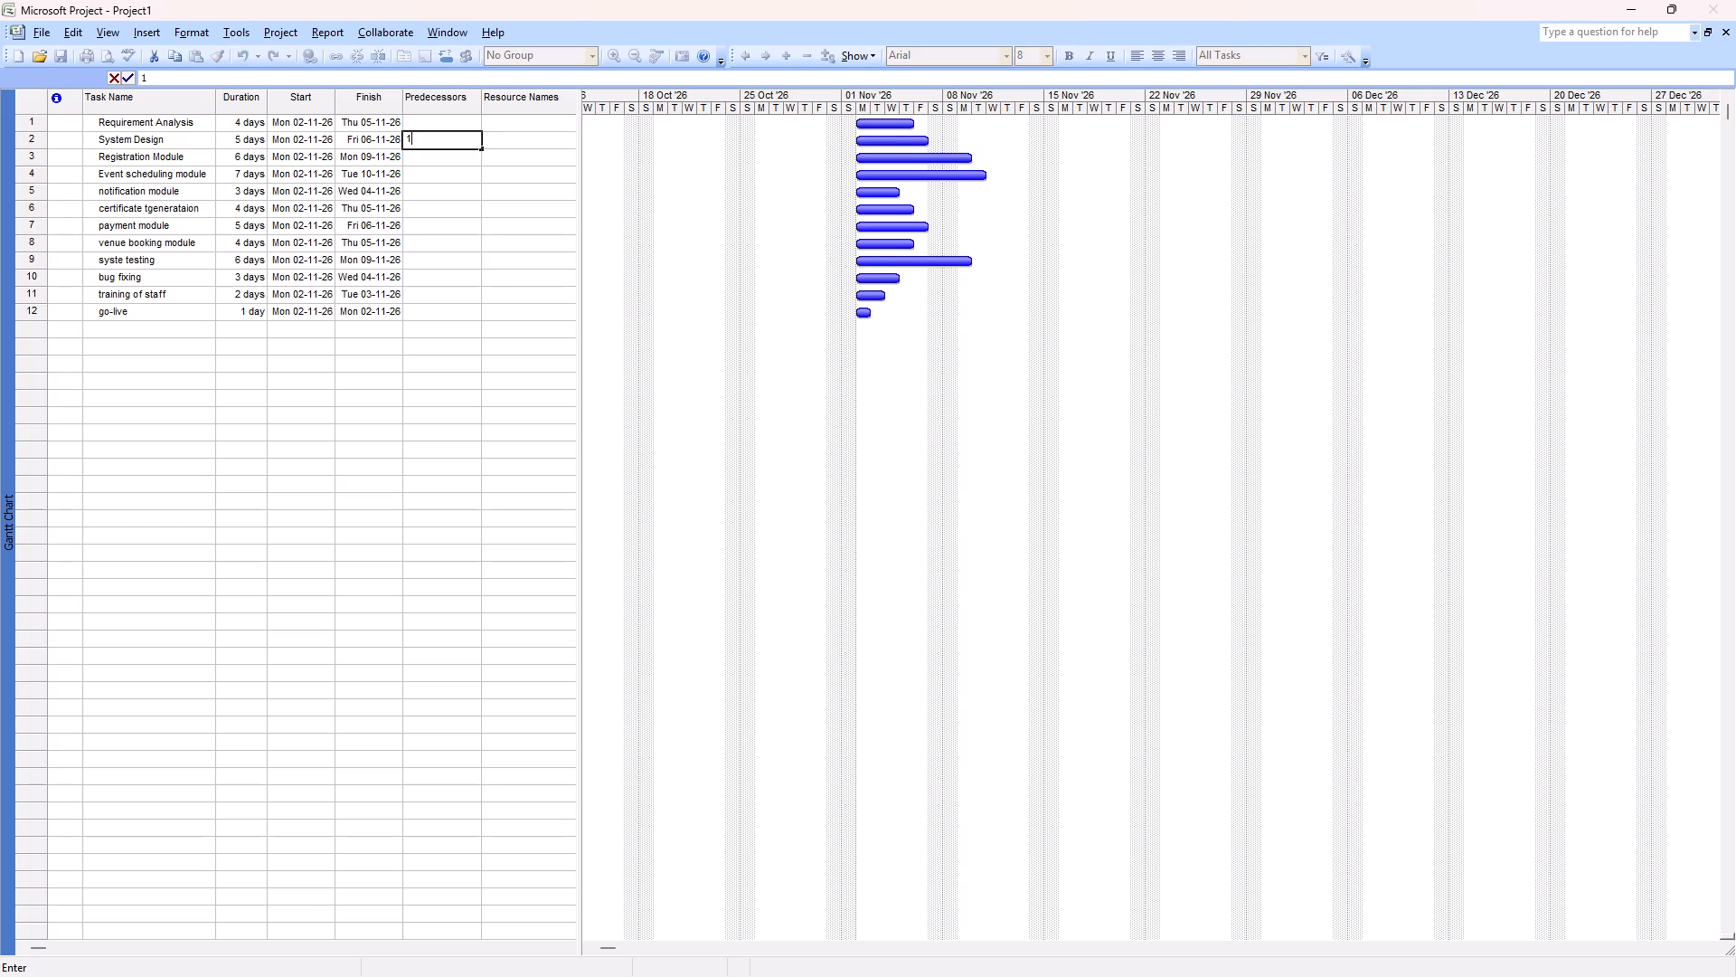
{"action": "key", "text": "Return"}
{"action": "key", "text": "2"}
{"action": "key", "text": "Return"}
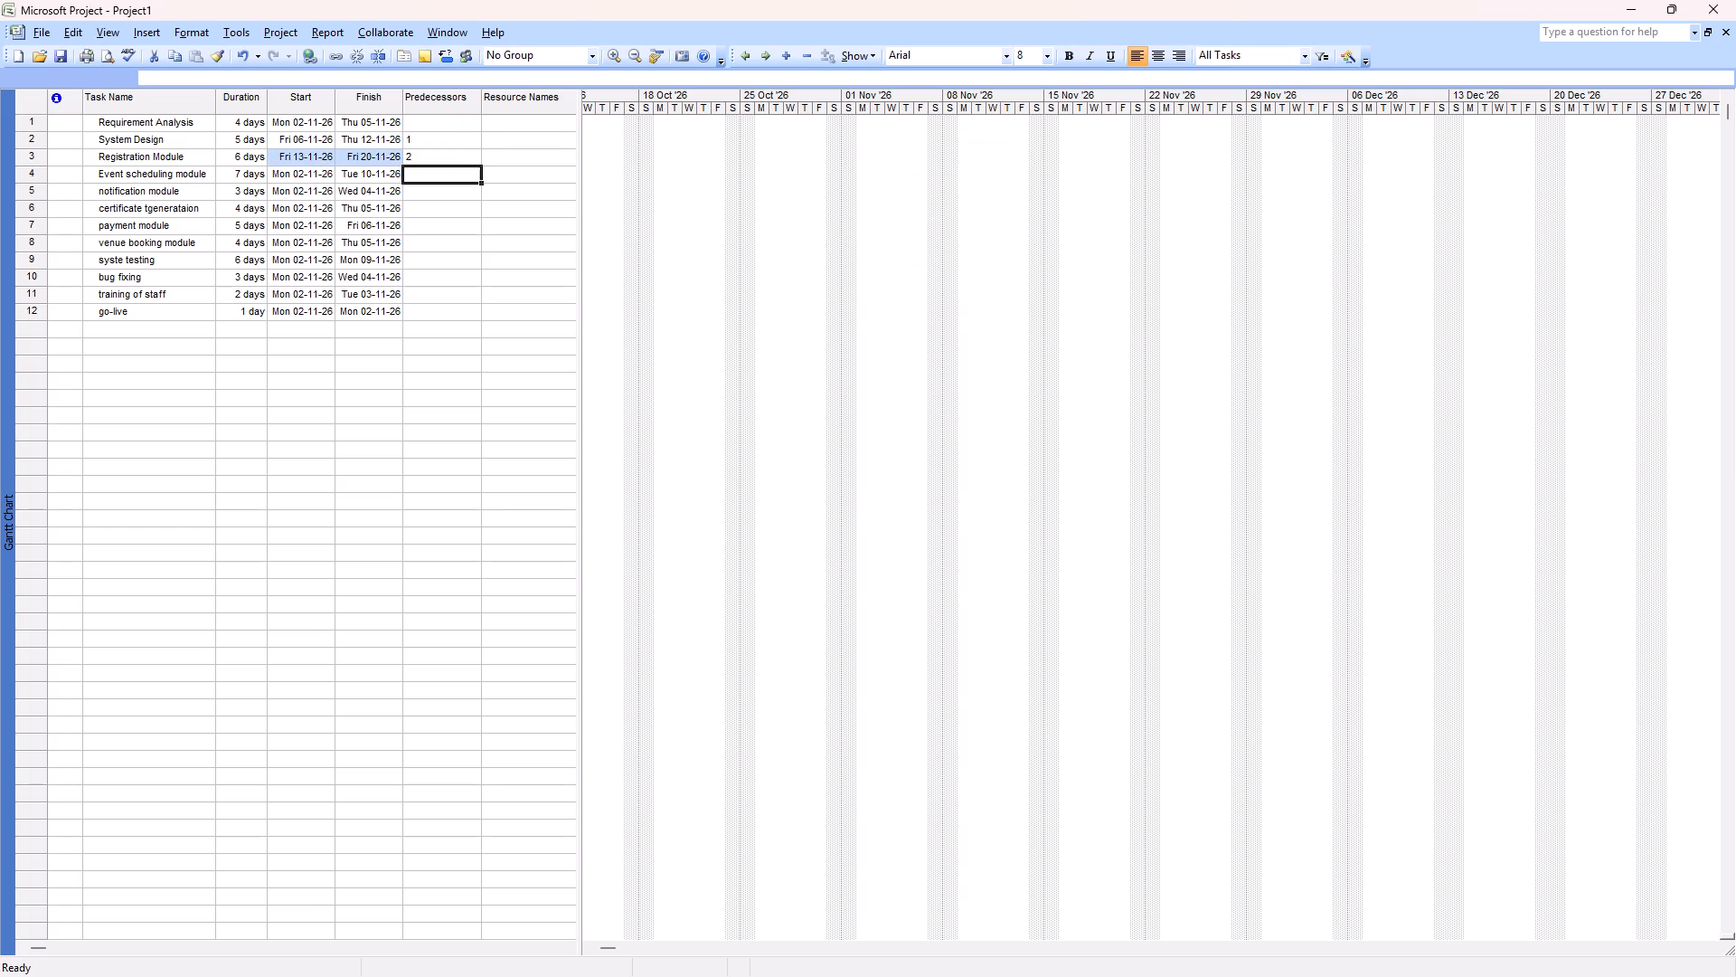
{"action": "key", "text": "2"}
{"action": "key", "text": "Return"}
{"action": "key", "text": "2"}
{"action": "key", "text": "Return"}
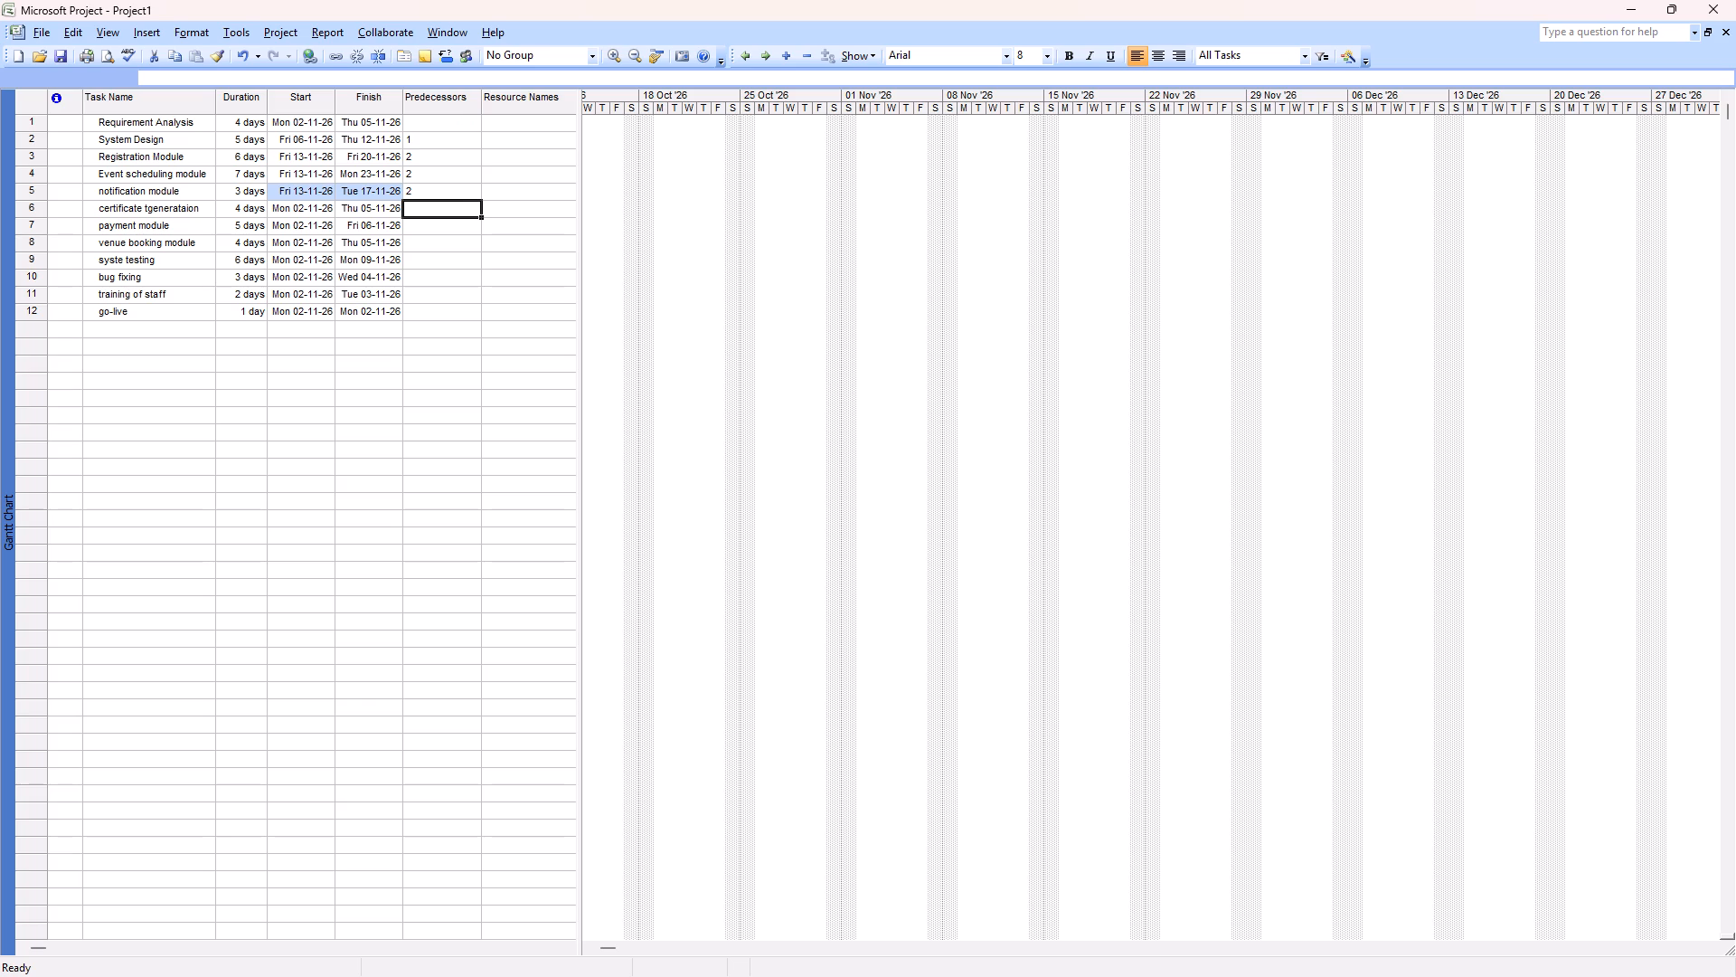
Enter predecessor 3 for the certificate and payment module tasks, and predecessor 4 for venue booking module.
{"action": "key", "text": "3"}
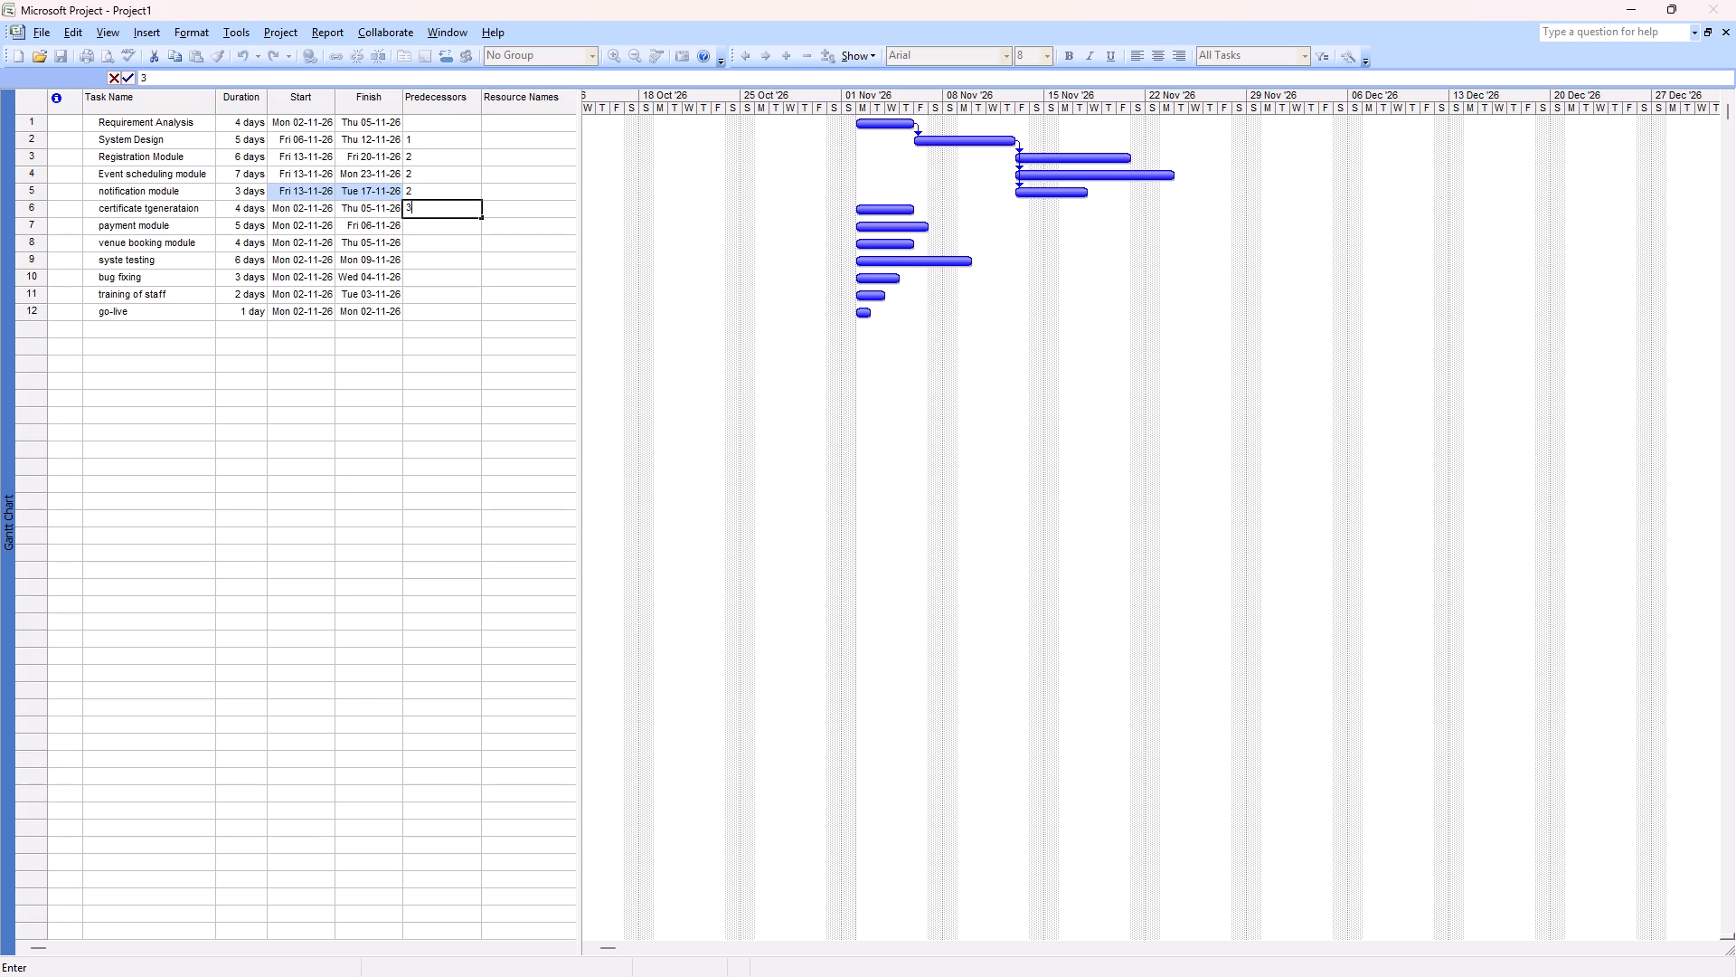
{"action": "key", "text": "Return"}
{"action": "key", "text": "3"}
{"action": "key", "text": "Return"}
{"action": "key", "text": "4"}
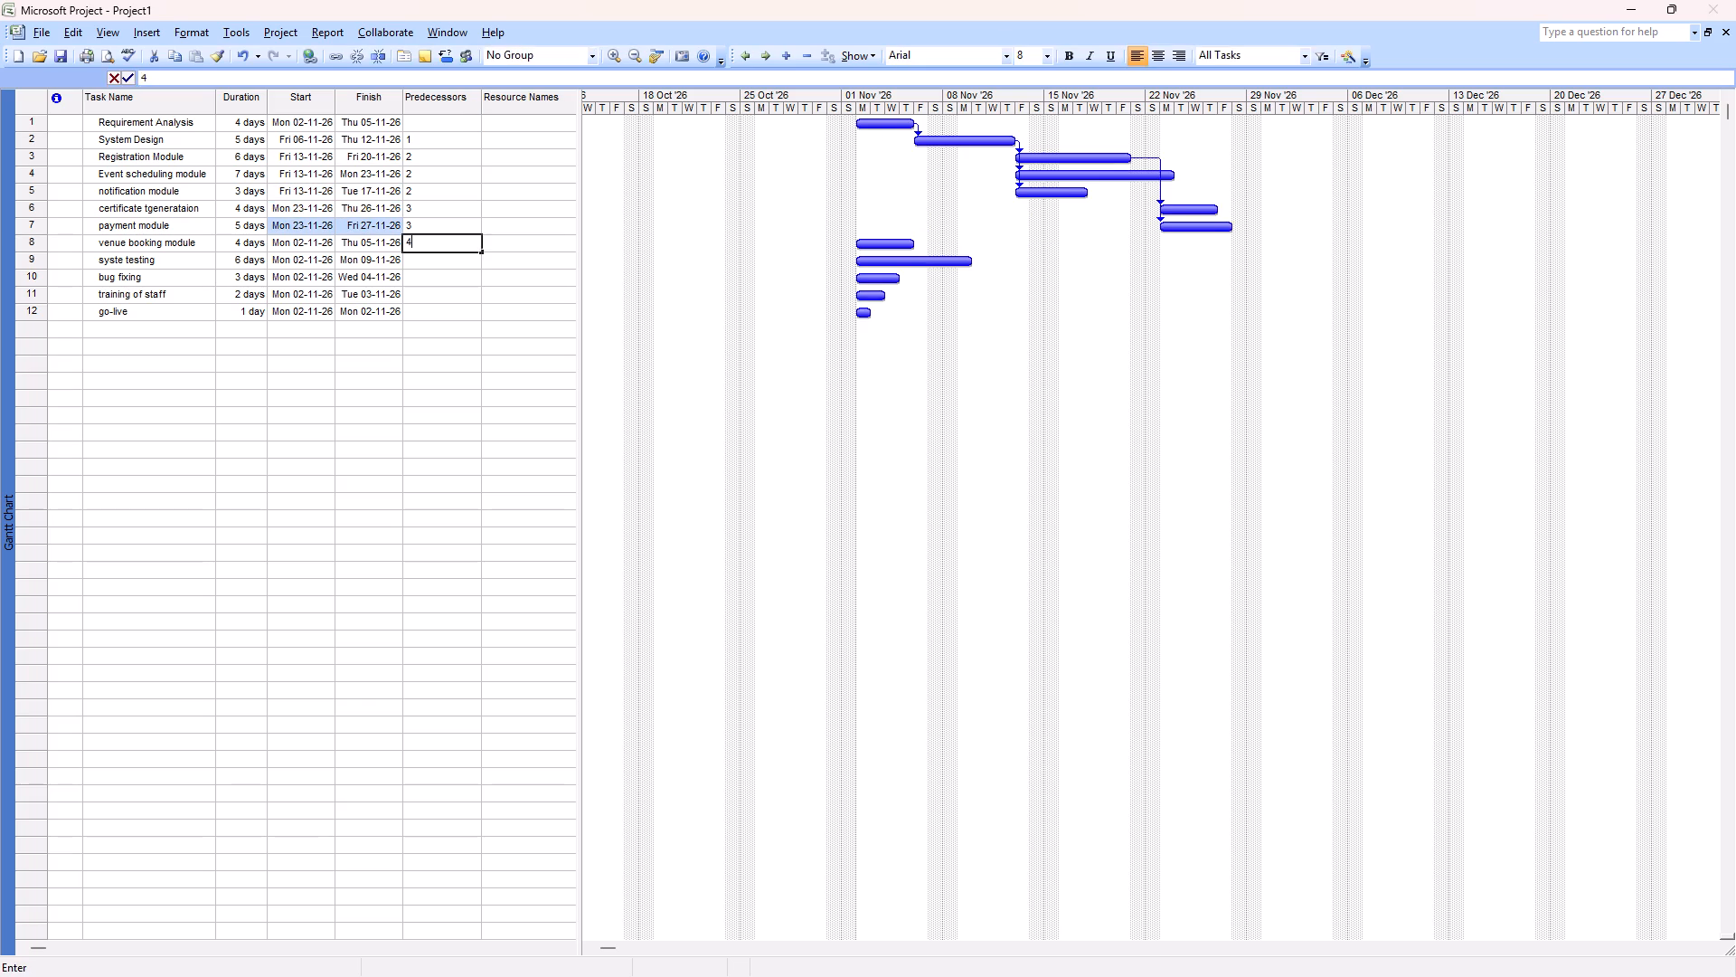
{"action": "key", "text": "Return"}
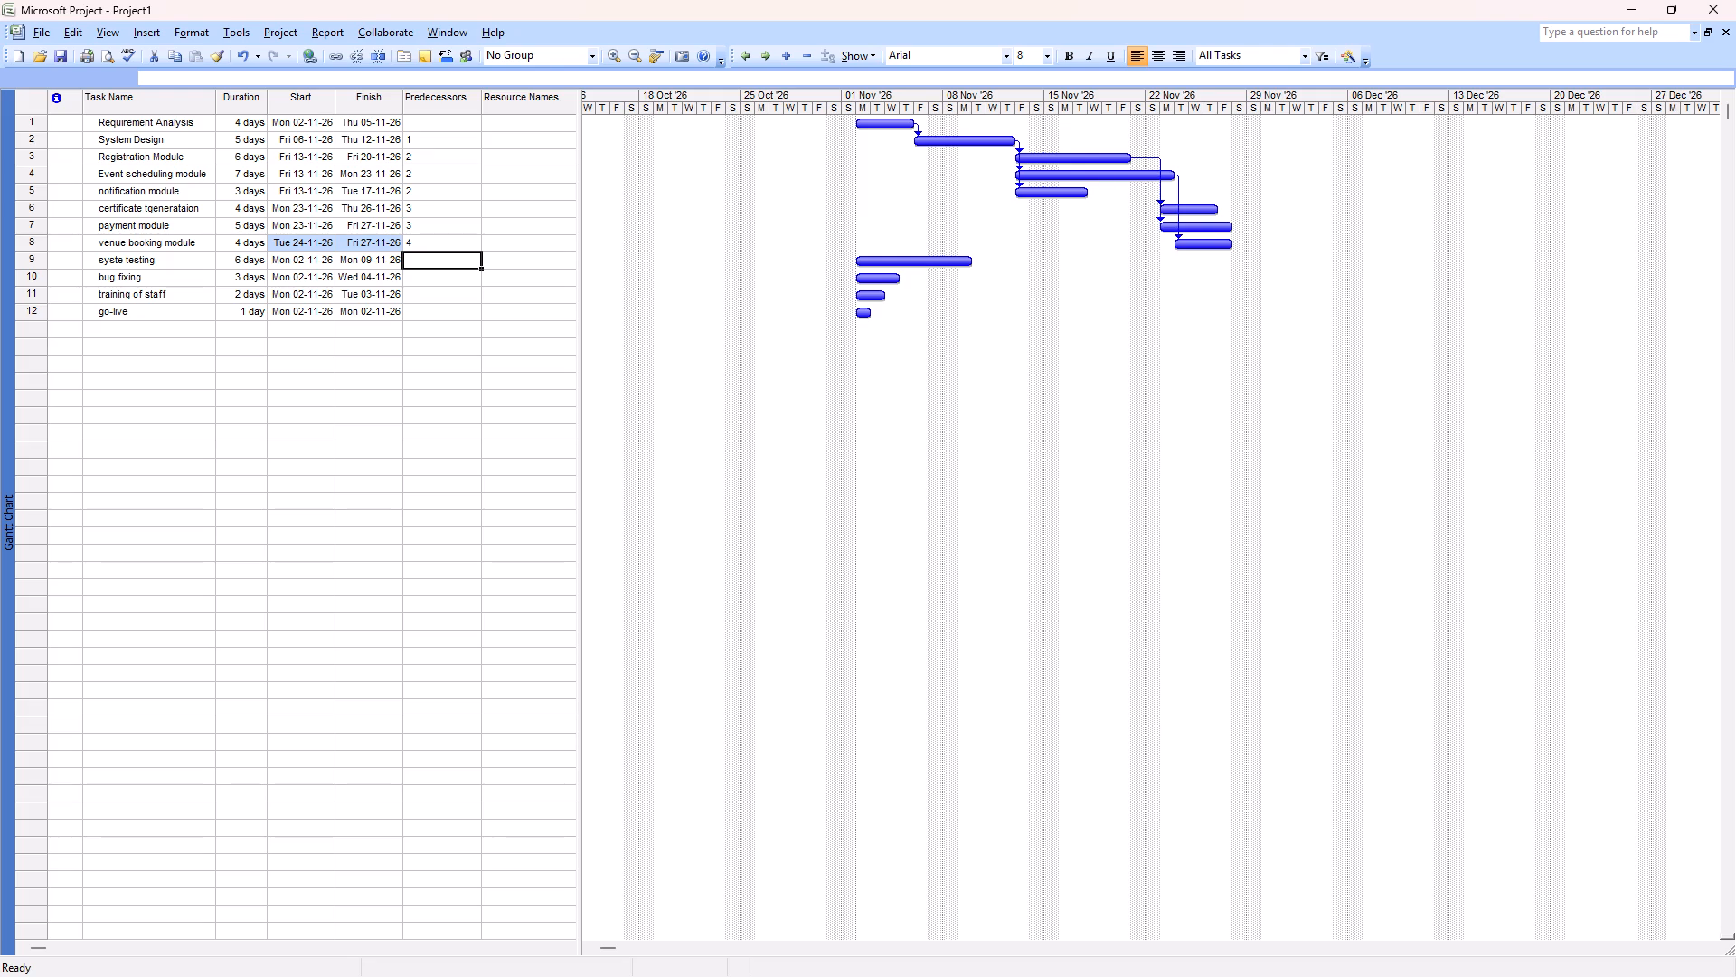
Enter 6,7,8,5 as the predecessors of the syste testing task.
{"action": "key", "text": "6"}
{"action": "type", "text": ",7."}
{"action": "key", "text": "BackSpace"}
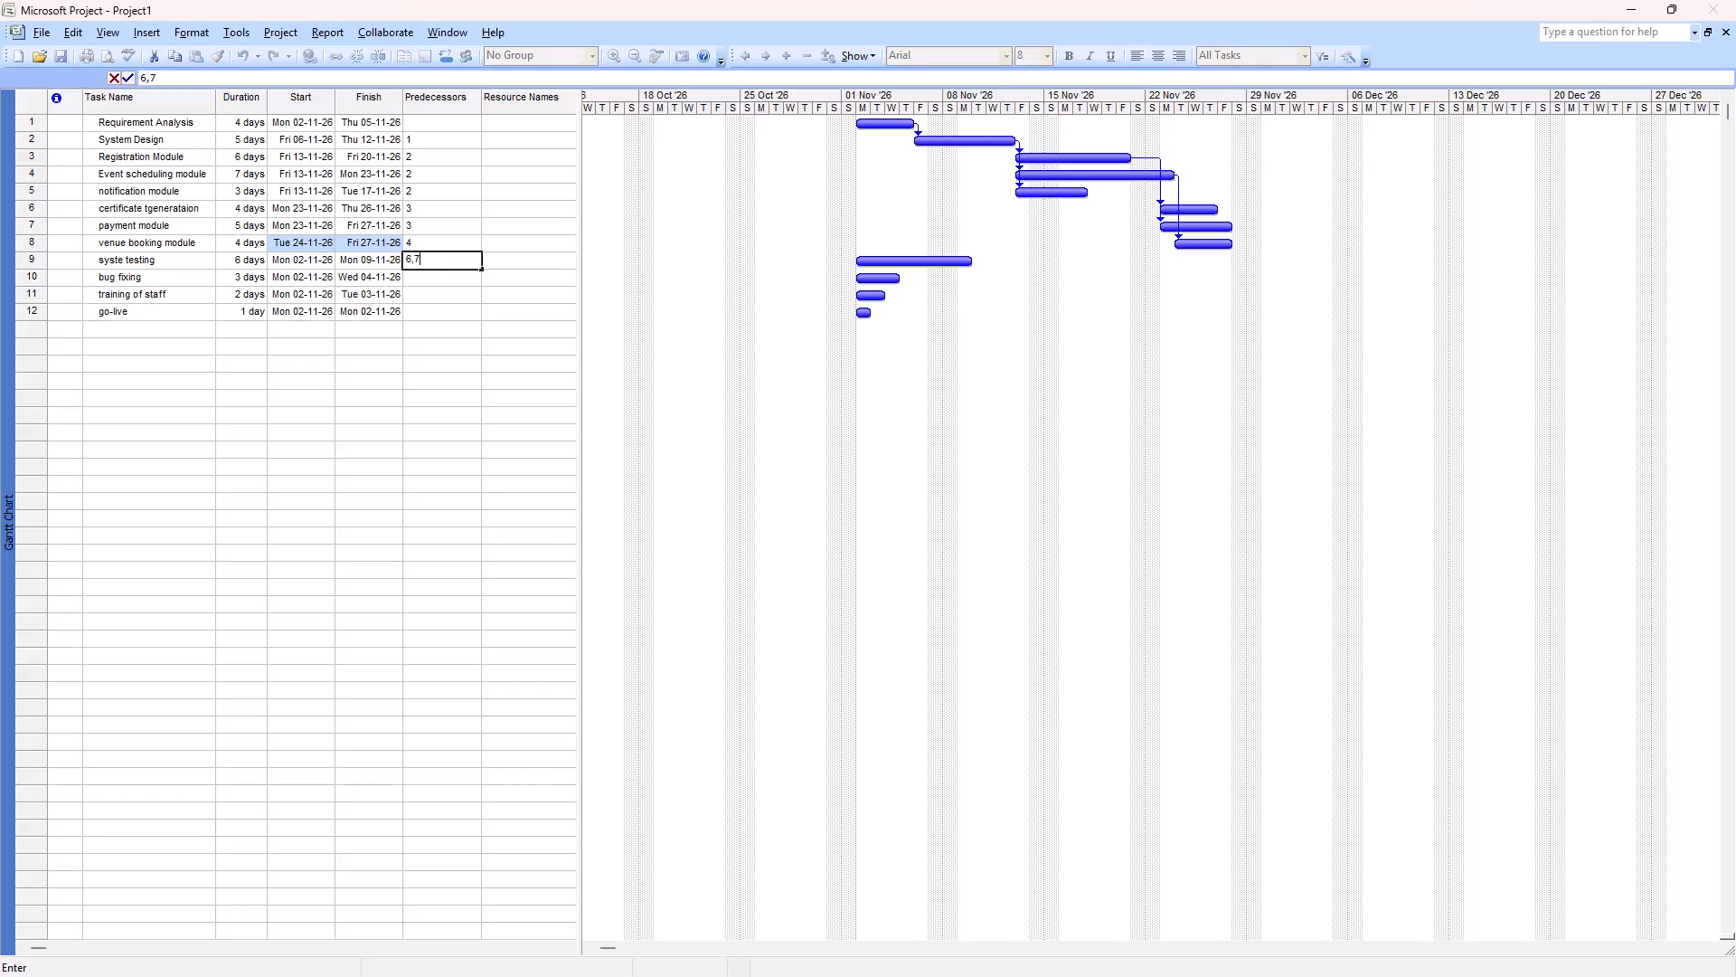
{"action": "key", "text": "comma"}
{"action": "key", "text": "8"}
{"action": "key", "text": "comma"}
{"action": "key", "text": "5"}
{"action": "key", "text": "Return"}
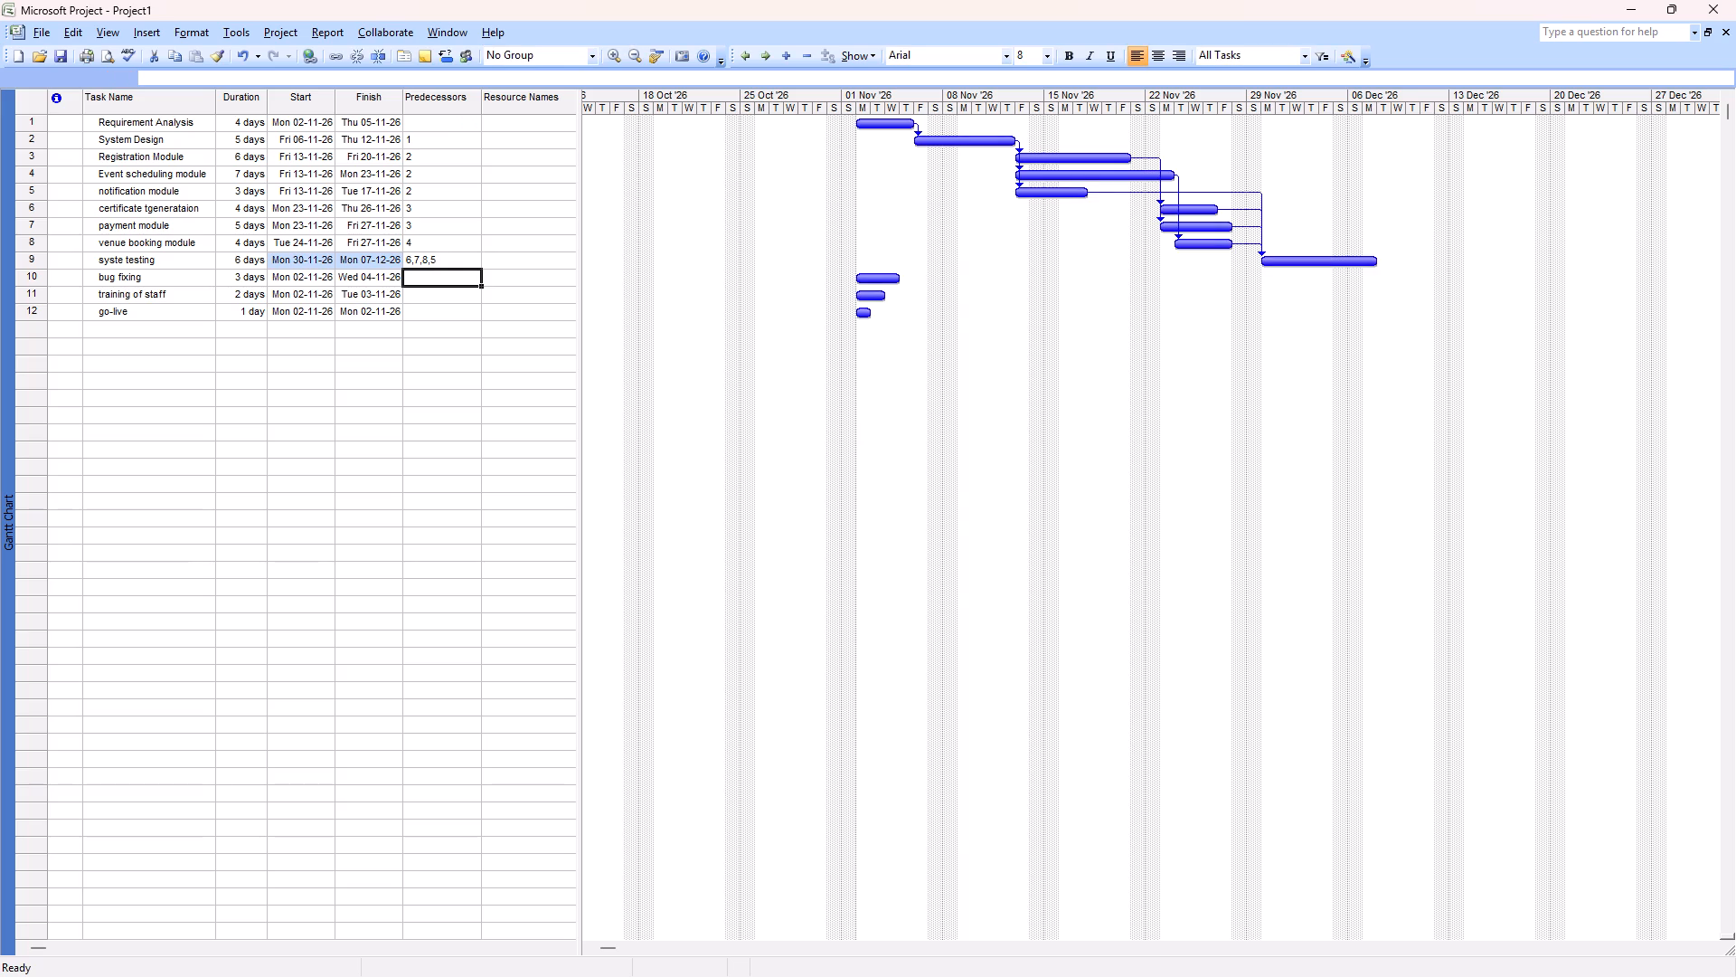
Enter predecessor 9 for bug fixing, 8 for training of staff, and 10,11 for go-live.
{"action": "key", "text": "9"}
{"action": "key", "text": "Return"}
{"action": "key", "text": "8"}
{"action": "key", "text": "Return"}
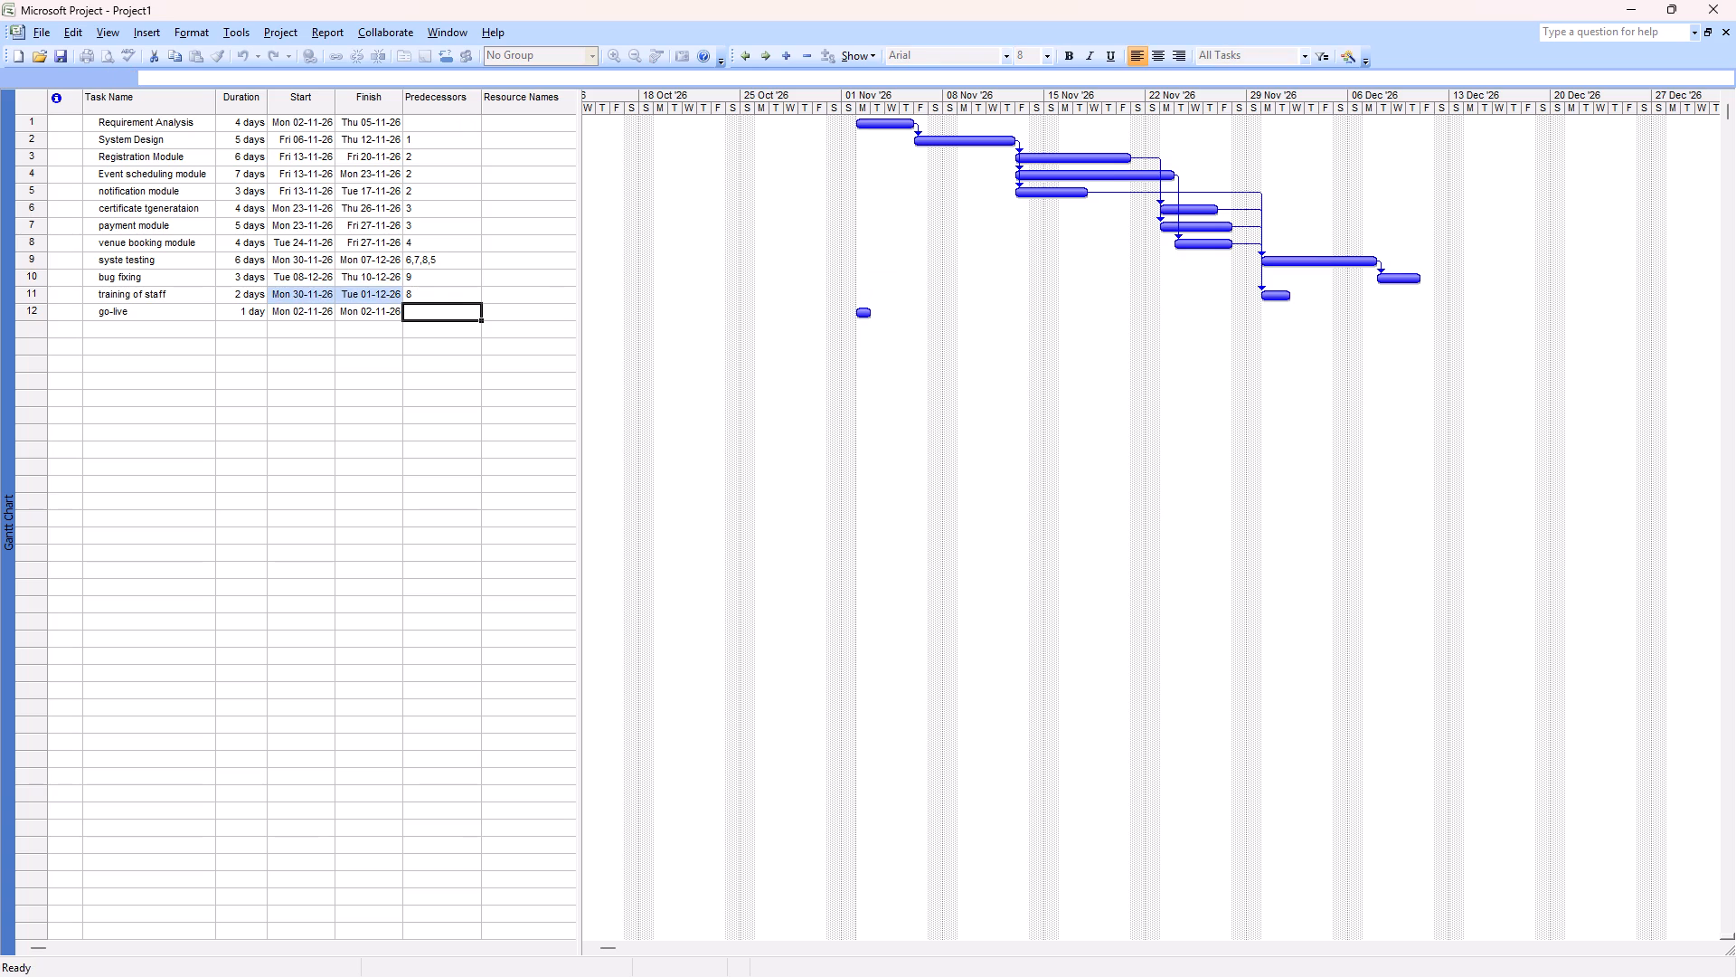
{"action": "type", "text": "10"}
{"action": "type", "text": ",11"}
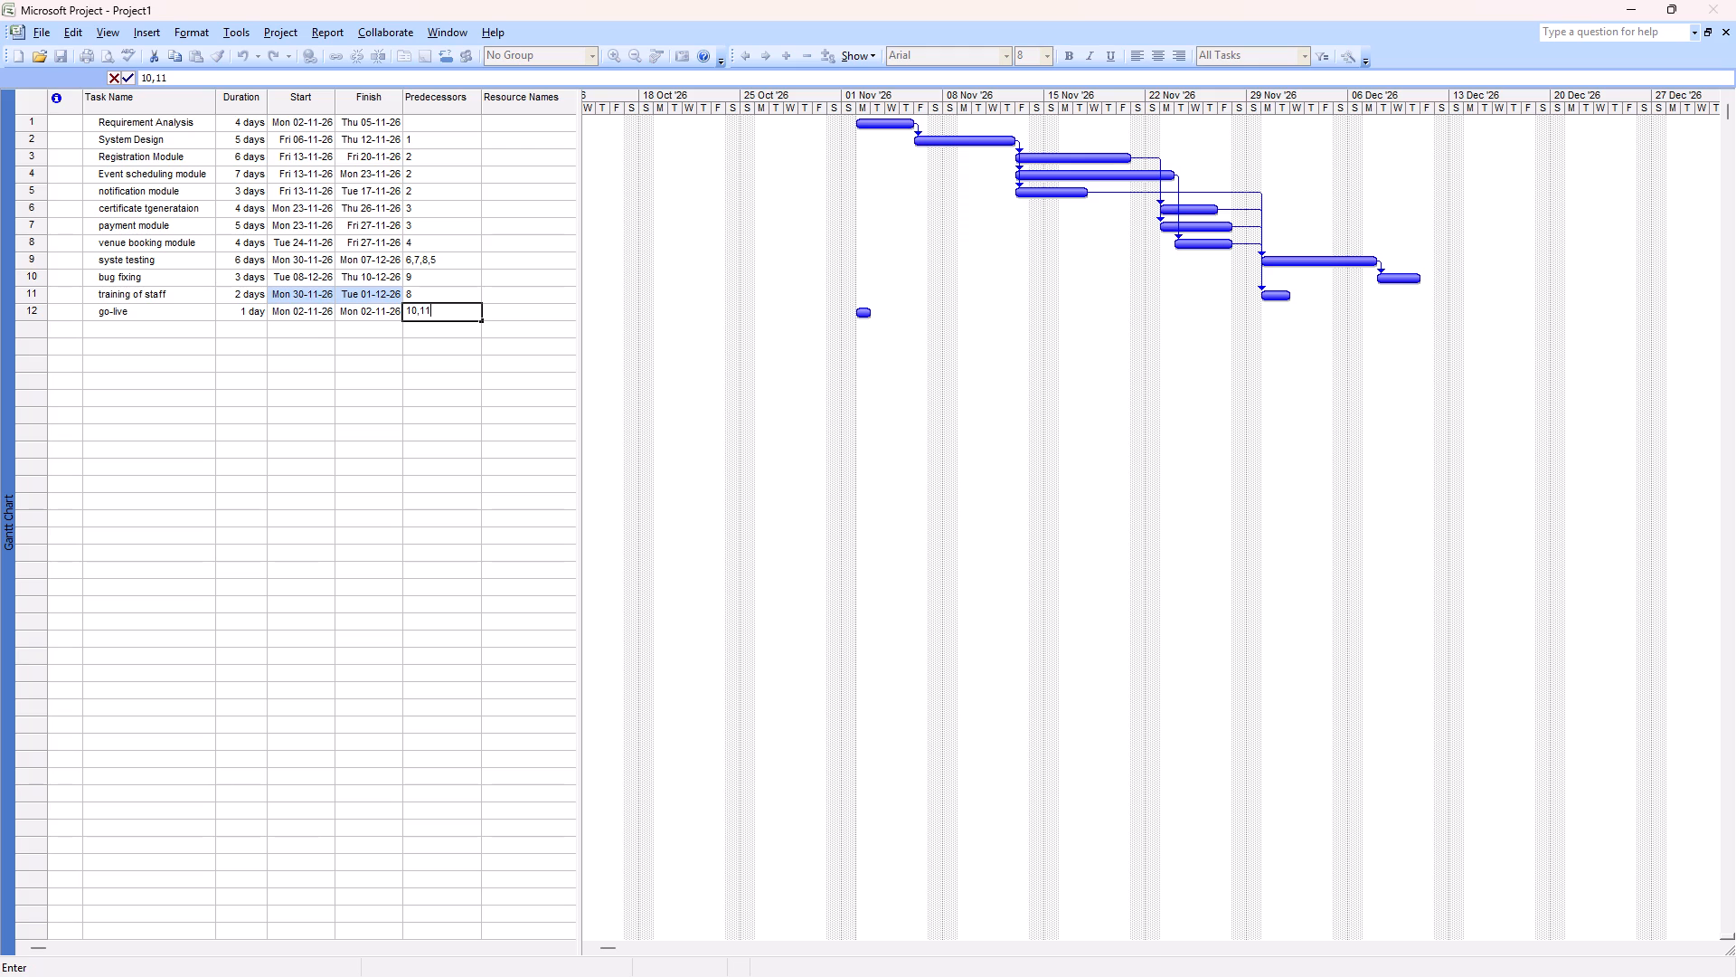
{"action": "key", "text": "Return"}
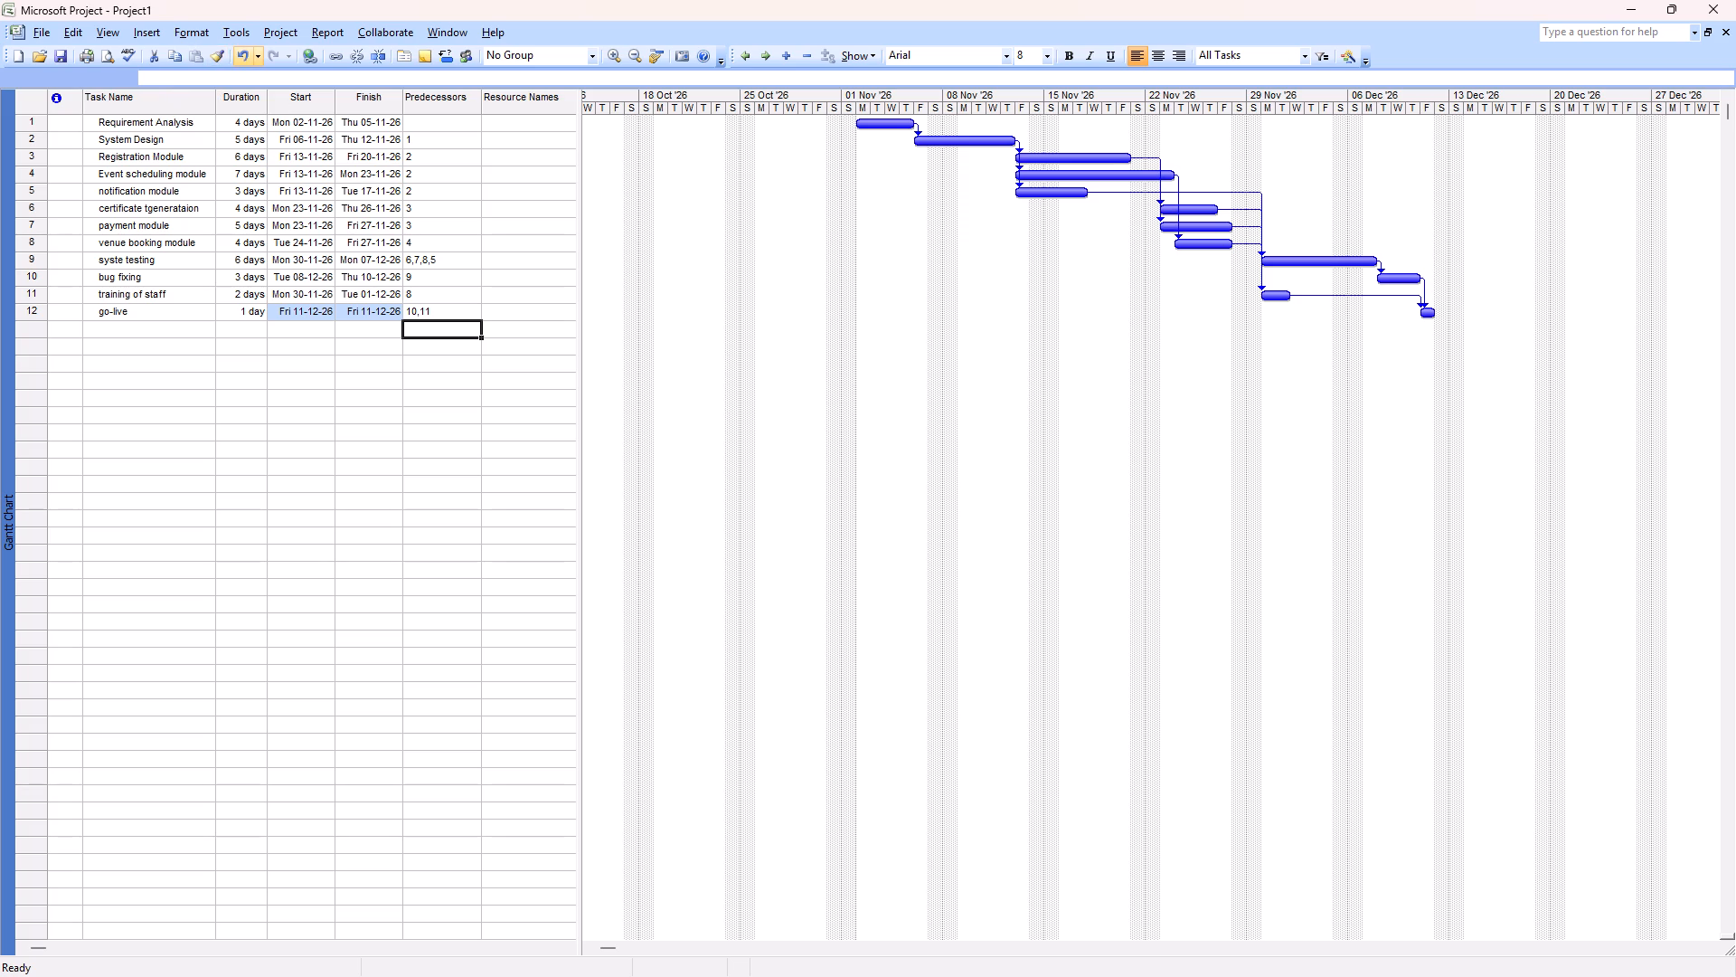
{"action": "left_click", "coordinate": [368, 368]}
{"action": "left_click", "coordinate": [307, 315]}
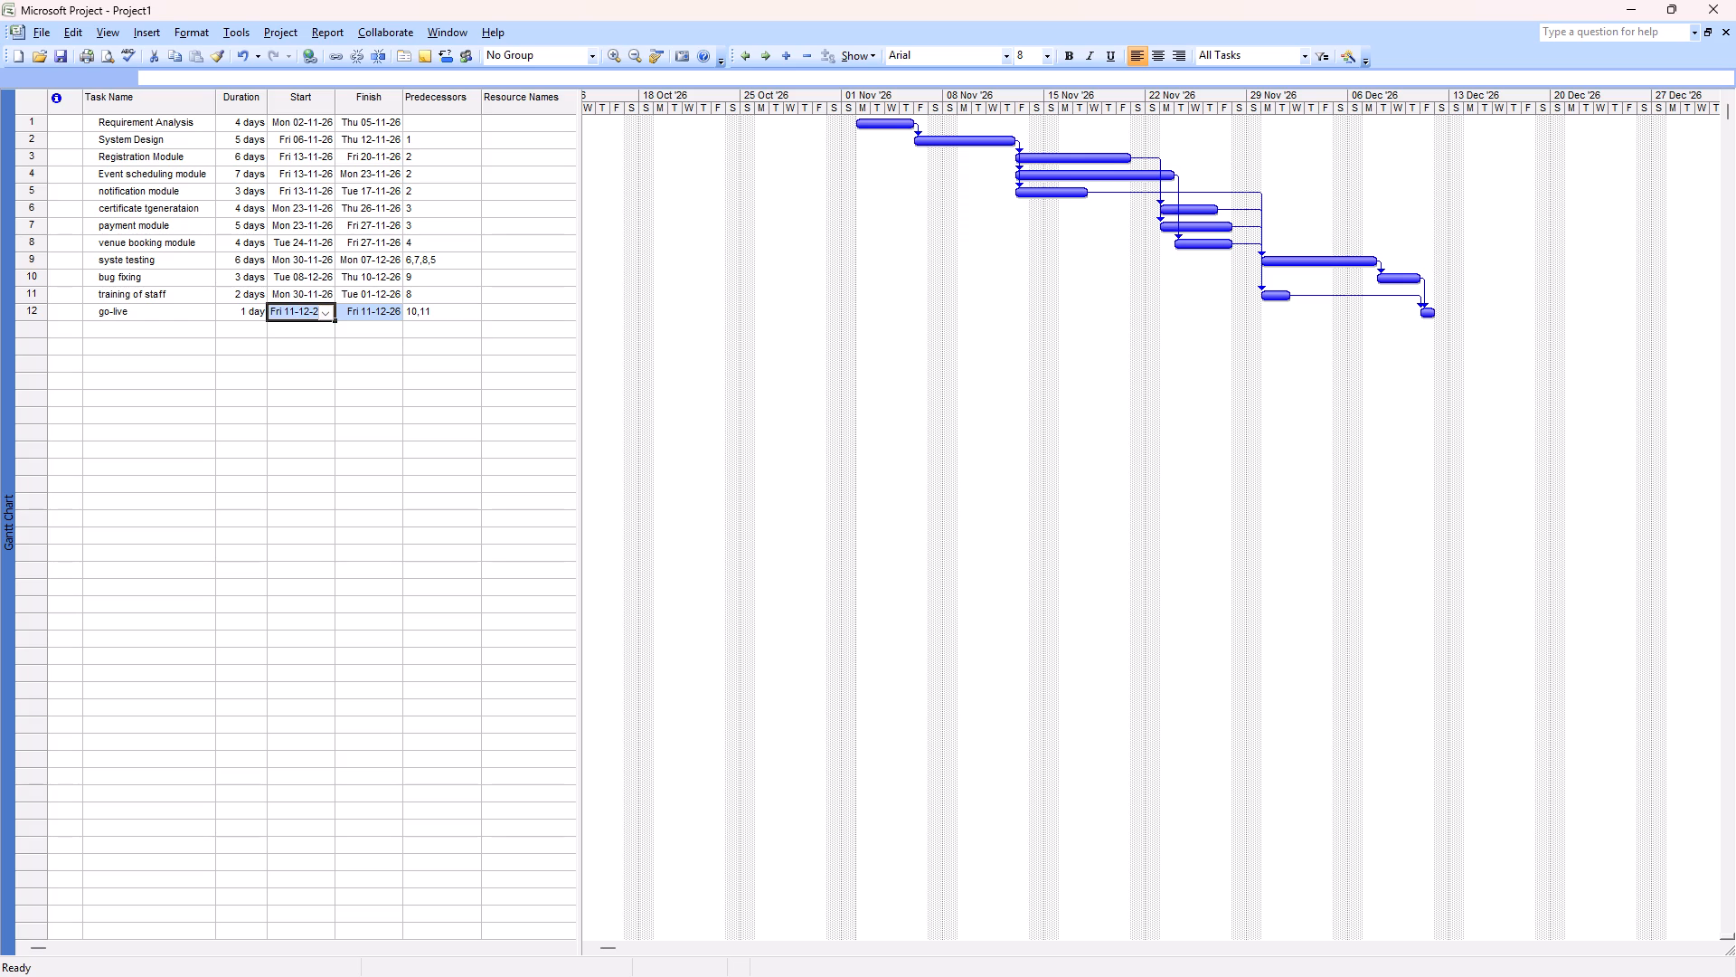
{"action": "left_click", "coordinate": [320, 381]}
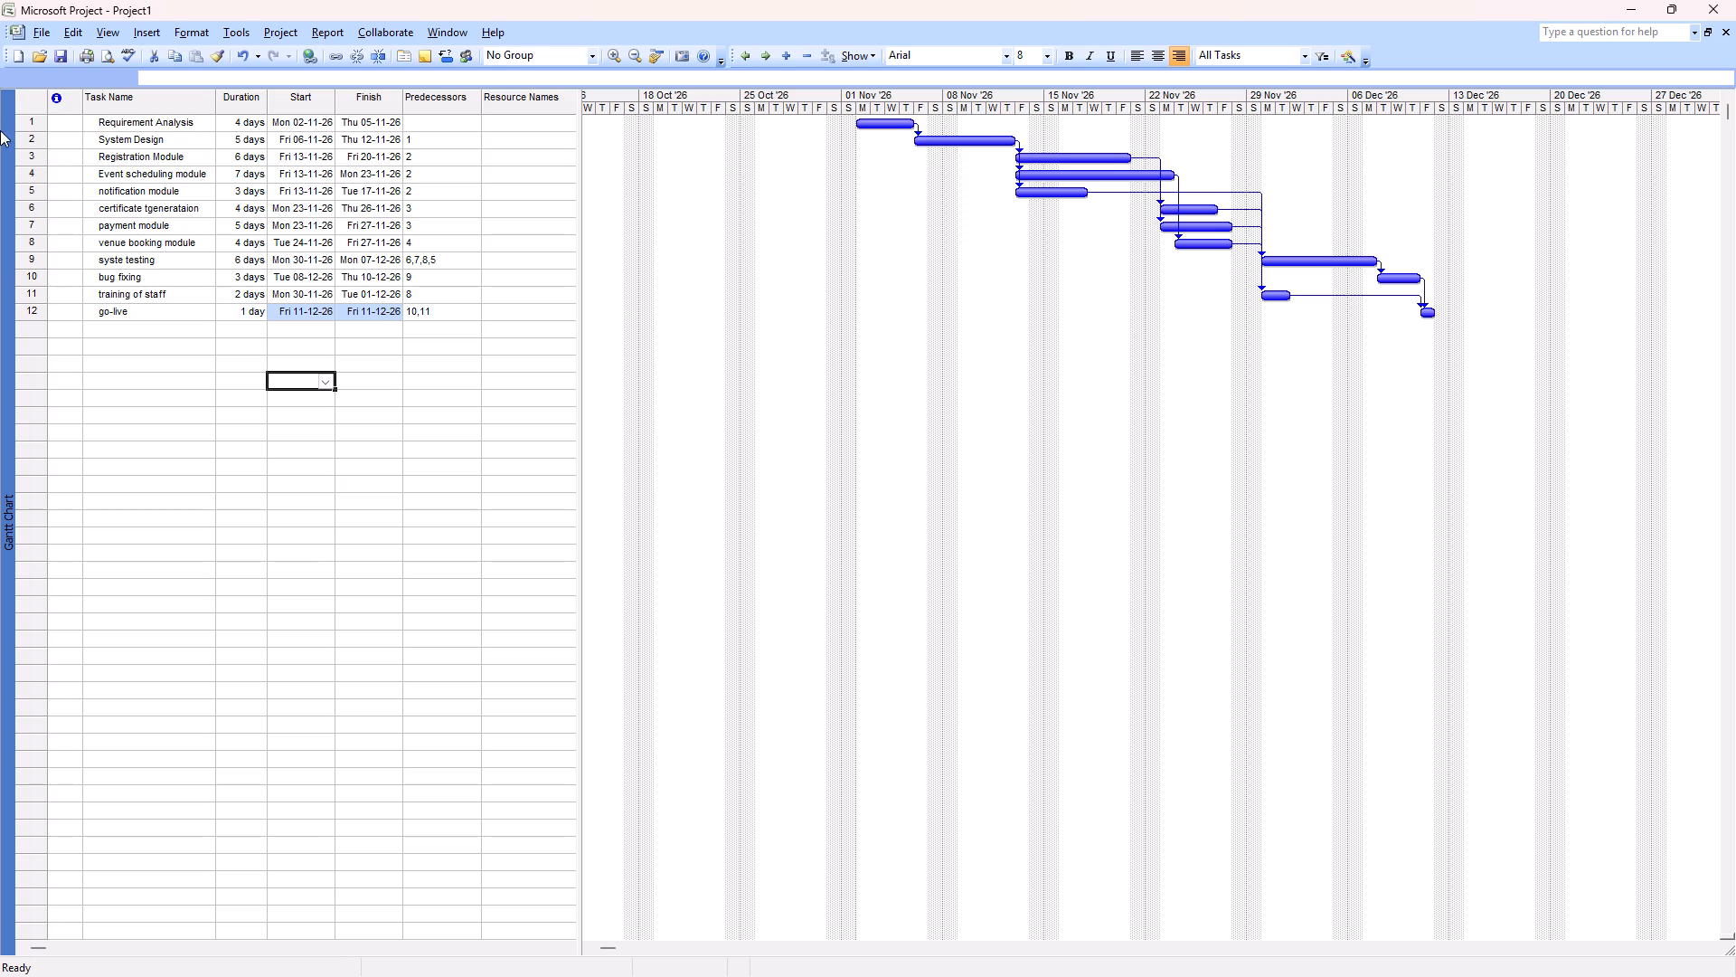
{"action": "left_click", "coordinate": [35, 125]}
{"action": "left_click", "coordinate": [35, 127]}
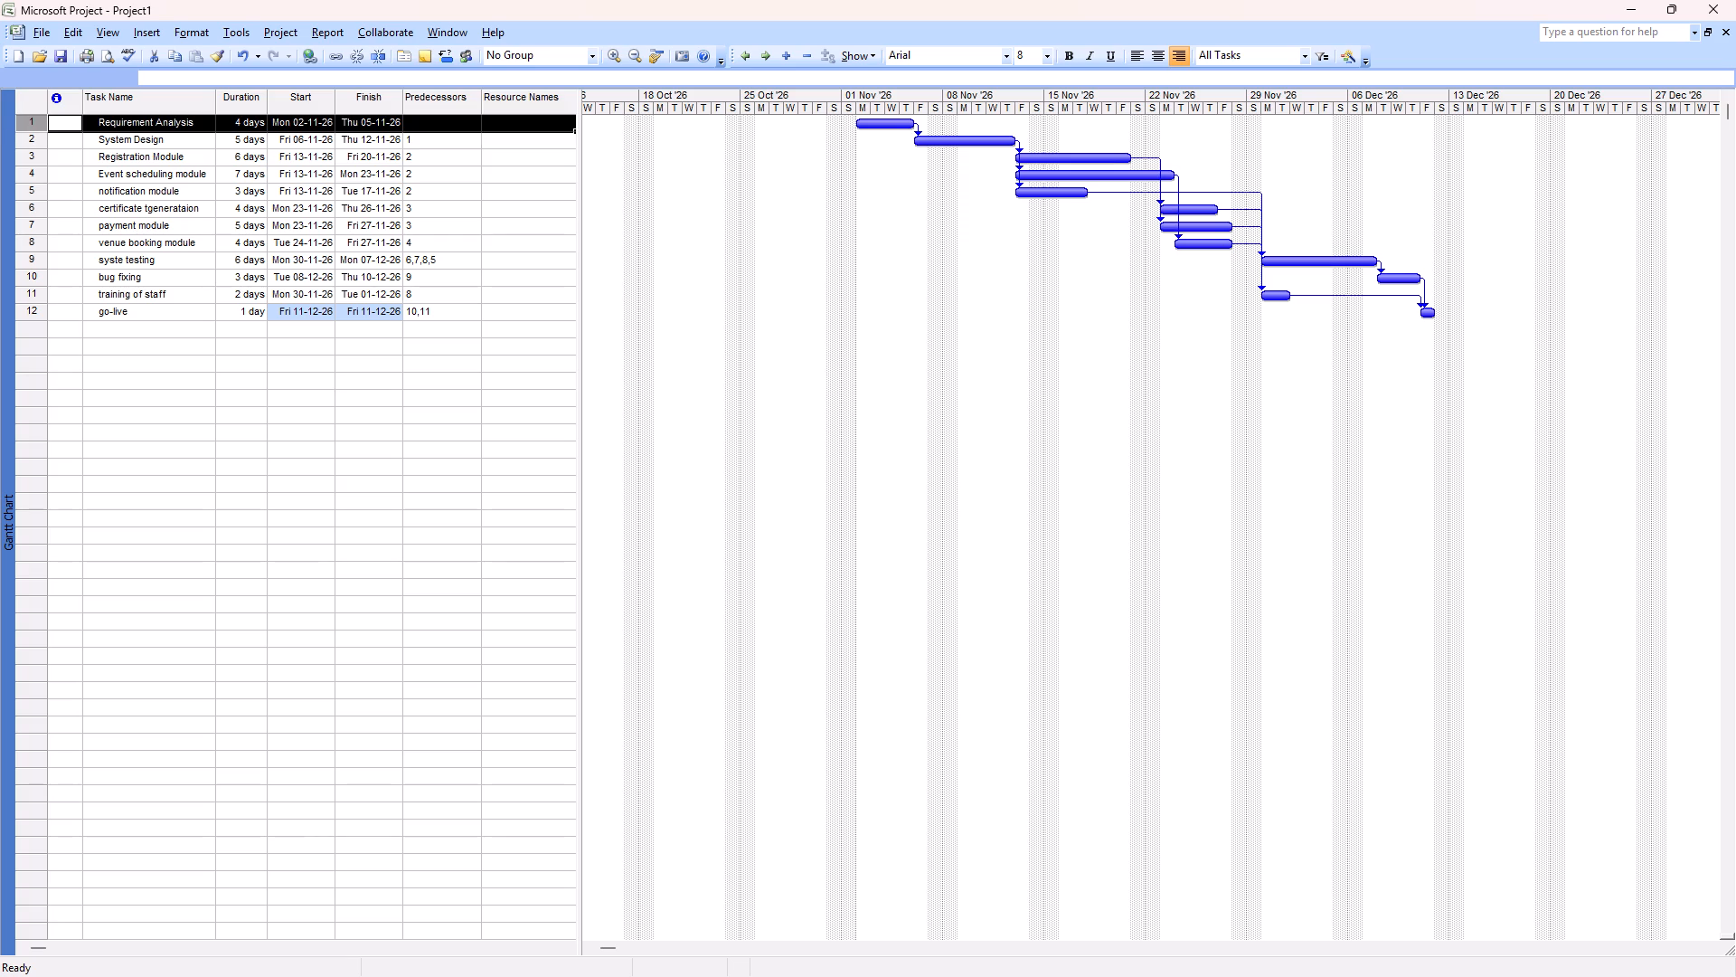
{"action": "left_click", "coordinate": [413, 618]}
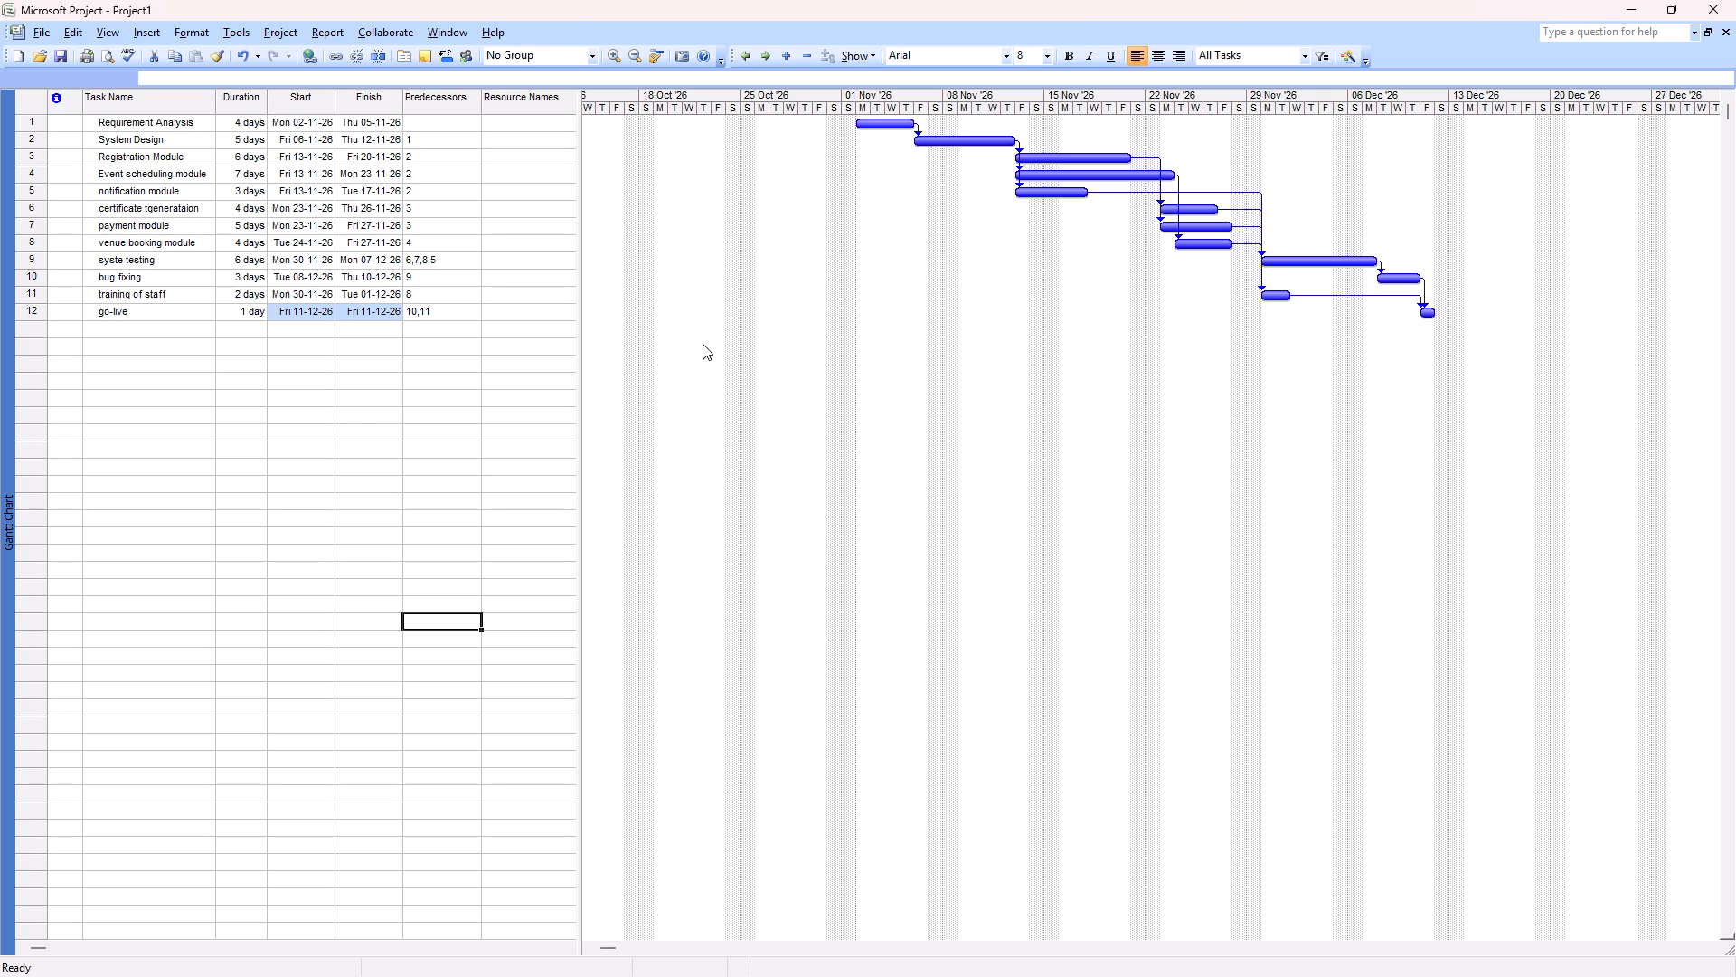
Format the Gantt Chart with the Gantt Chart Wizard: critical path information, resources and dates with the bars, and link lines between dependent tasks.
{"action": "left_click", "coordinate": [109, 31]}
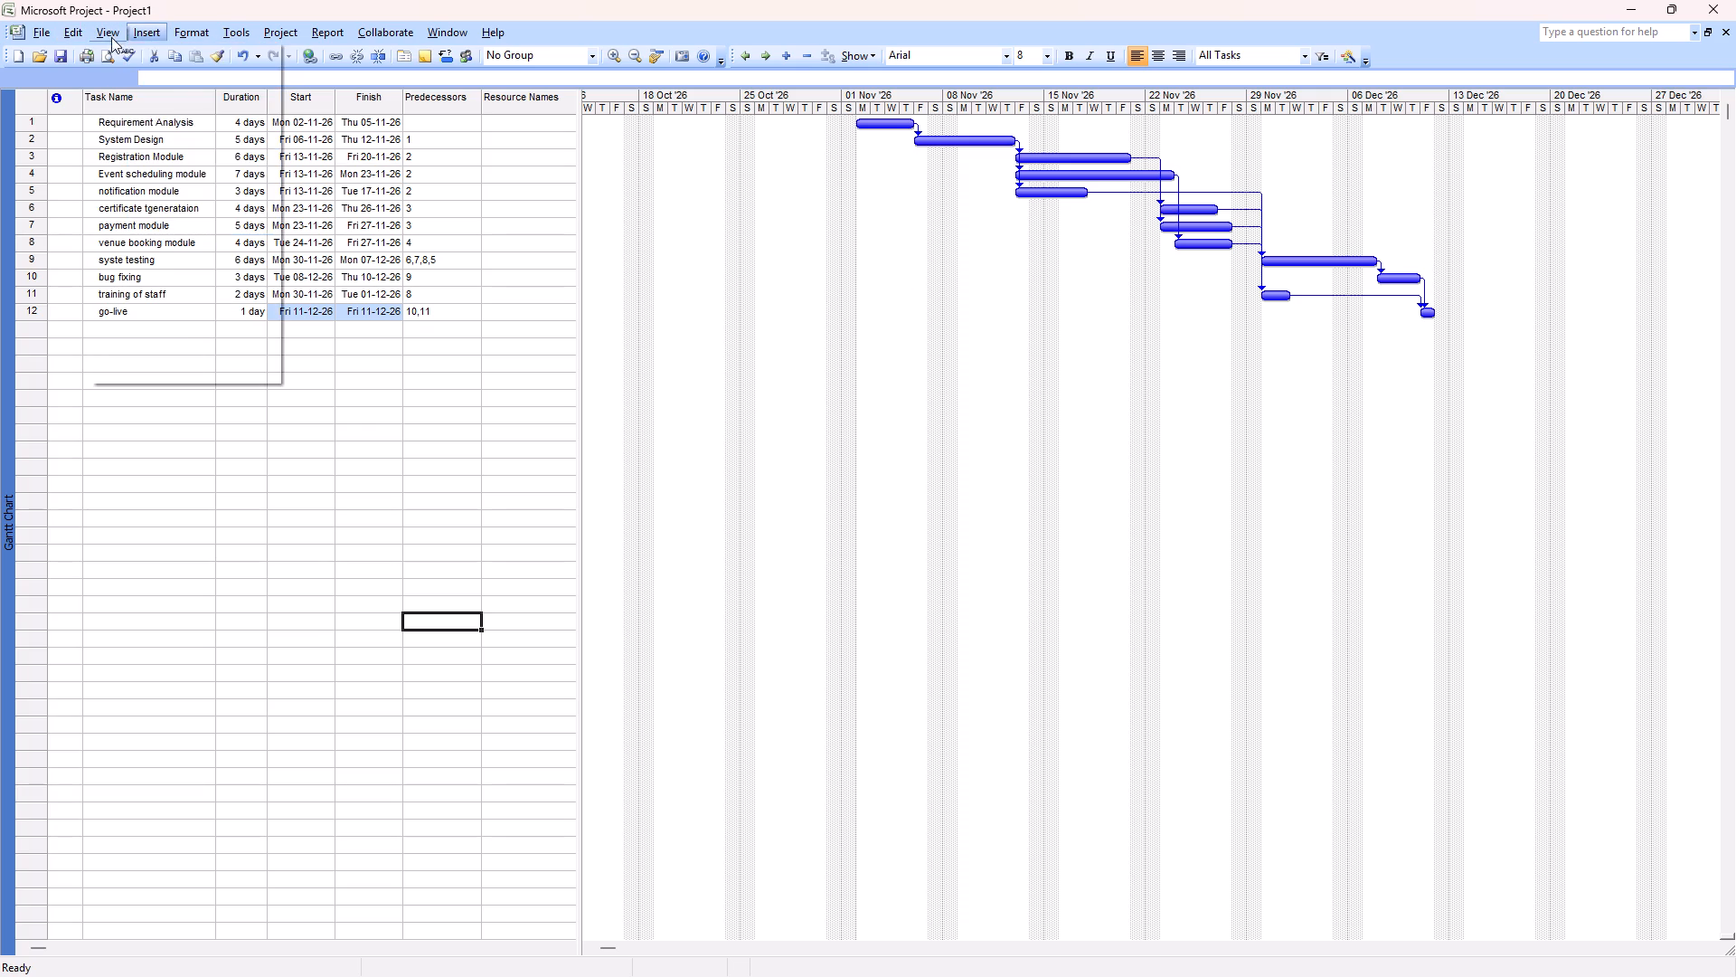
{"action": "left_click", "coordinate": [143, 68]}
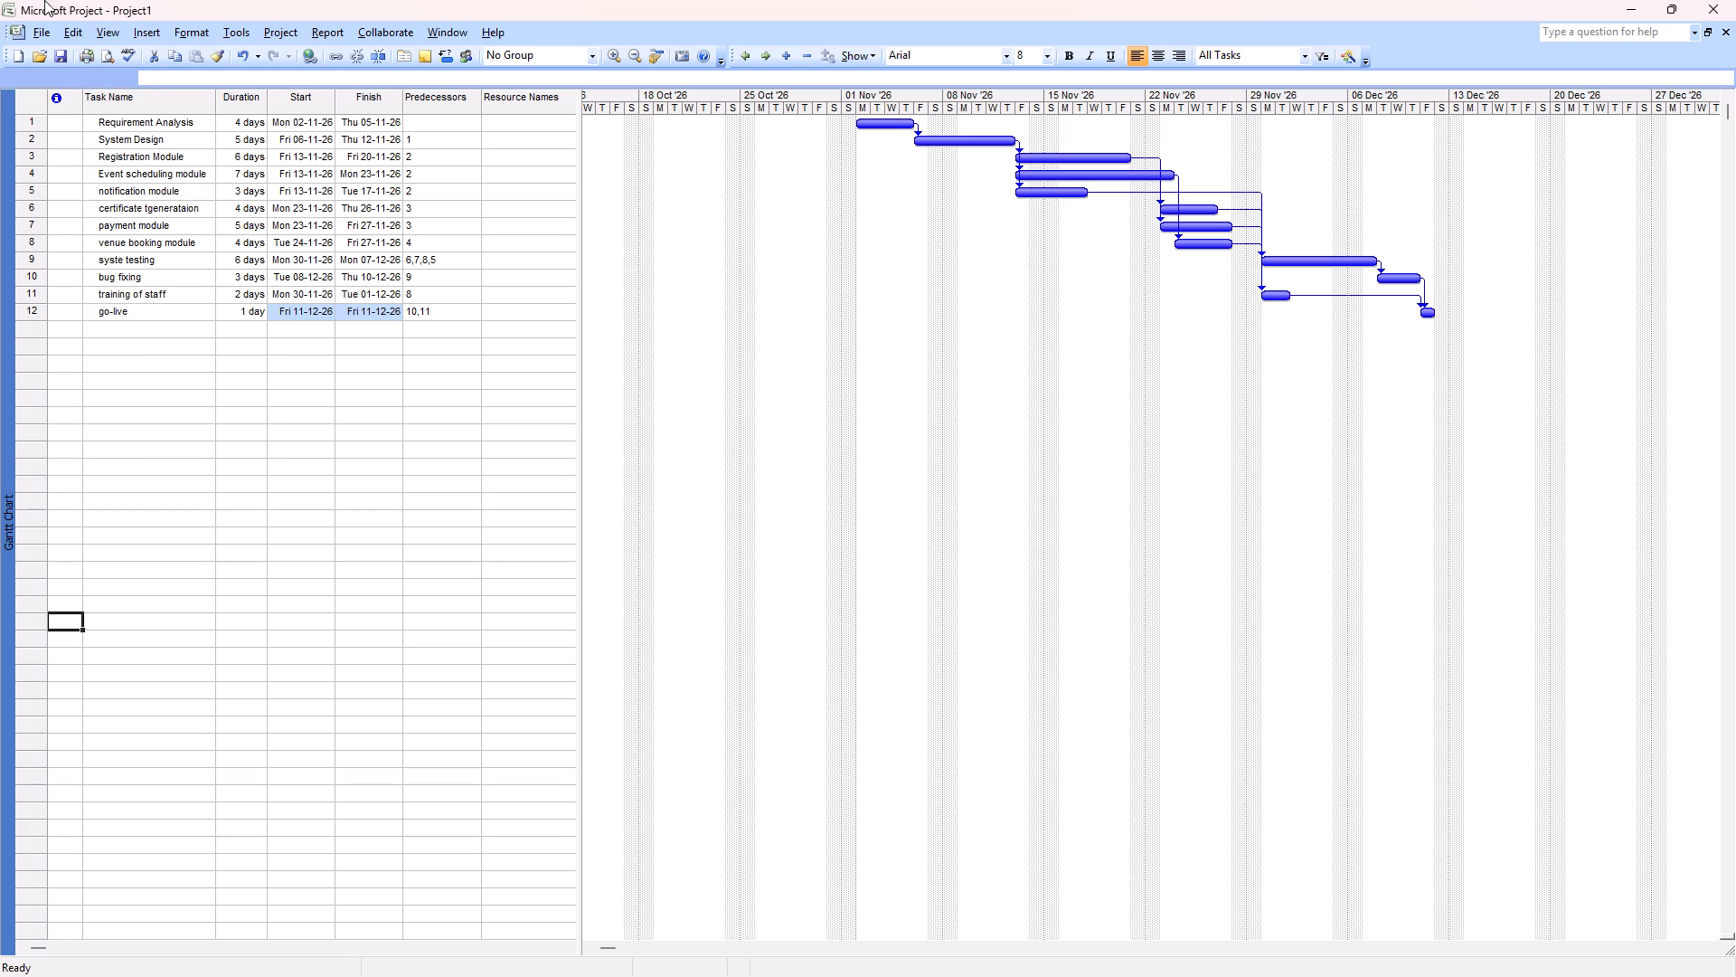
{"action": "left_click", "coordinate": [212, 38]}
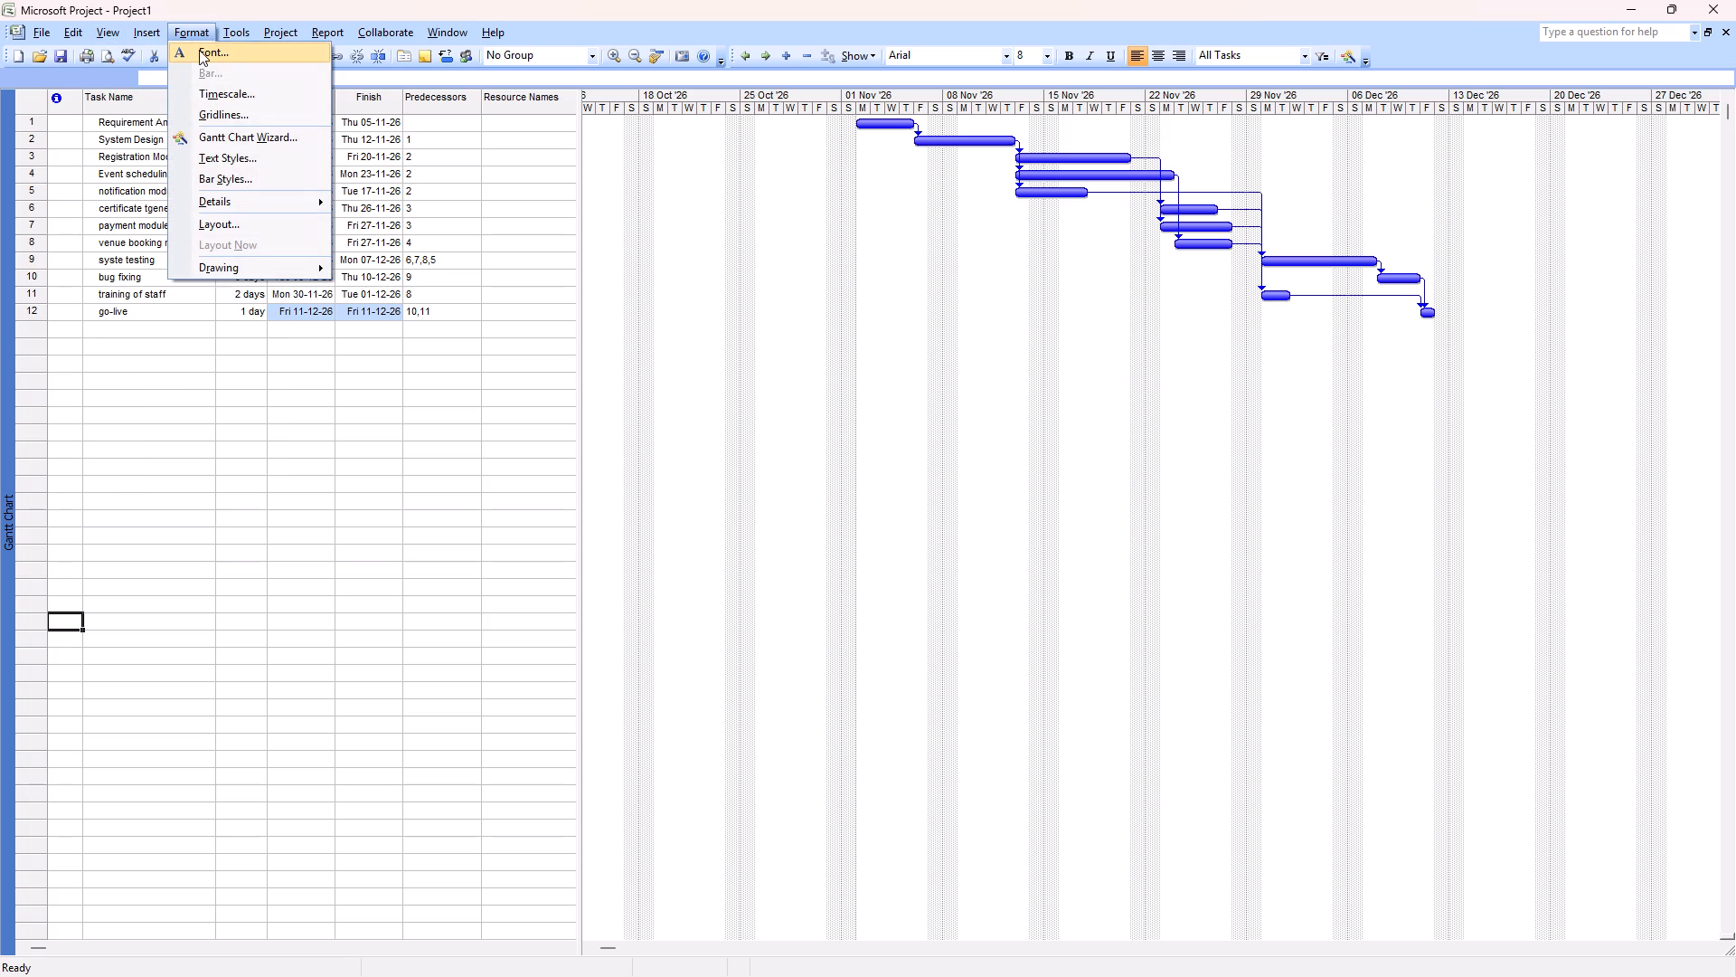
{"action": "left_click", "coordinate": [274, 141]}
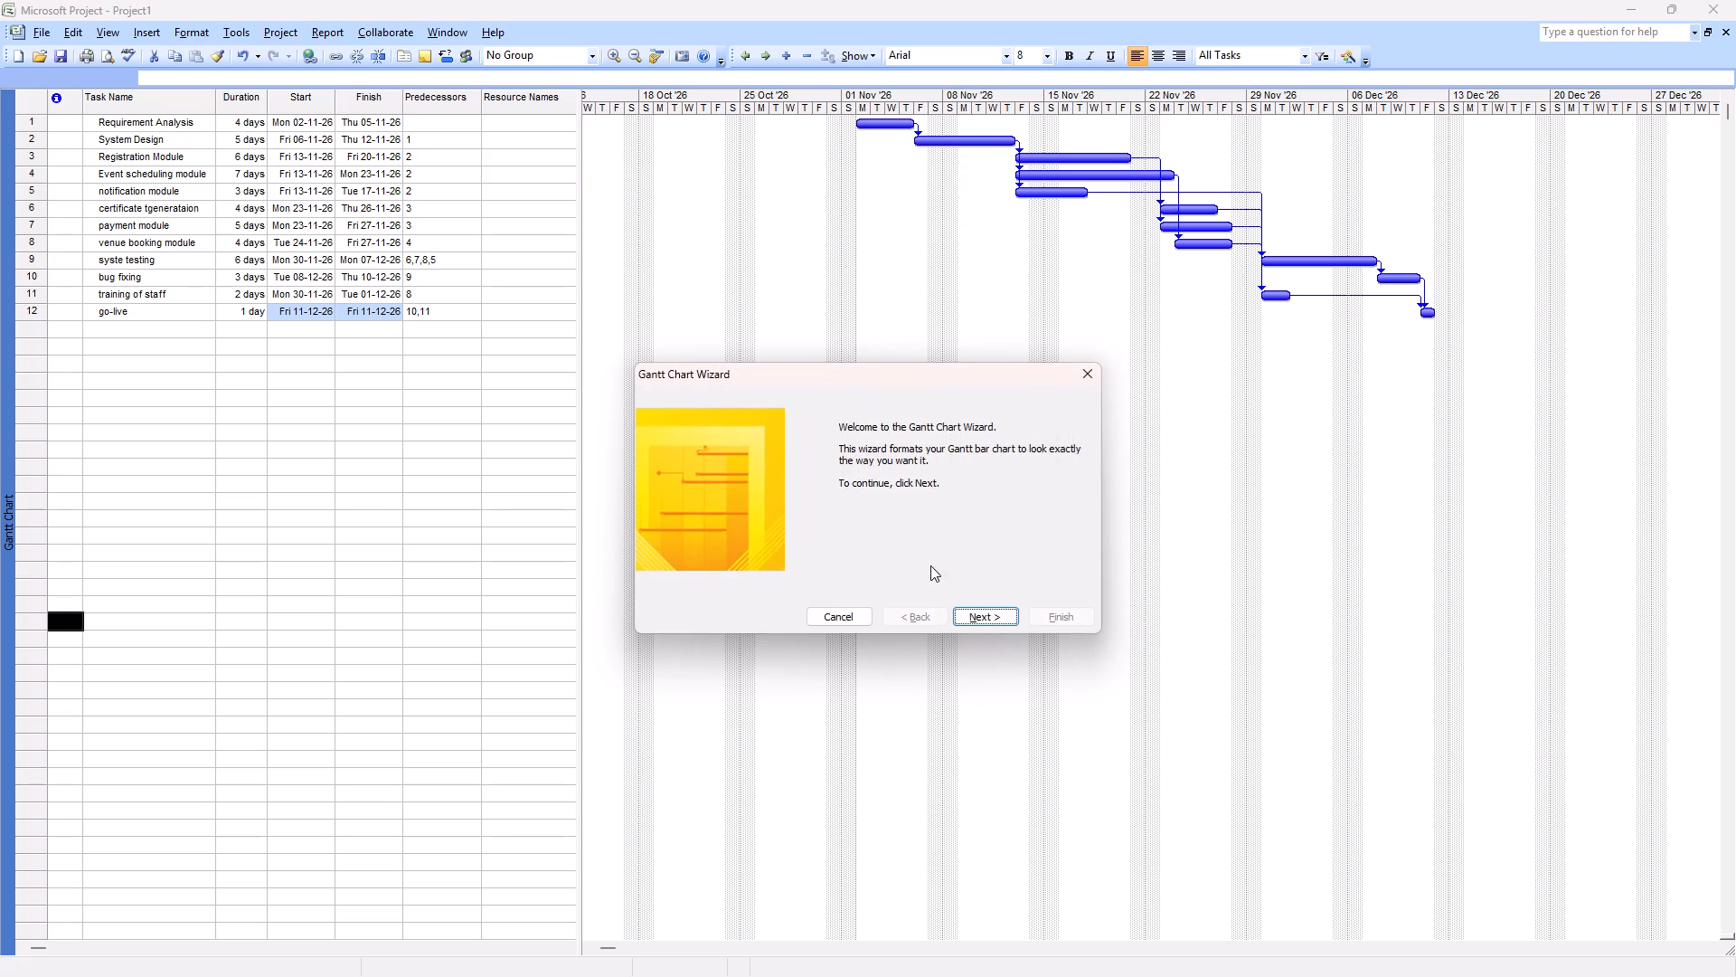
{"action": "left_click", "coordinate": [973, 620]}
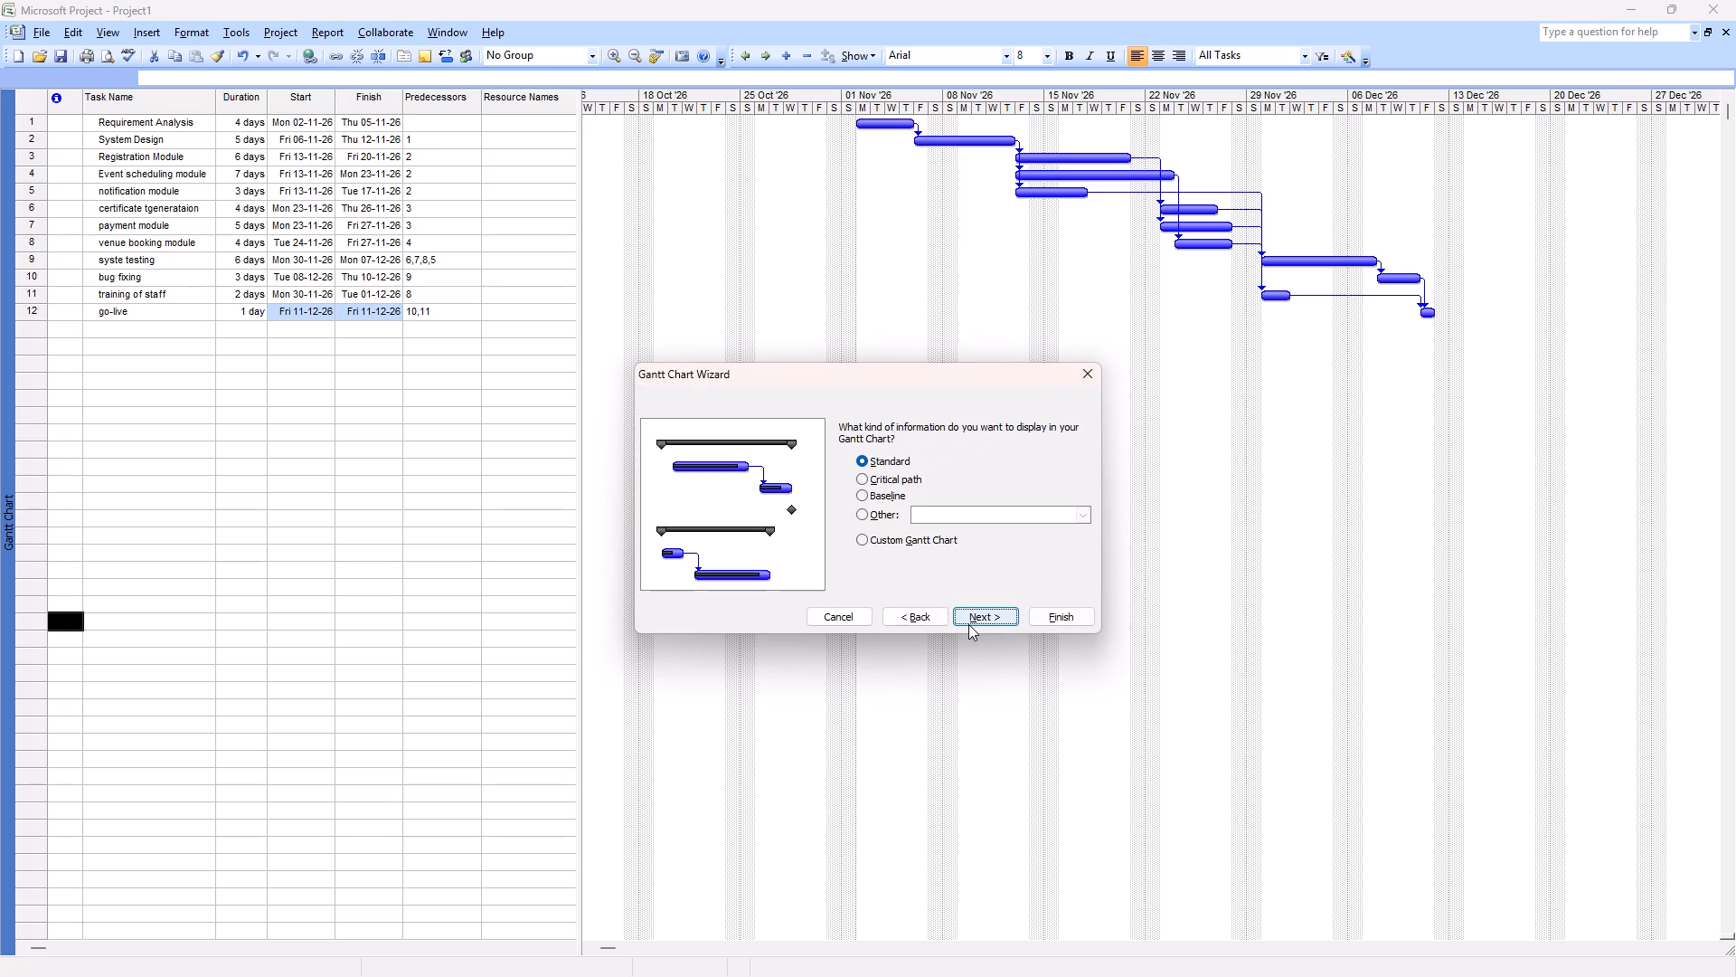
{"action": "left_click", "coordinate": [860, 477]}
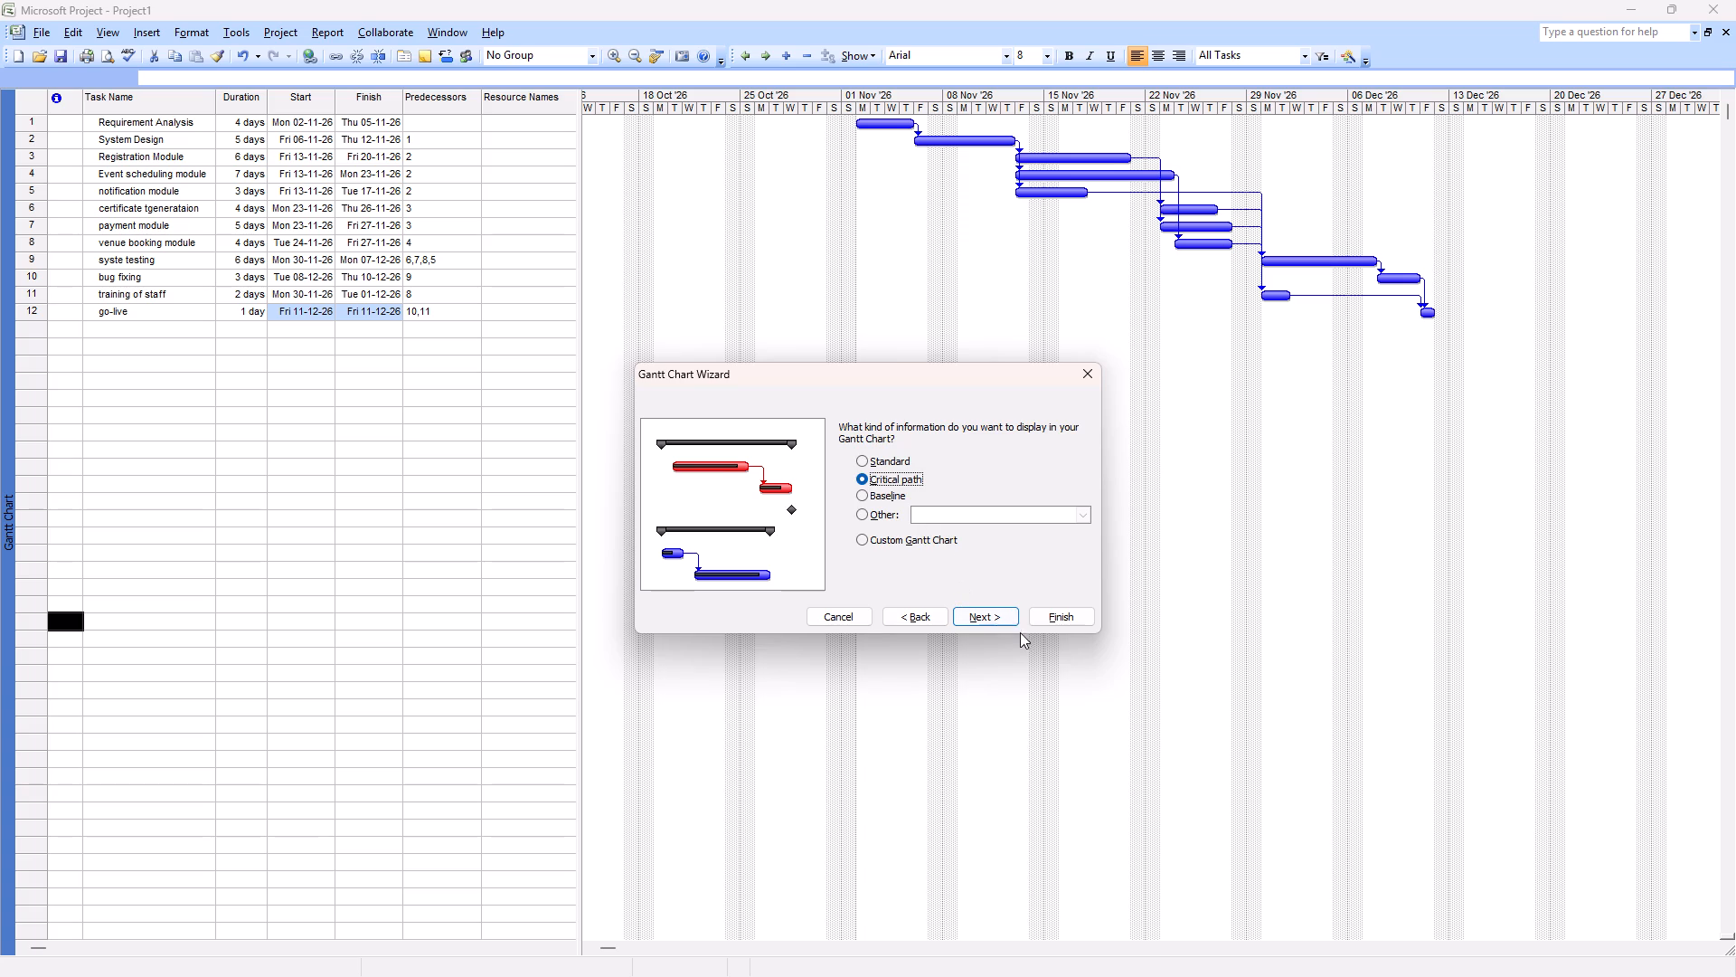
{"action": "left_click", "coordinate": [996, 614]}
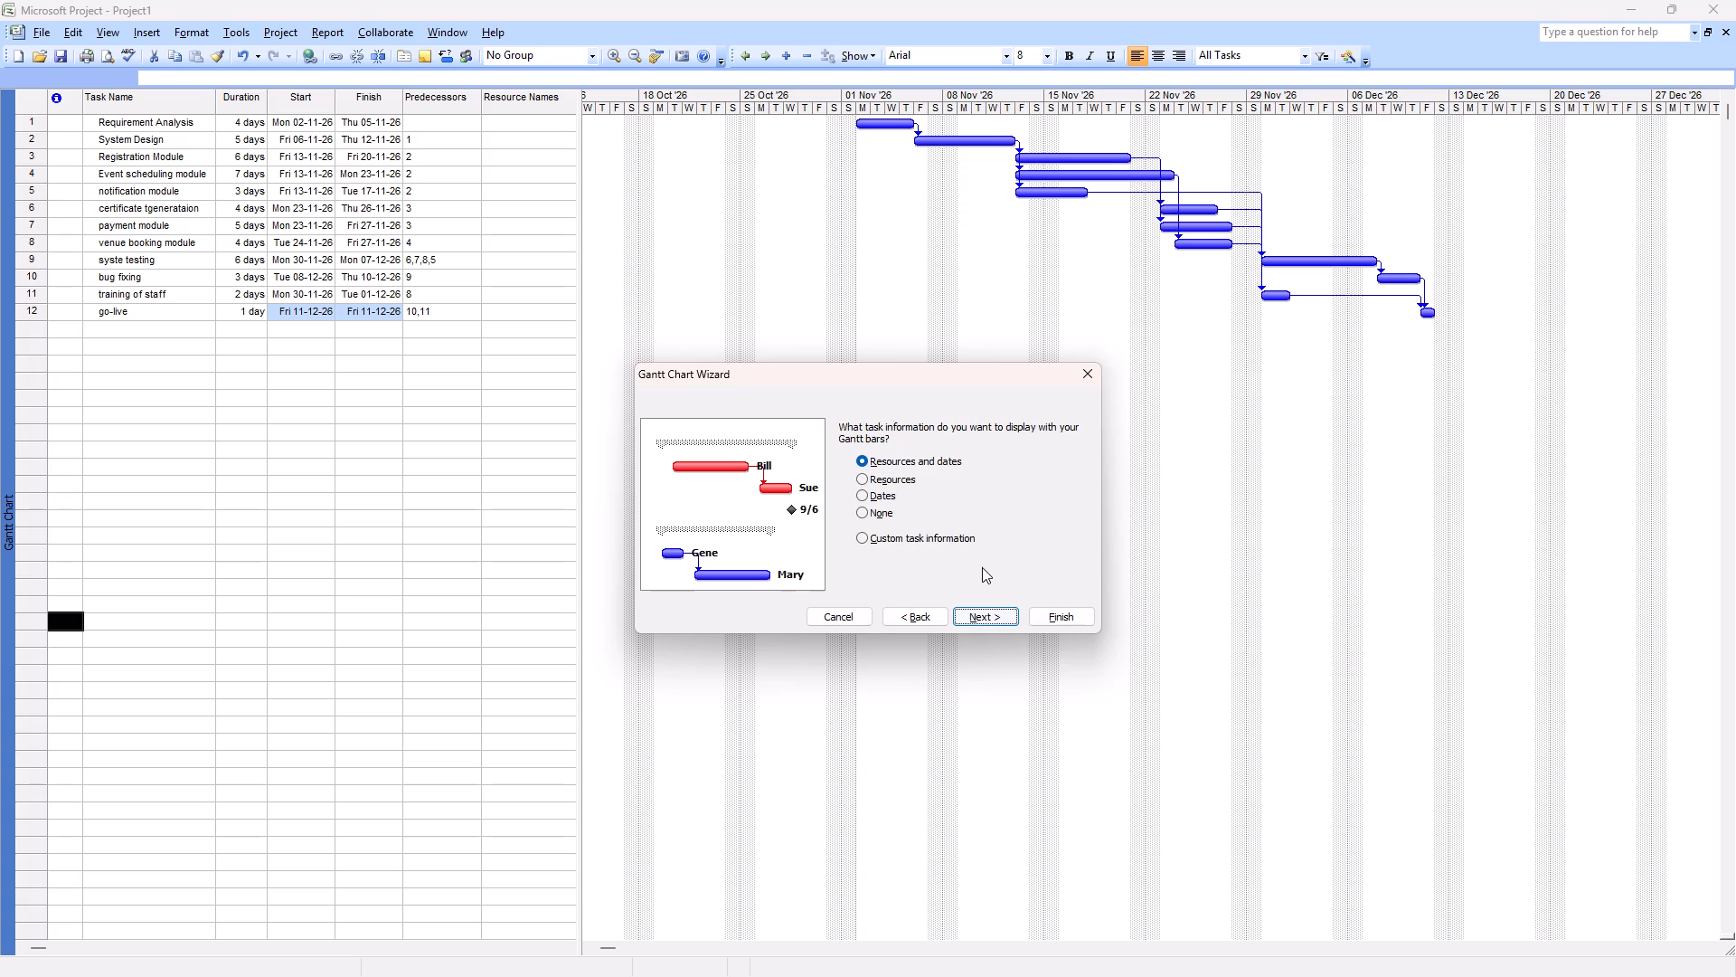
{"action": "left_click", "coordinate": [986, 620]}
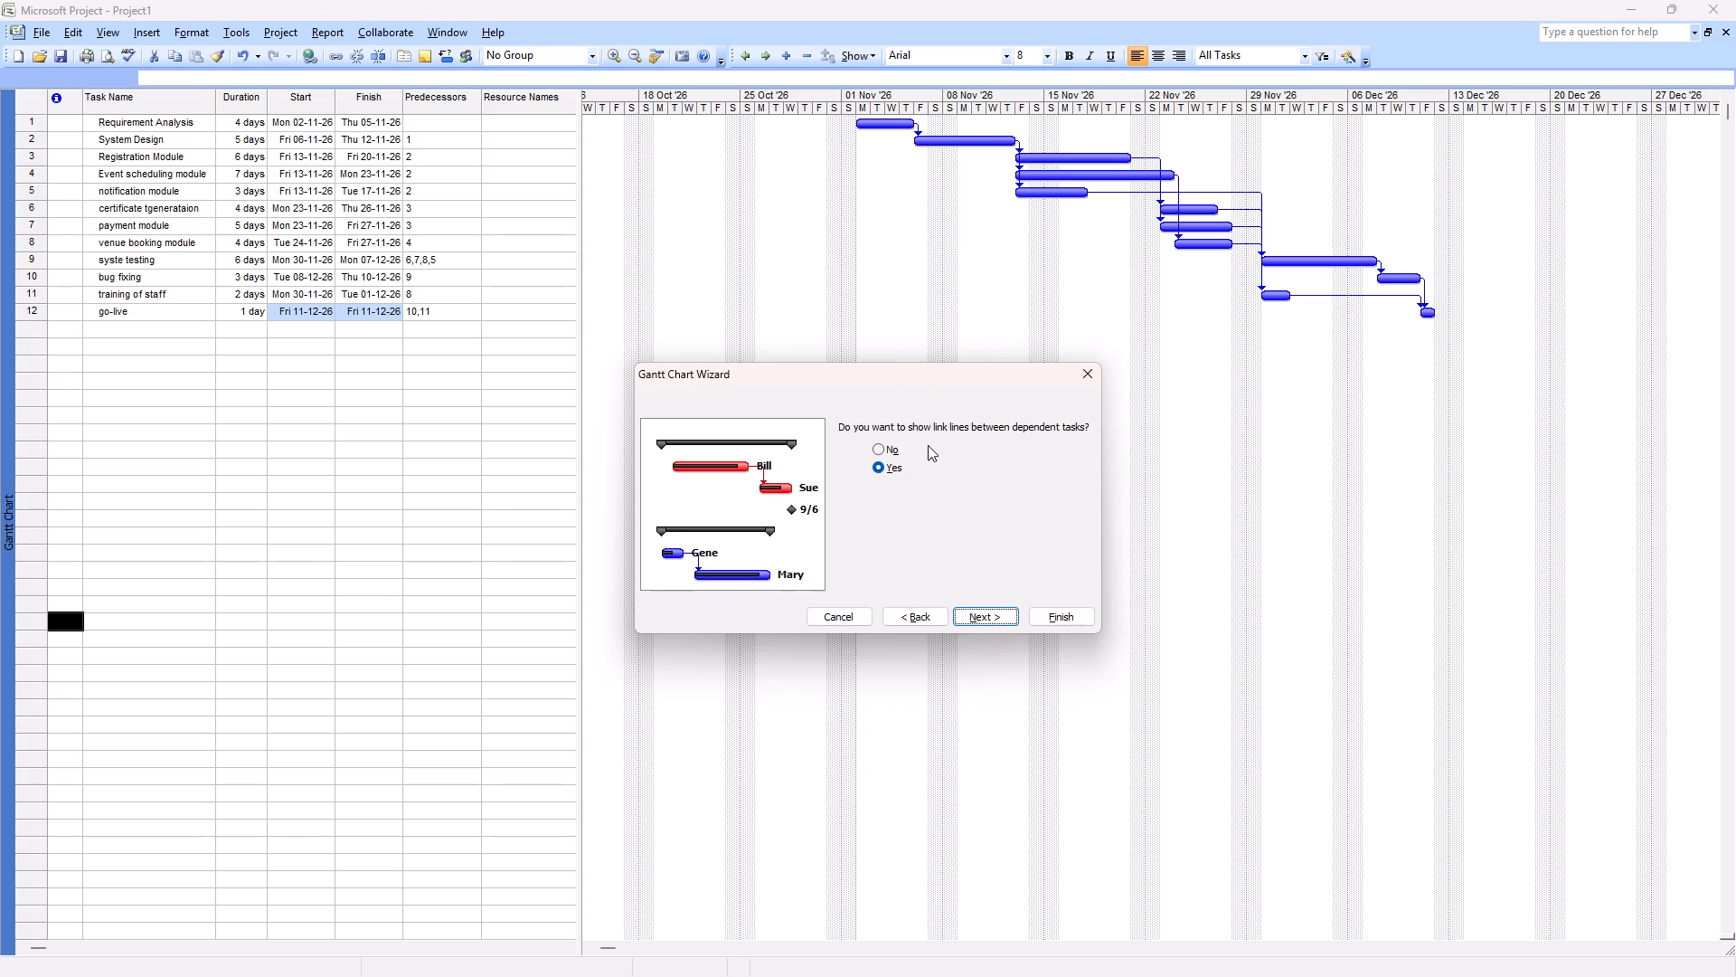
{"action": "left_click", "coordinate": [991, 620]}
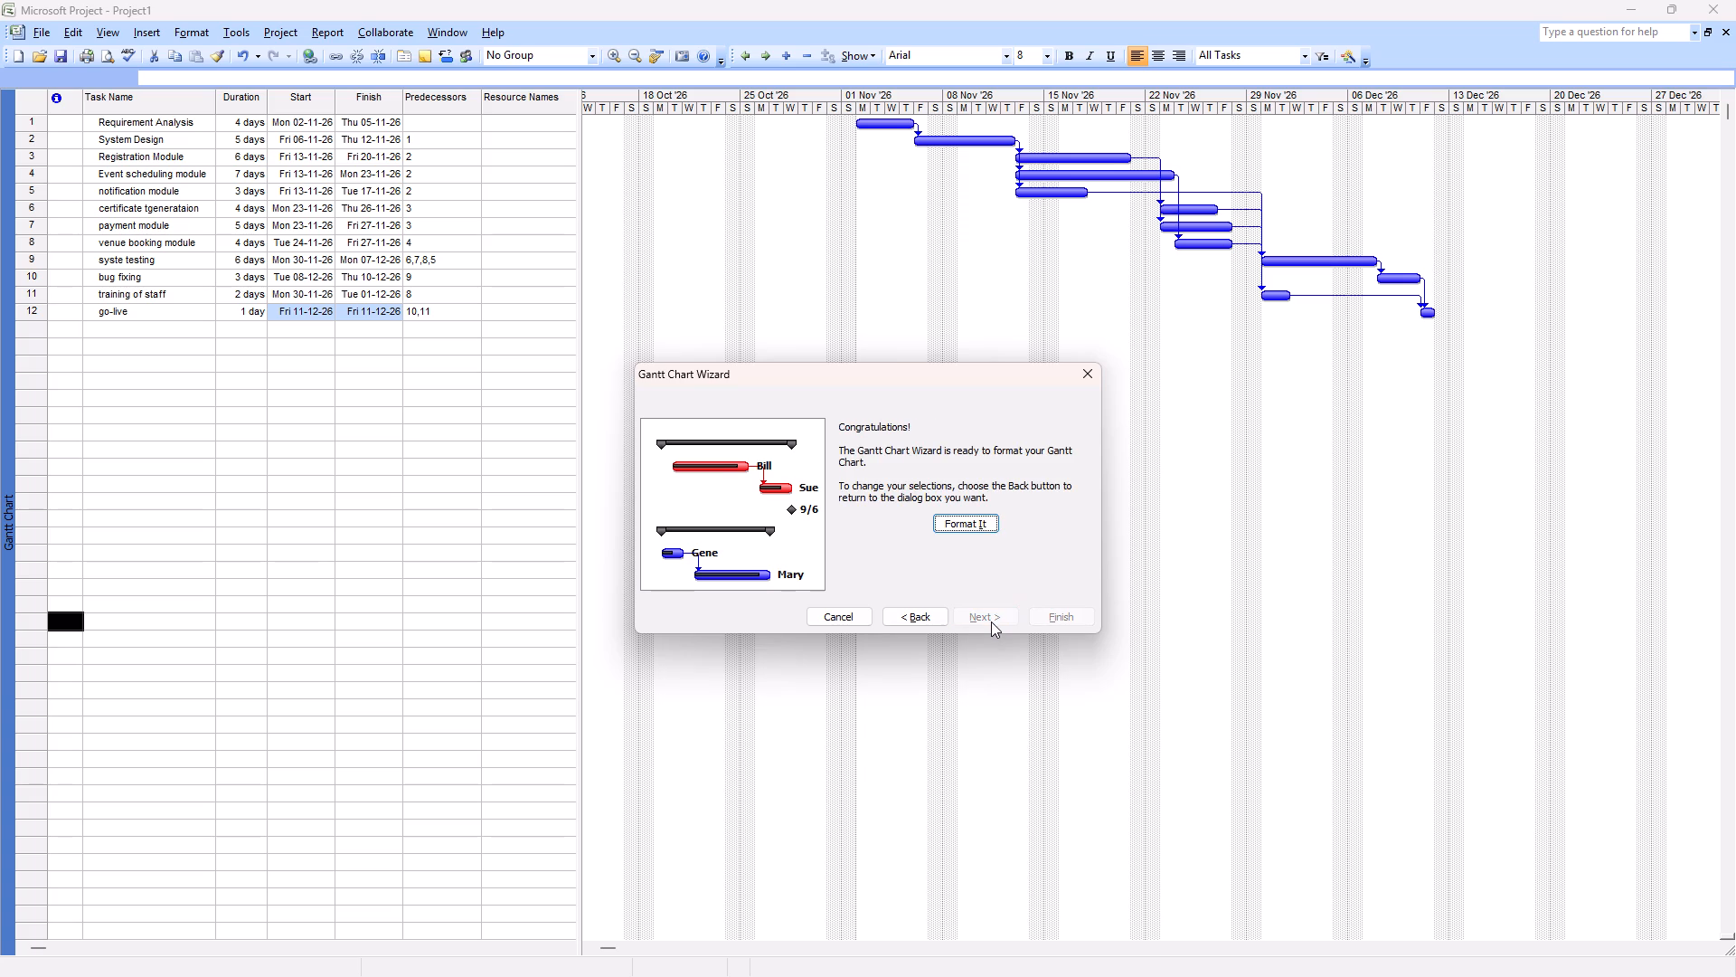
{"action": "left_click", "coordinate": [955, 527]}
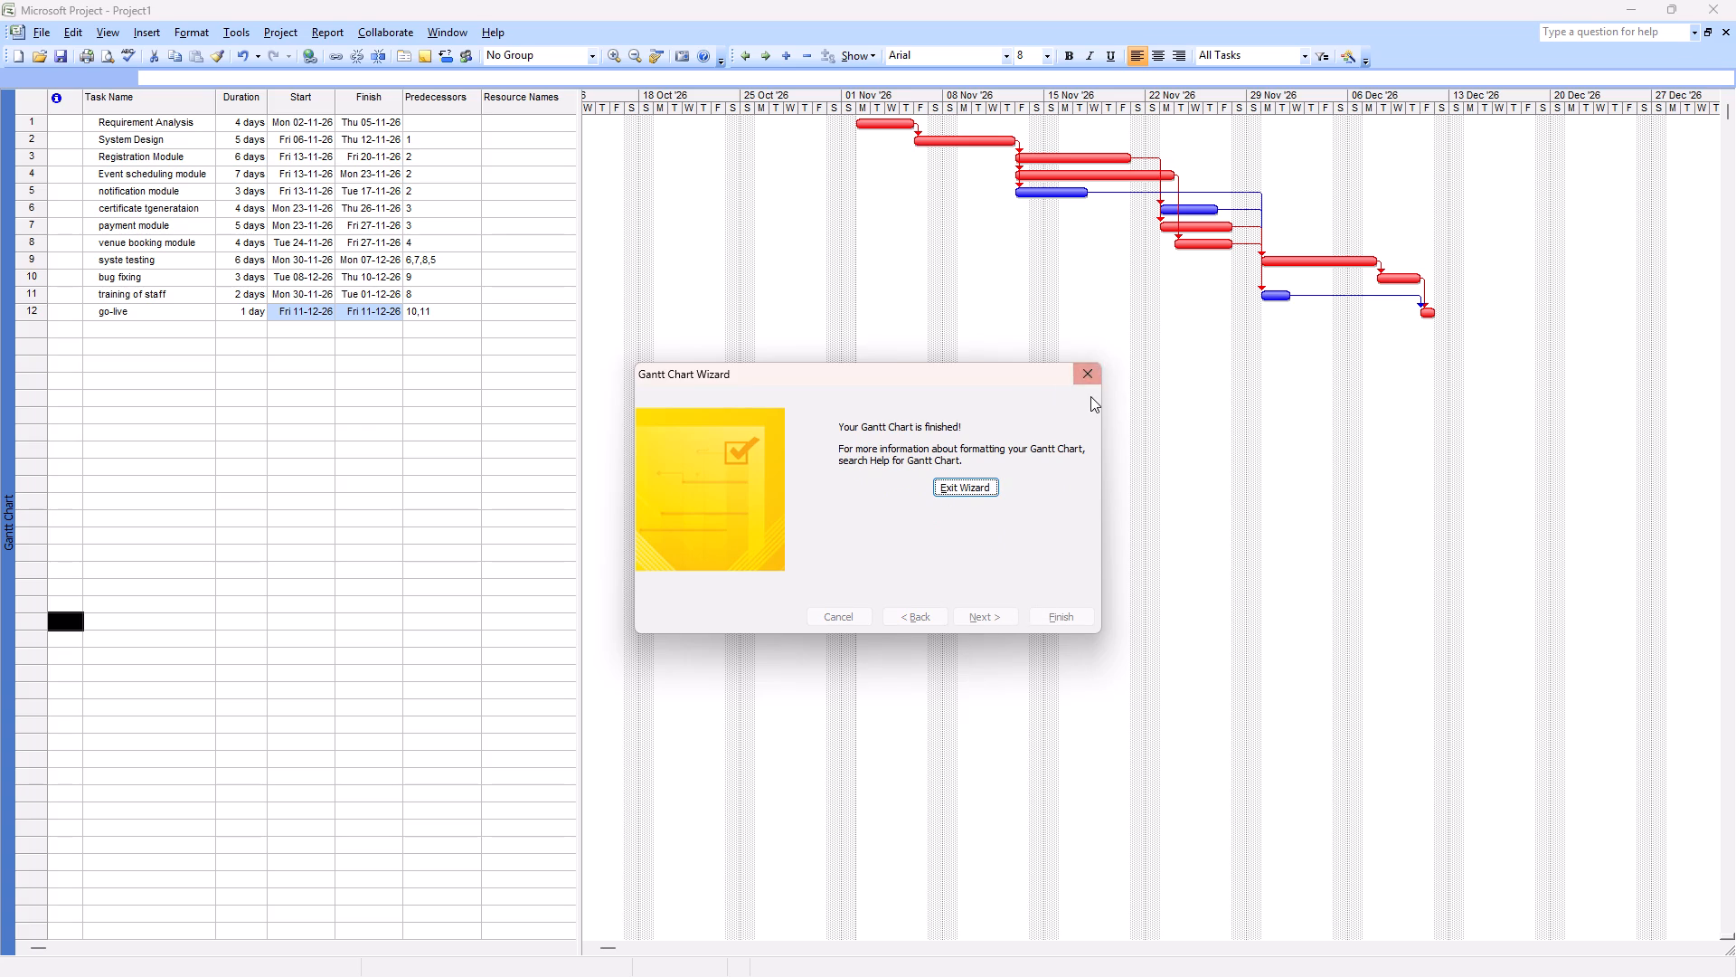
{"action": "left_click", "coordinate": [1082, 375]}
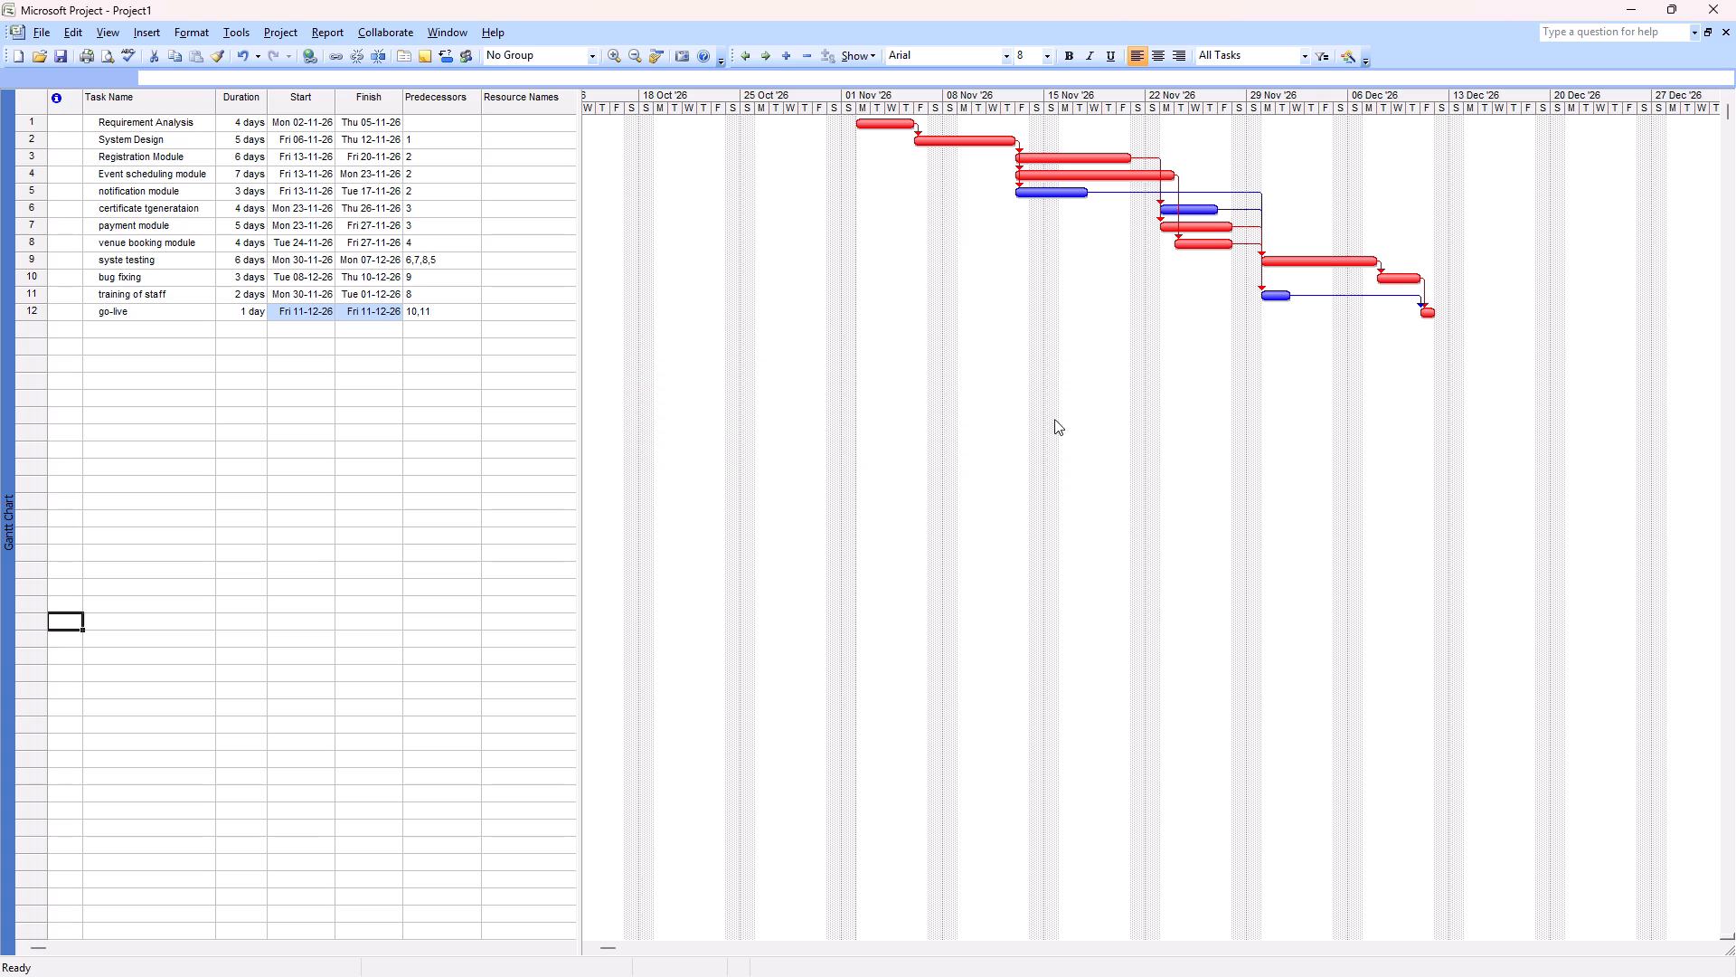
Review the available middle bar colours for the Critical Task entry in the Bar Styles settings.
{"action": "scroll", "coordinate": [976, 407], "scroll_direction": "up", "scroll_amount": 2}
{"action": "left_click", "coordinate": [205, 26]}
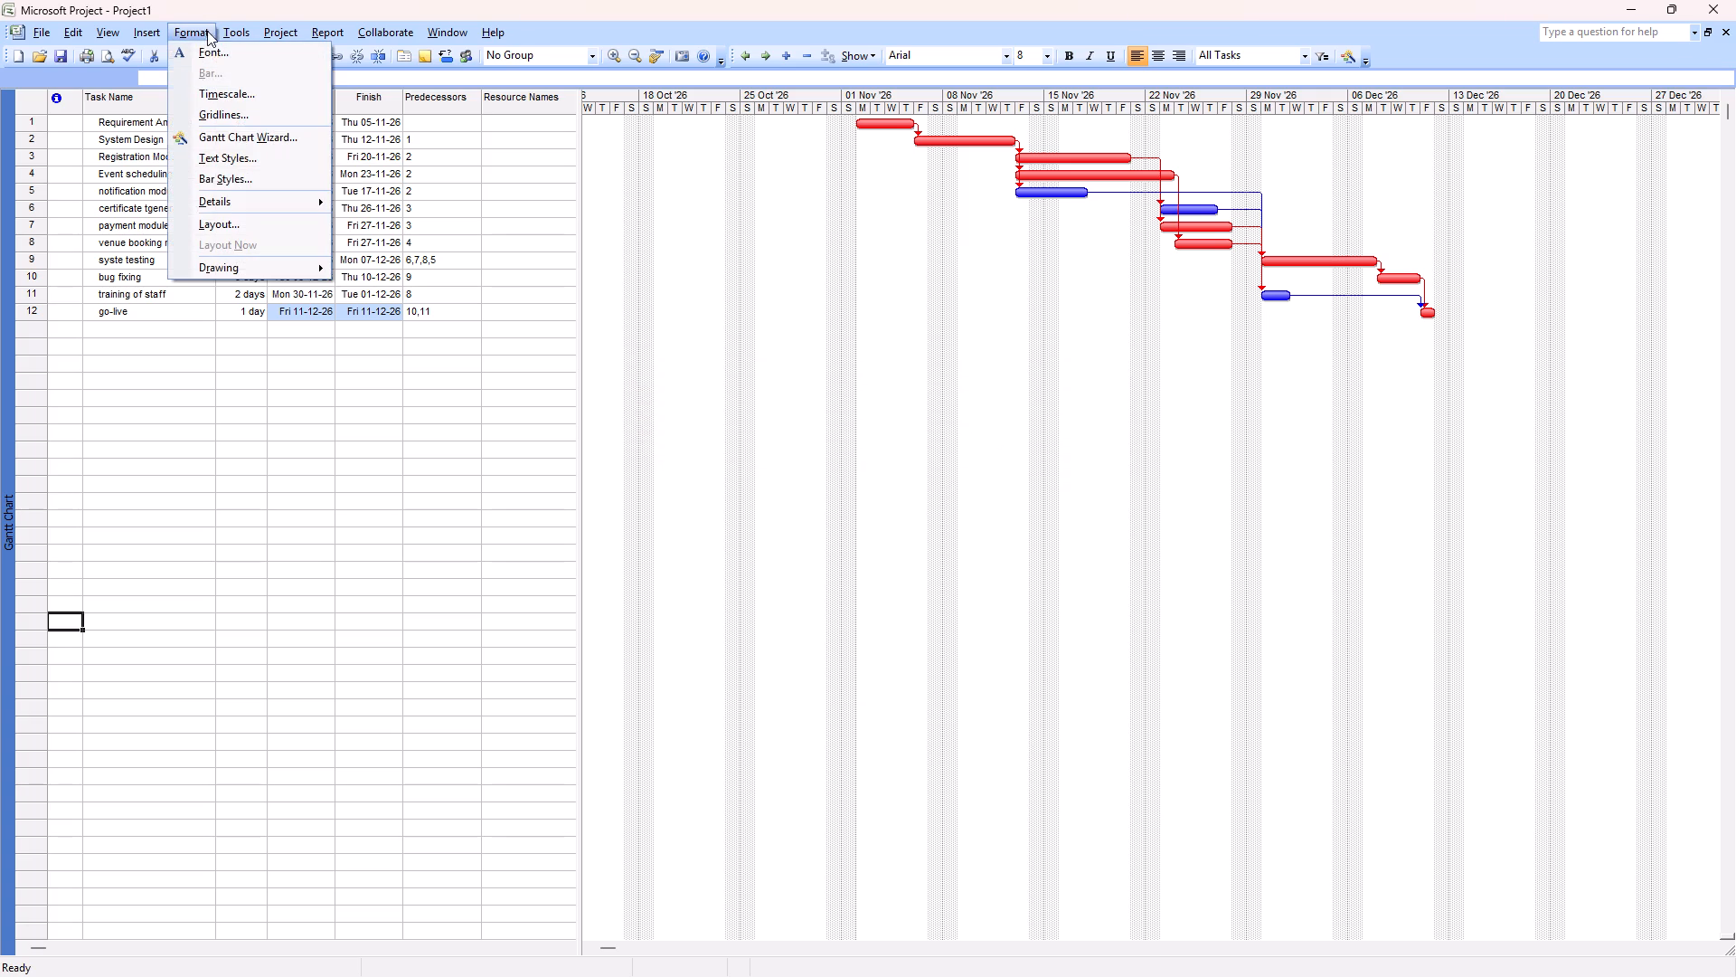
{"action": "left_click", "coordinate": [289, 183]}
{"action": "left_click", "coordinate": [294, 183]}
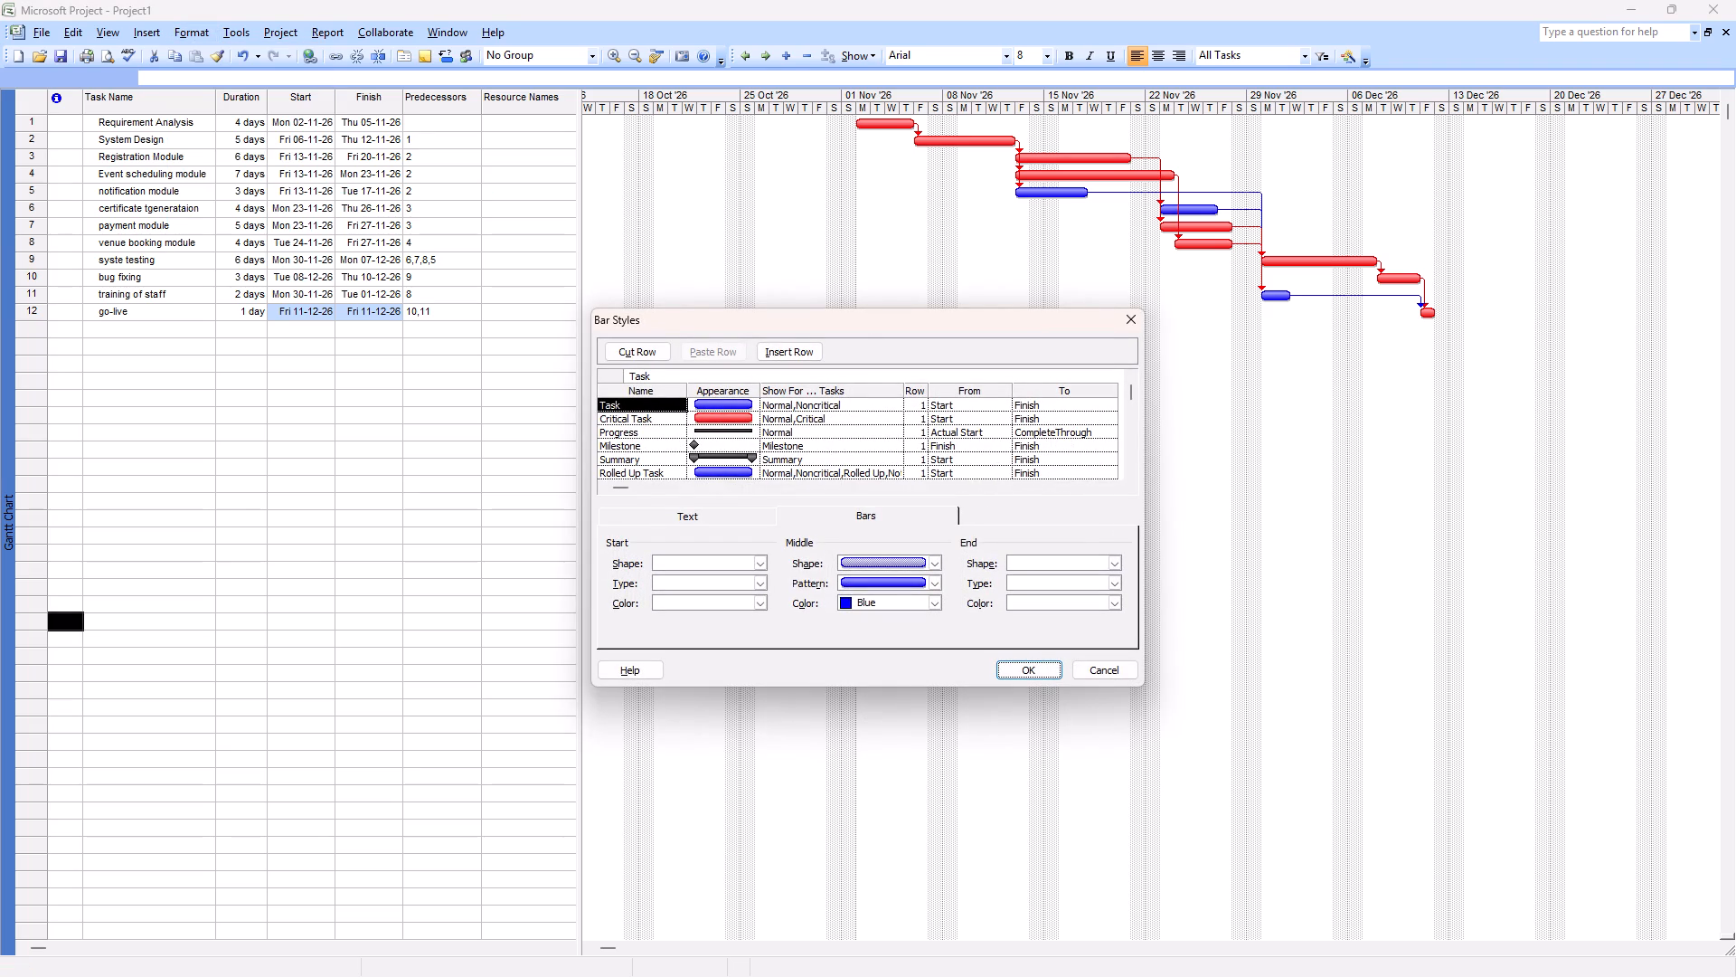
{"action": "left_click", "coordinate": [663, 421]}
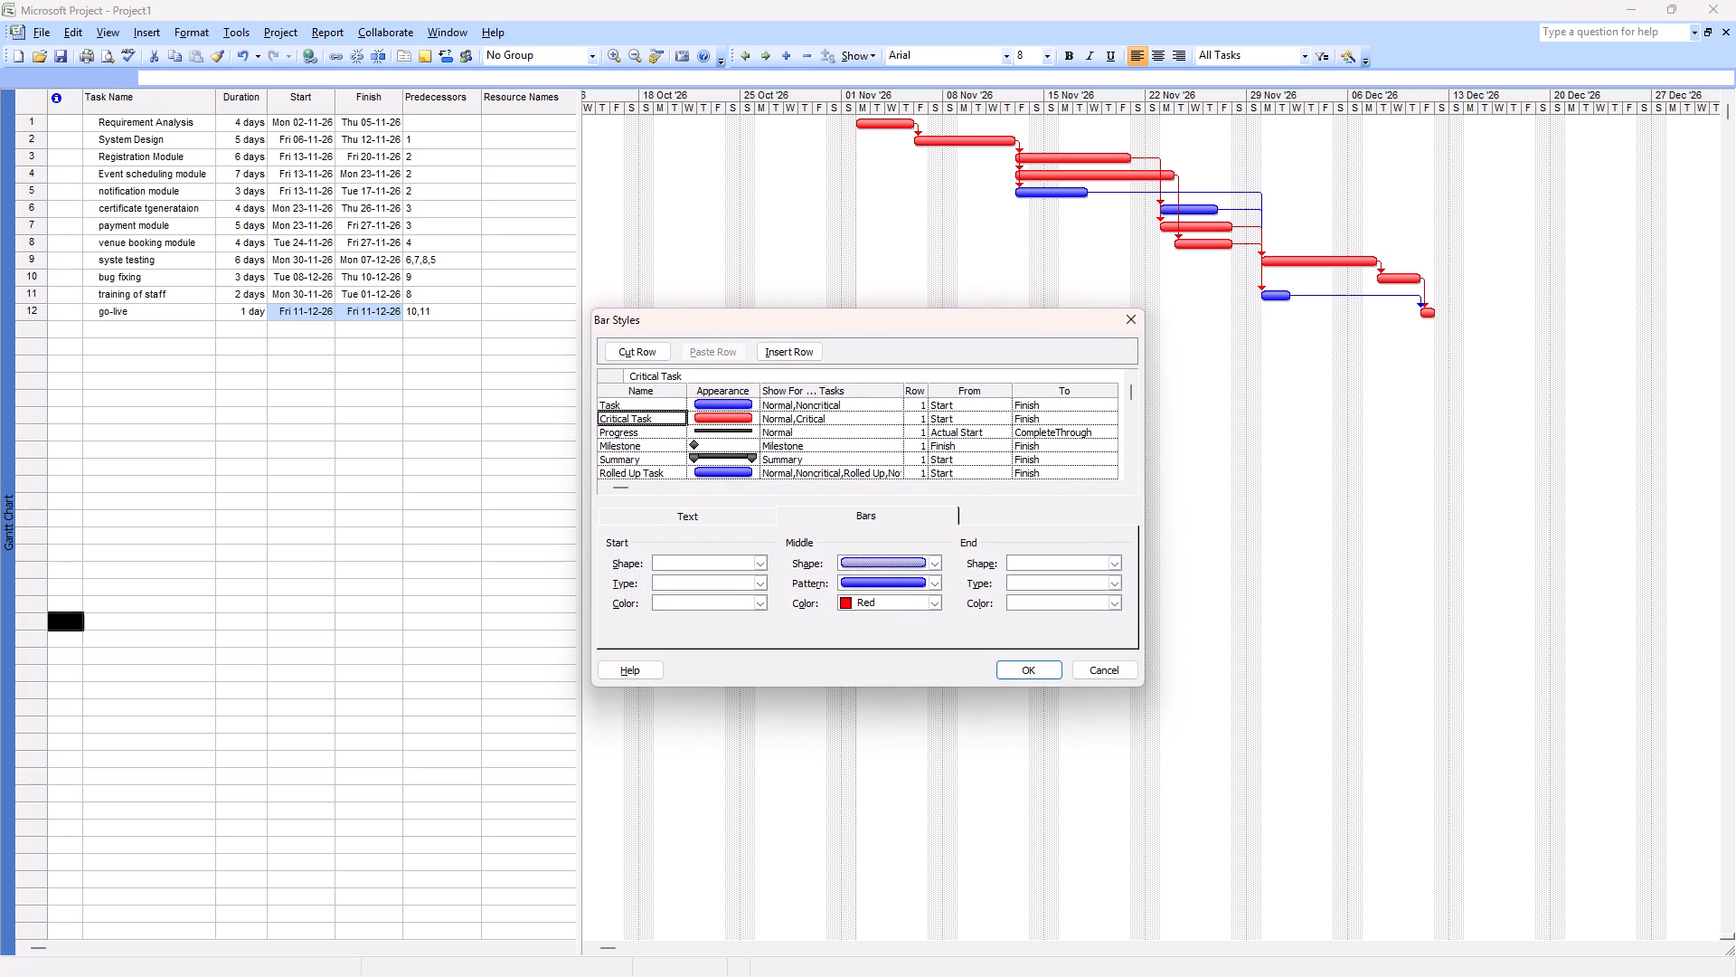
{"action": "left_click", "coordinate": [932, 602]}
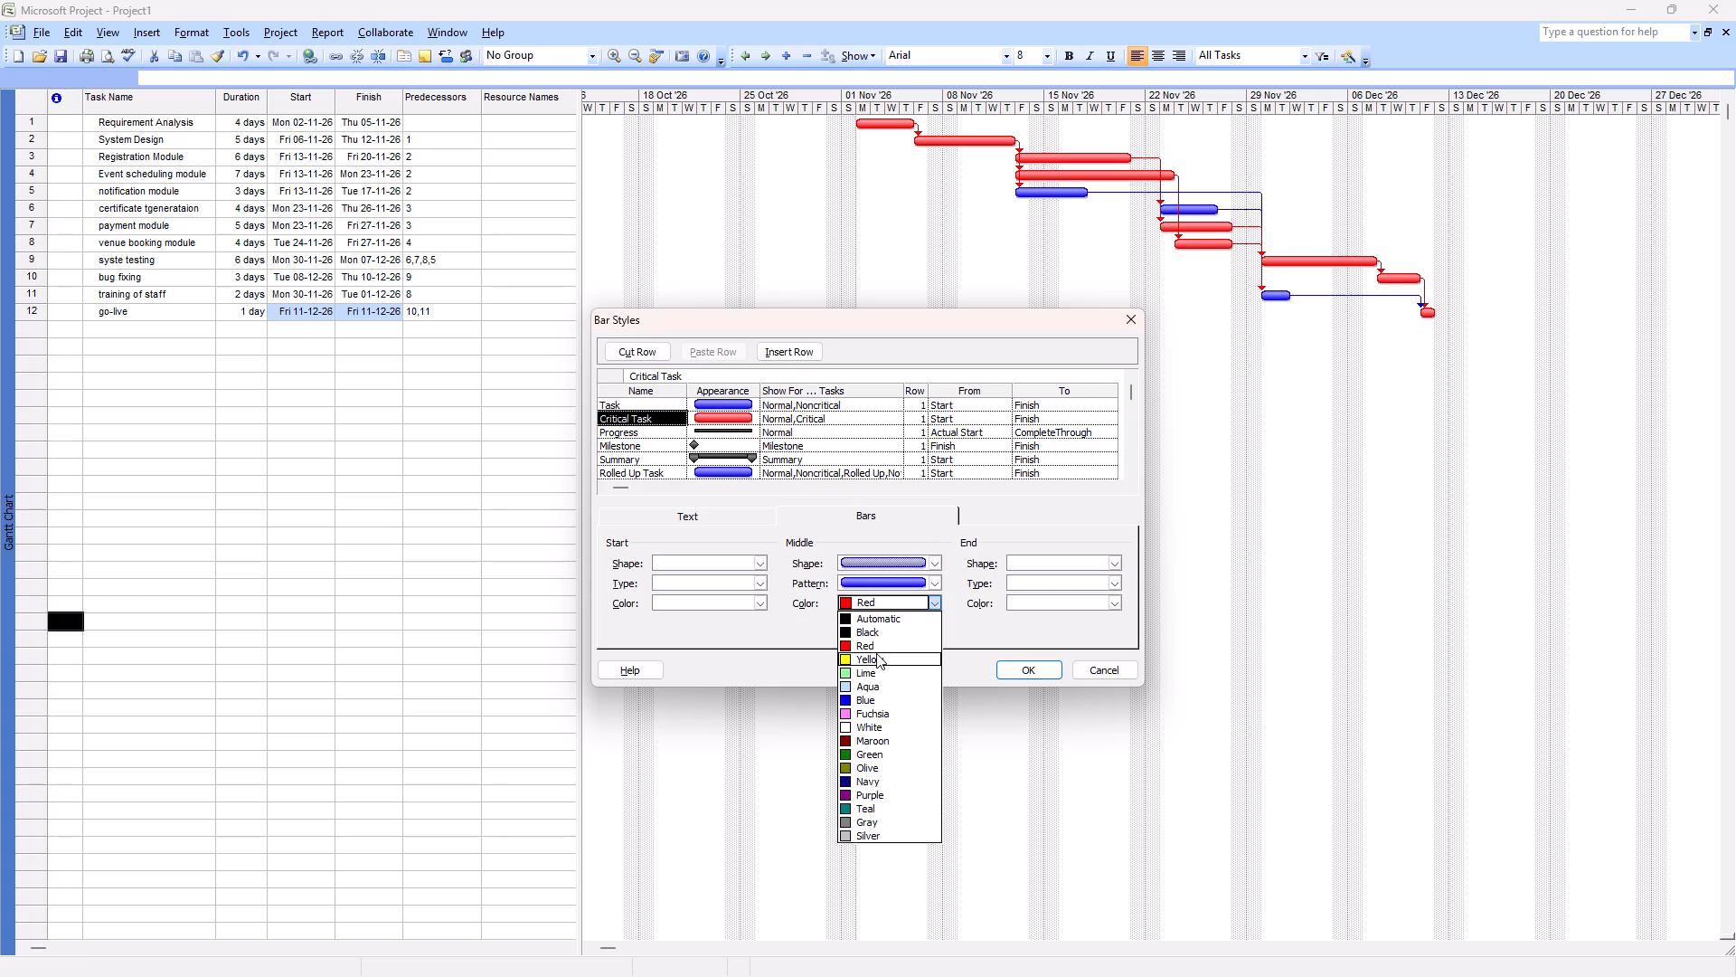
{"action": "scroll", "coordinate": [875, 661], "scroll_direction": "down", "scroll_amount": 4}
{"action": "scroll", "coordinate": [869, 645], "scroll_direction": "up", "scroll_amount": 3}
{"action": "scroll", "coordinate": [890, 824], "scroll_direction": "down", "scroll_amount": 4}
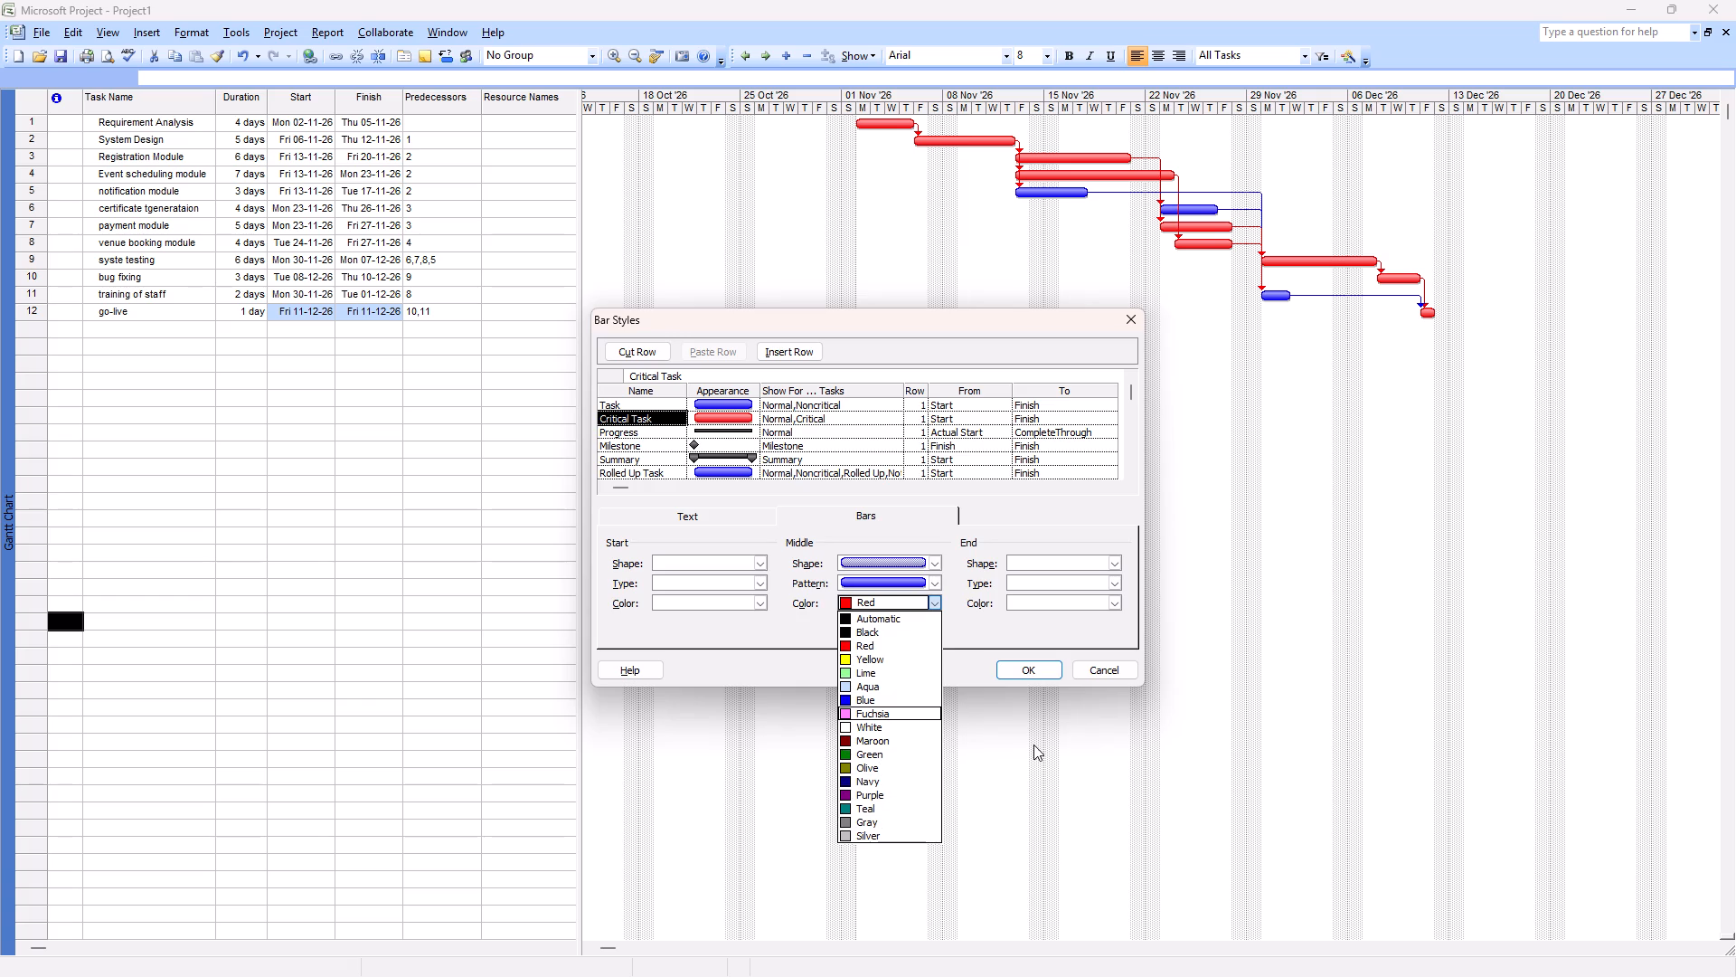
{"action": "left_click", "coordinate": [1033, 745]}
{"action": "left_click", "coordinate": [933, 606]}
{"action": "left_click", "coordinate": [1029, 675]}
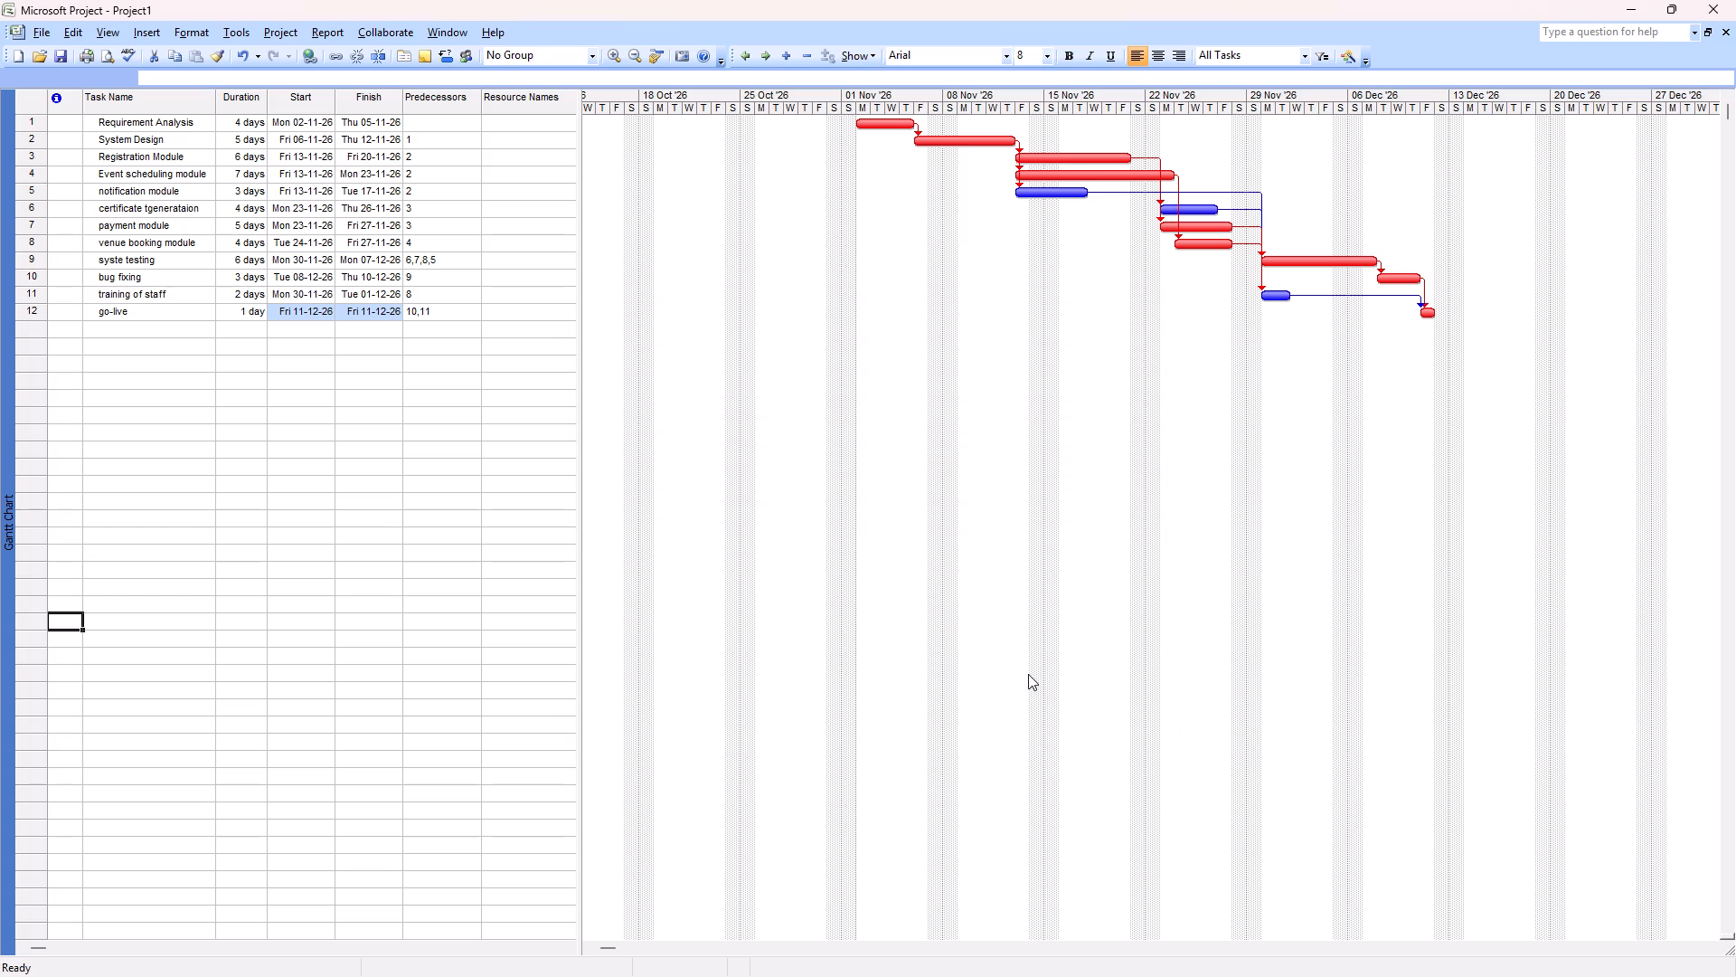
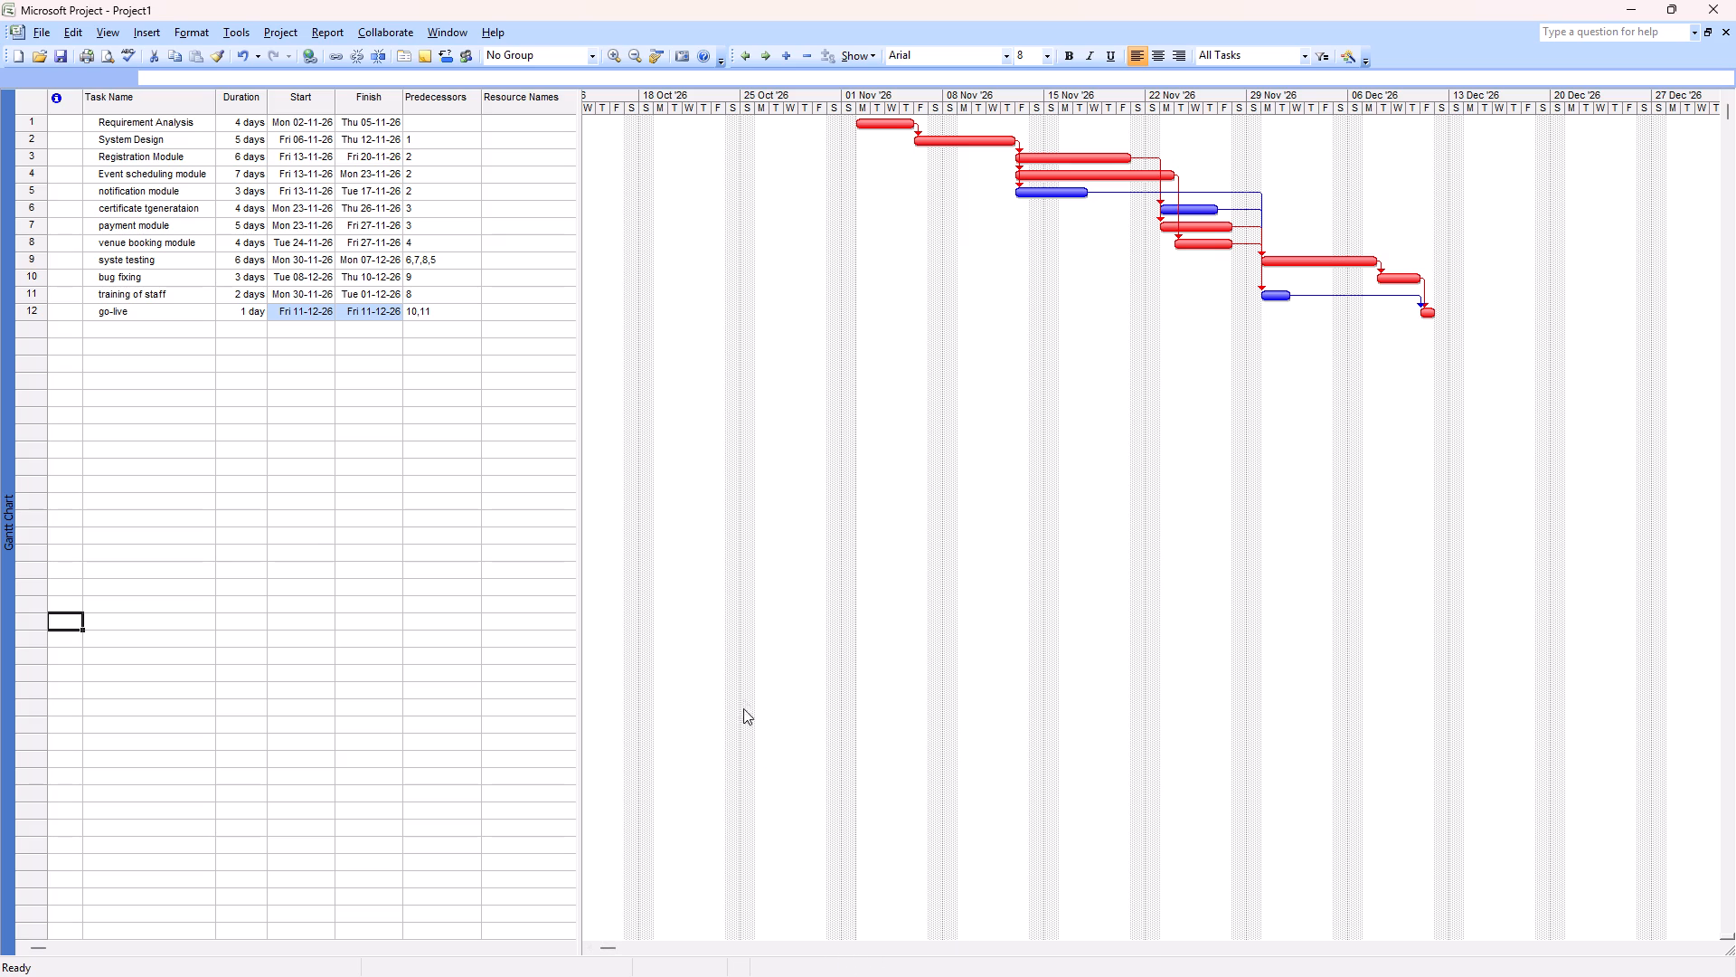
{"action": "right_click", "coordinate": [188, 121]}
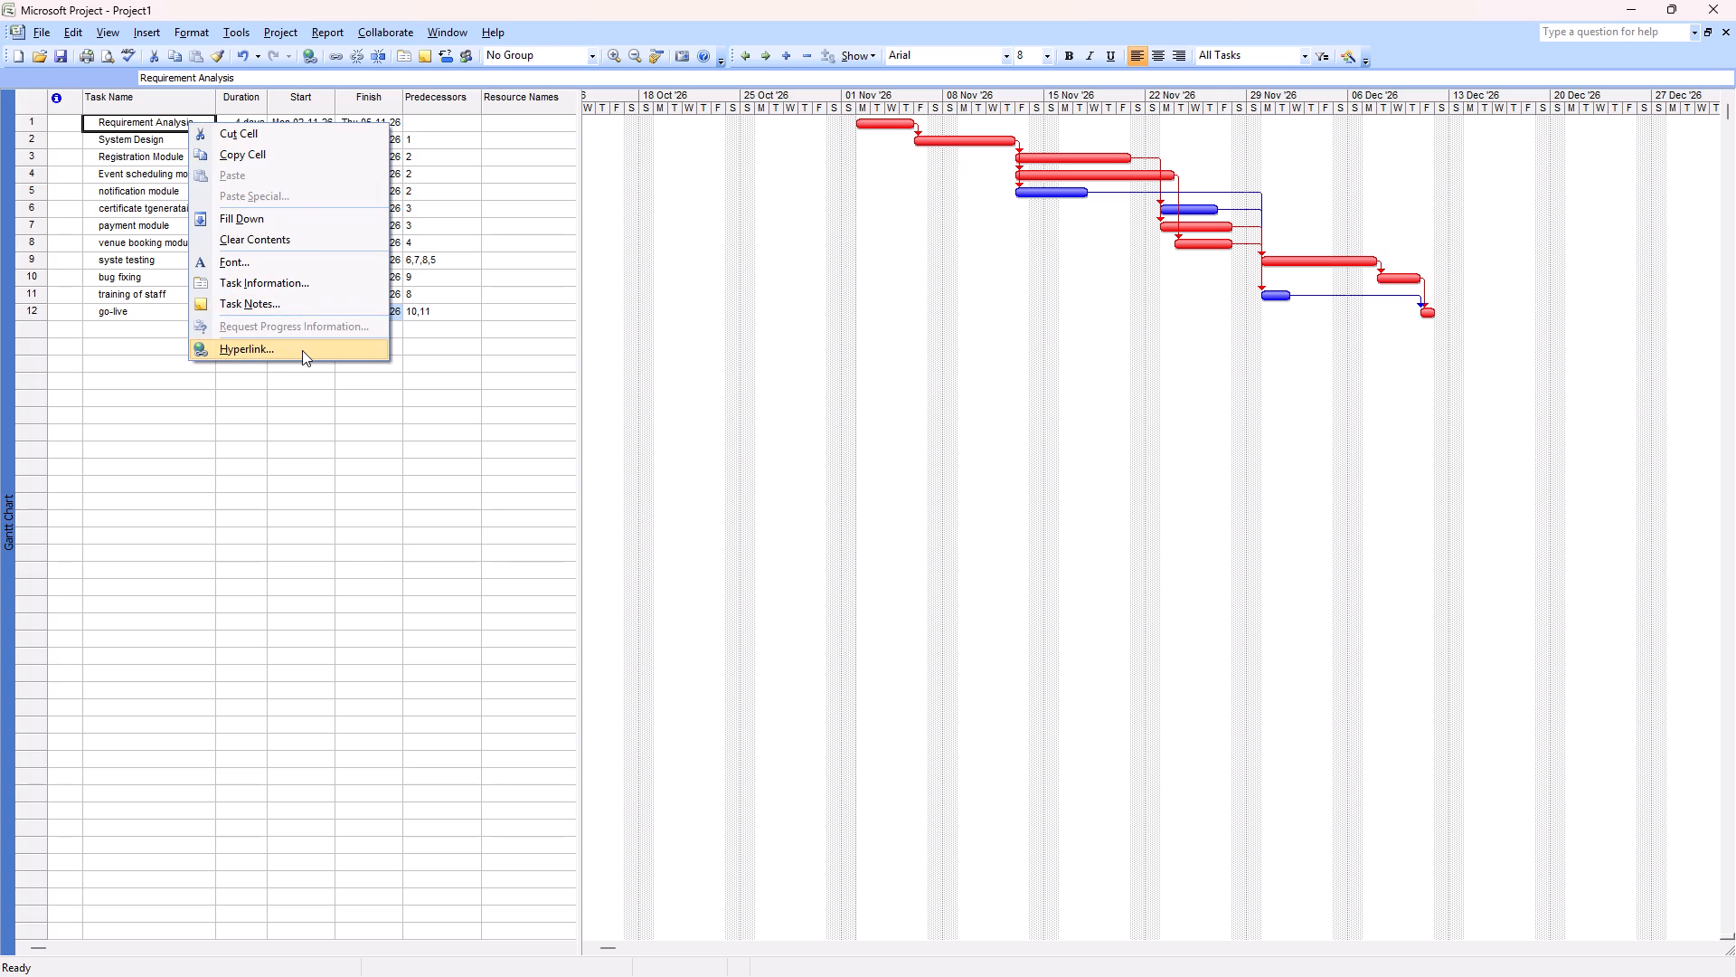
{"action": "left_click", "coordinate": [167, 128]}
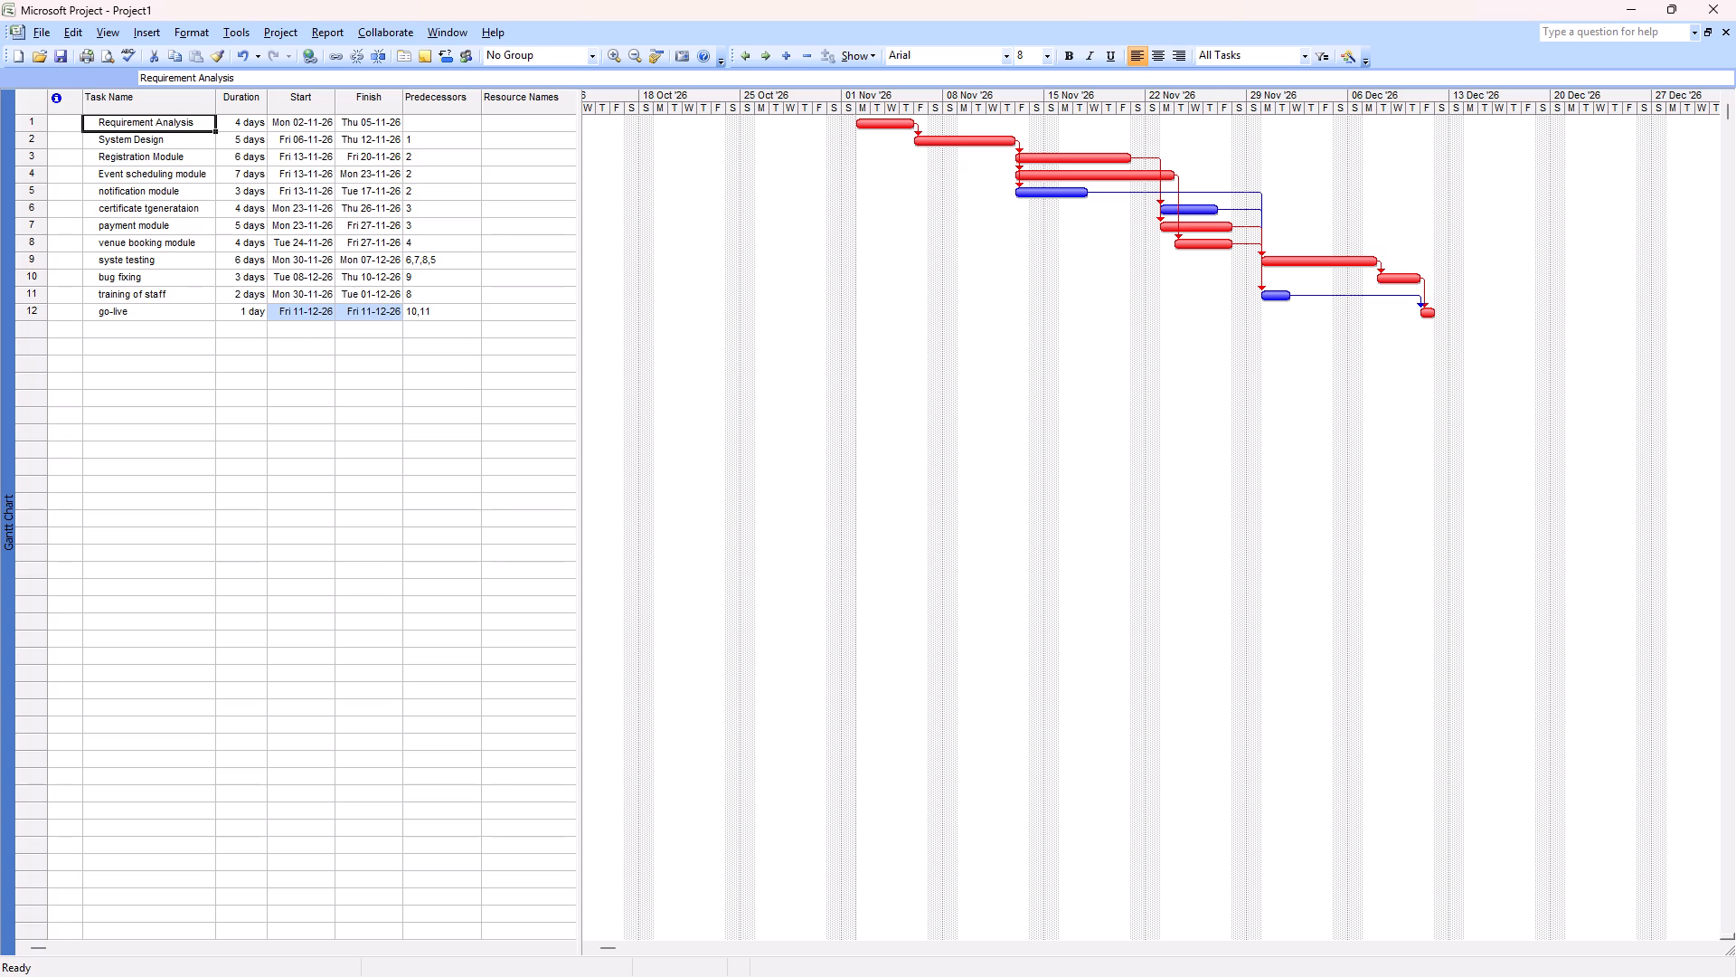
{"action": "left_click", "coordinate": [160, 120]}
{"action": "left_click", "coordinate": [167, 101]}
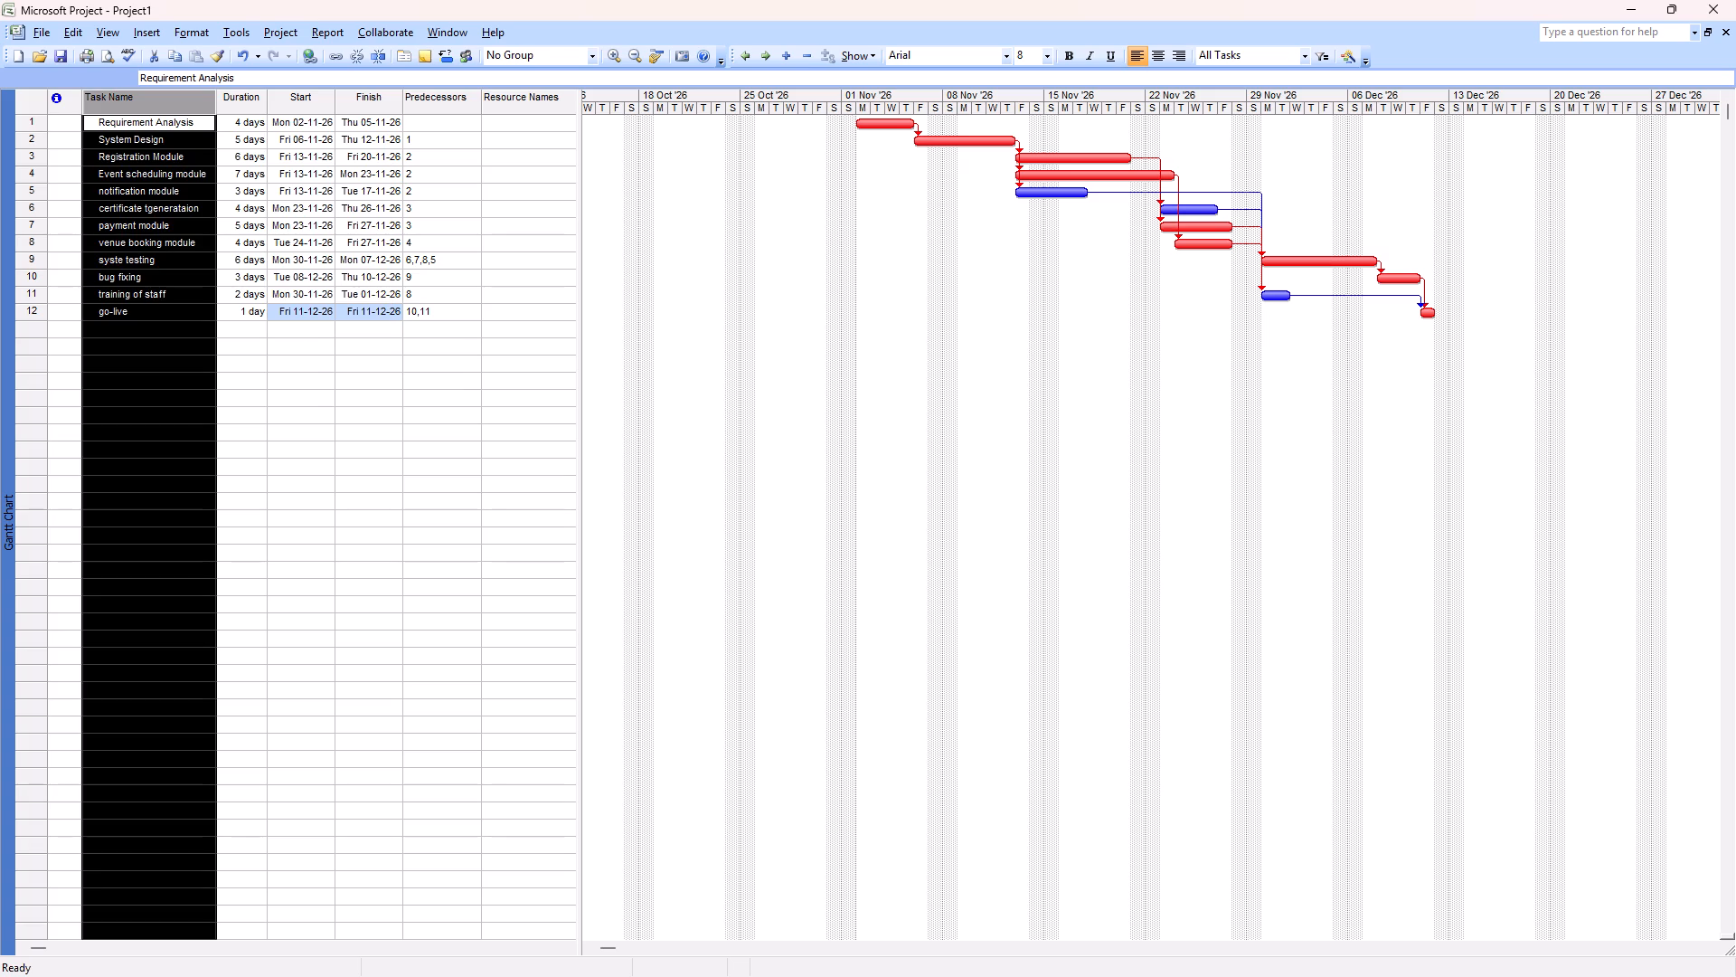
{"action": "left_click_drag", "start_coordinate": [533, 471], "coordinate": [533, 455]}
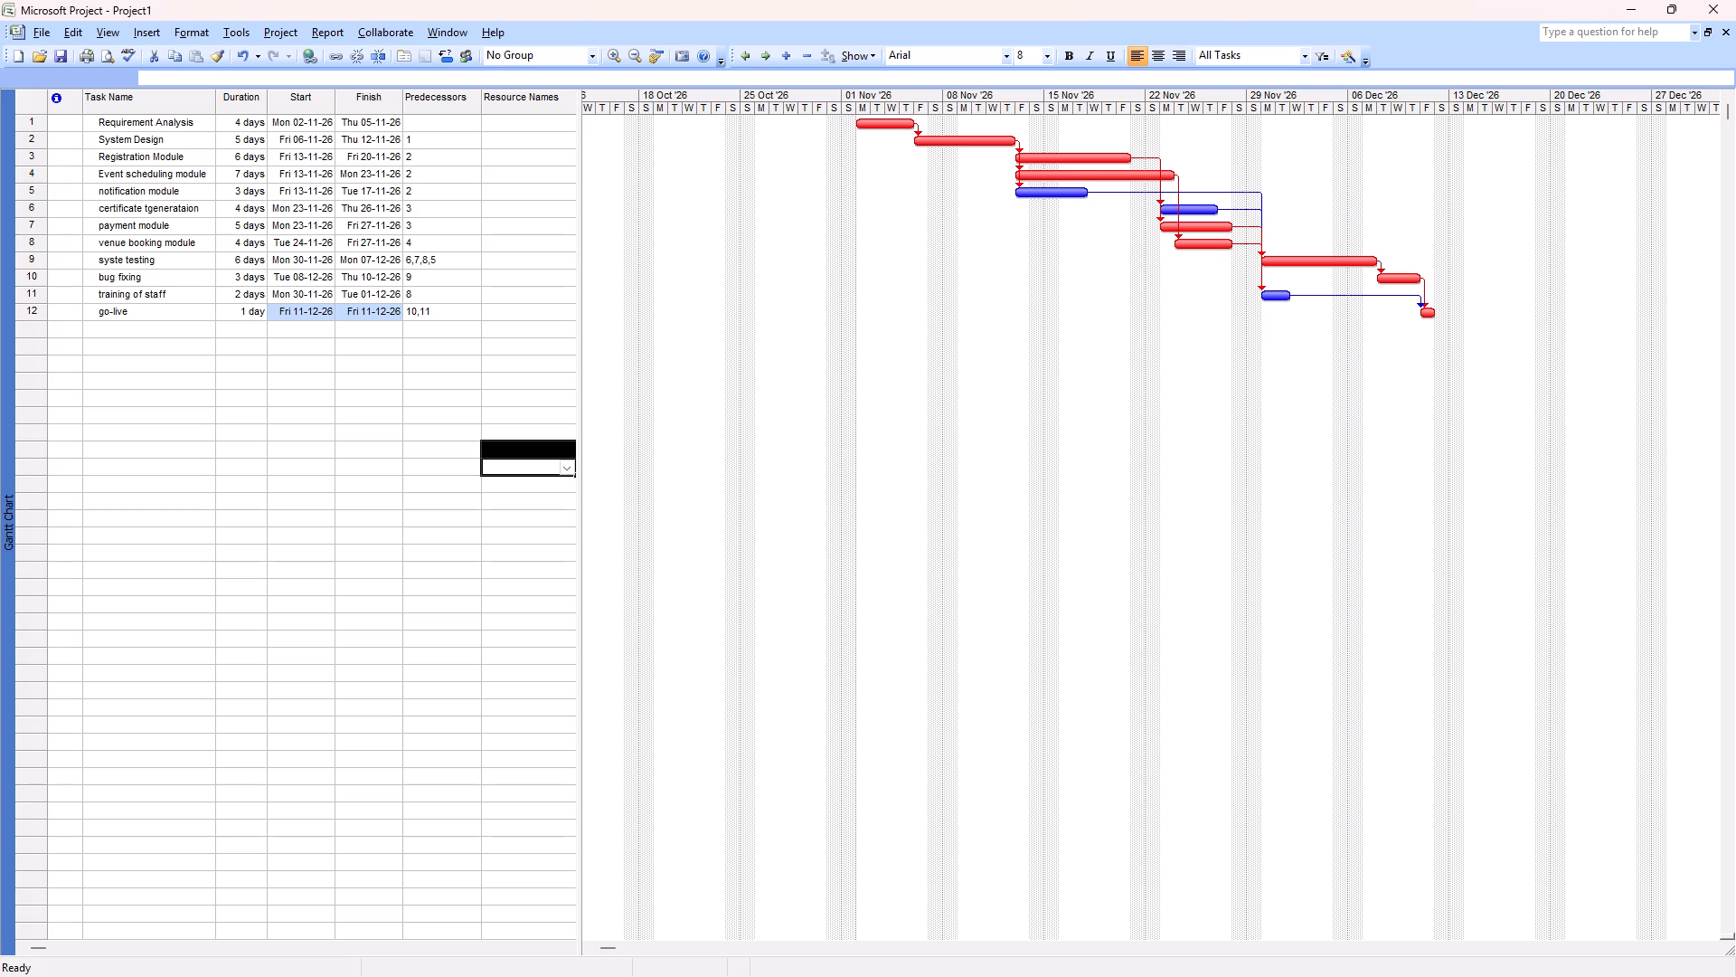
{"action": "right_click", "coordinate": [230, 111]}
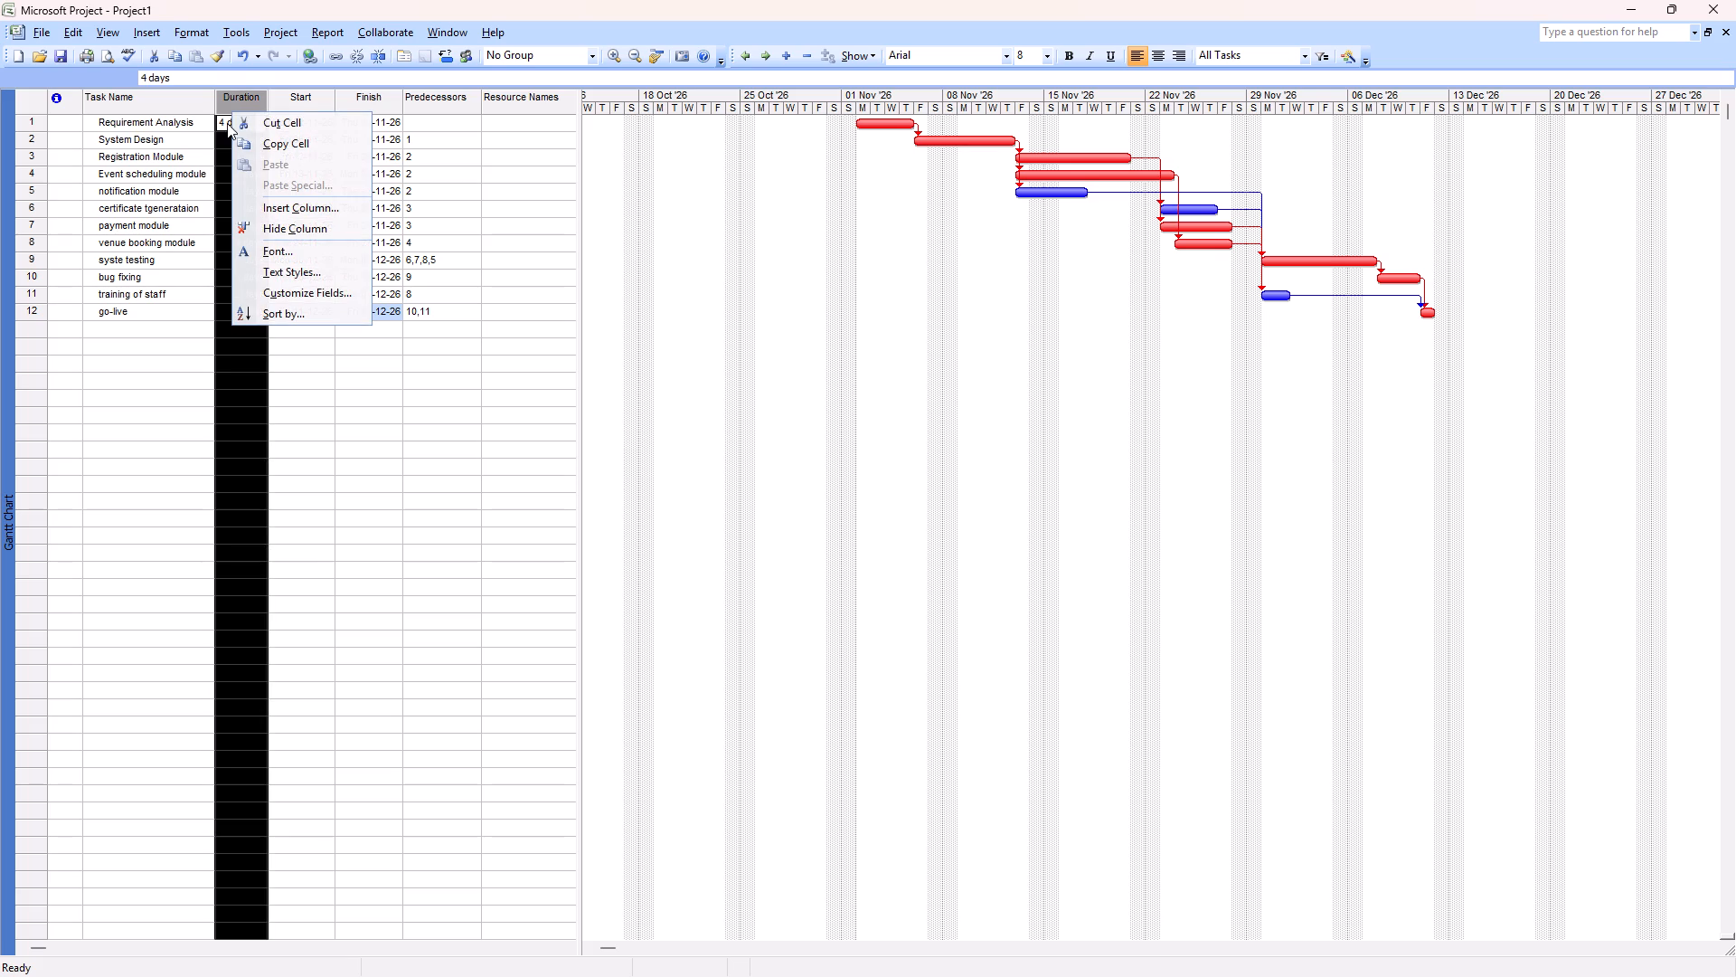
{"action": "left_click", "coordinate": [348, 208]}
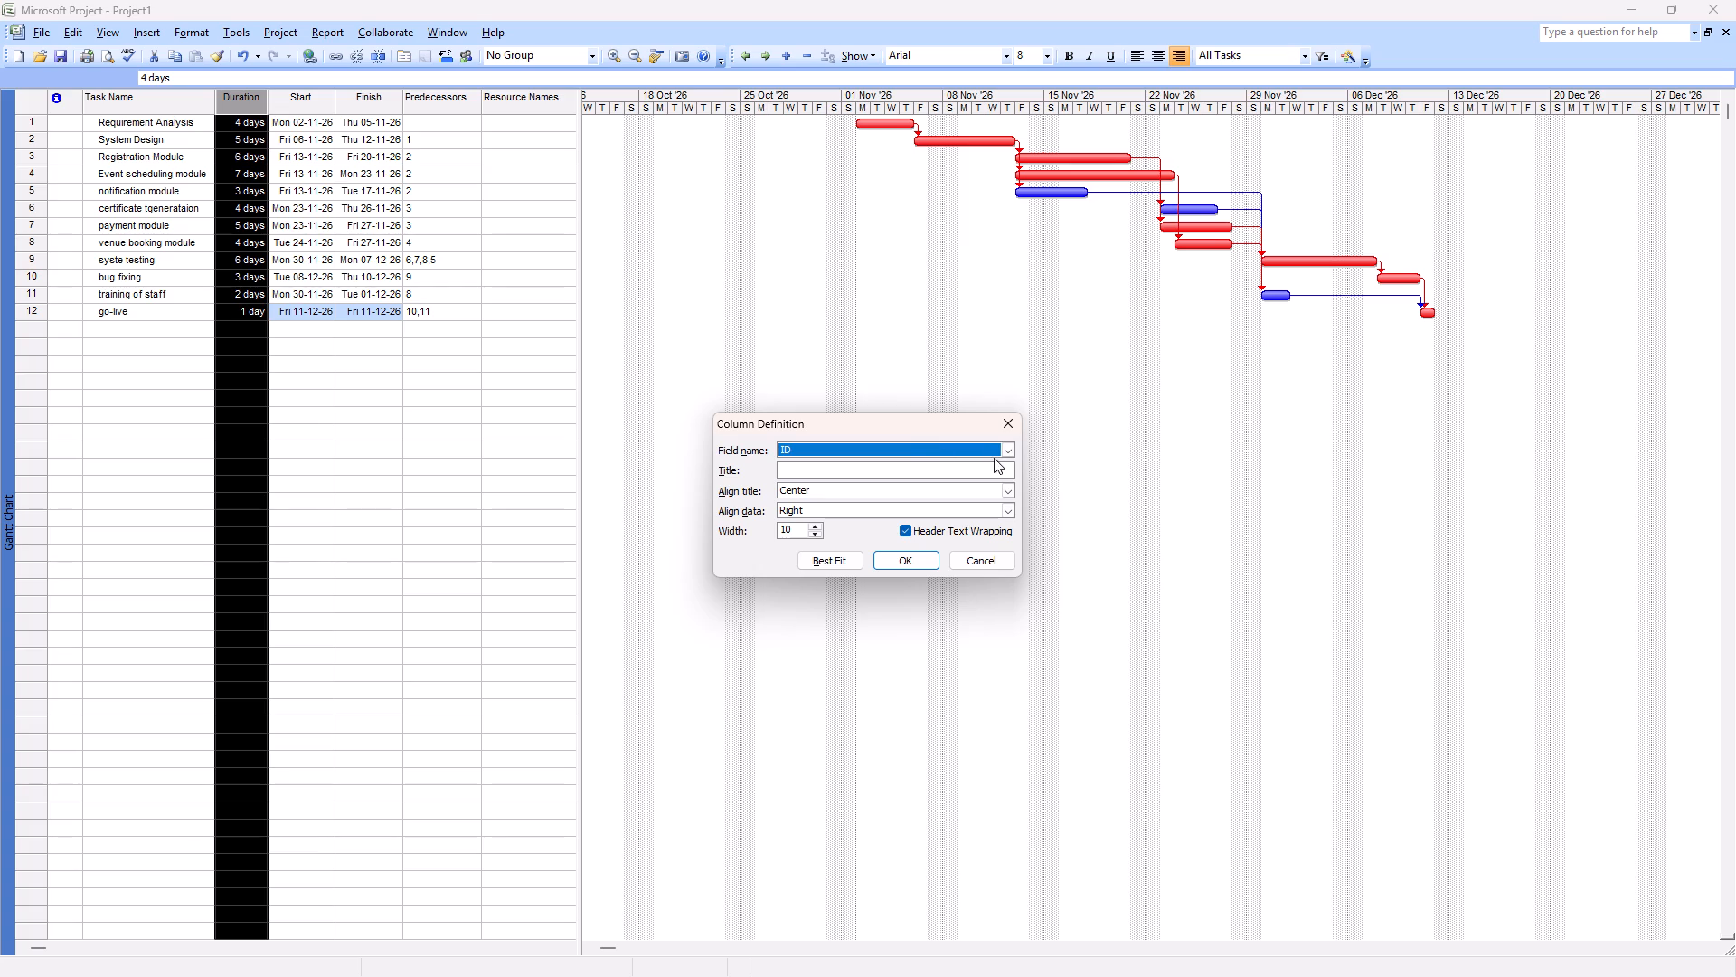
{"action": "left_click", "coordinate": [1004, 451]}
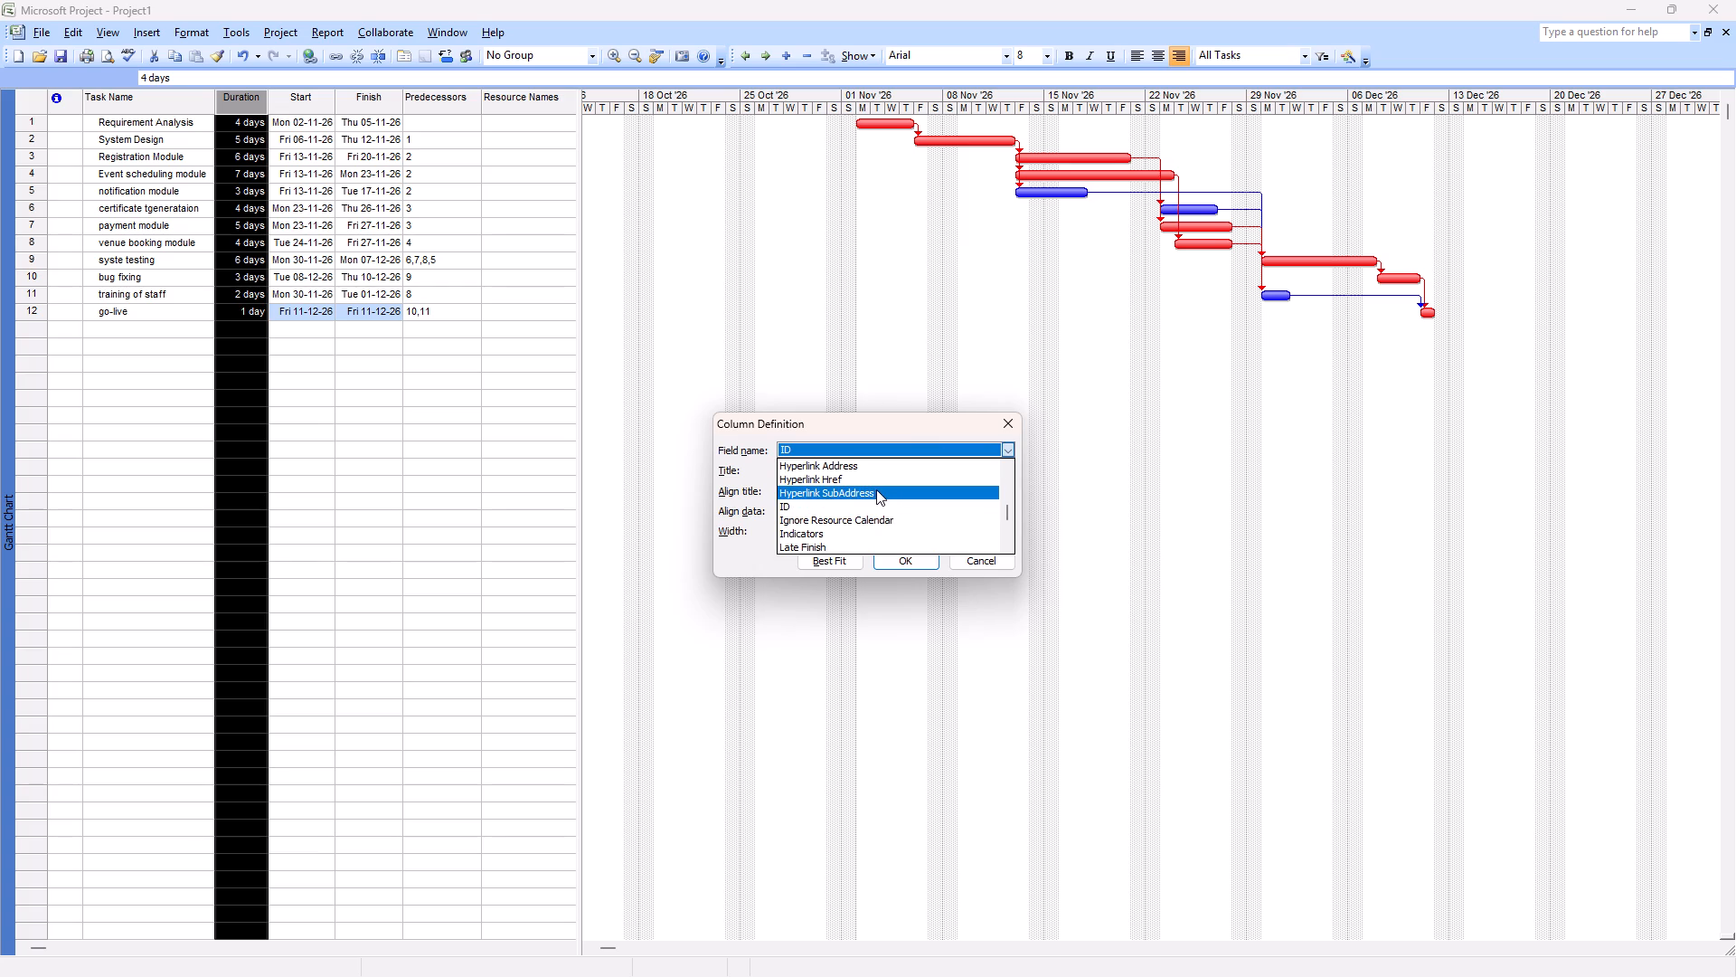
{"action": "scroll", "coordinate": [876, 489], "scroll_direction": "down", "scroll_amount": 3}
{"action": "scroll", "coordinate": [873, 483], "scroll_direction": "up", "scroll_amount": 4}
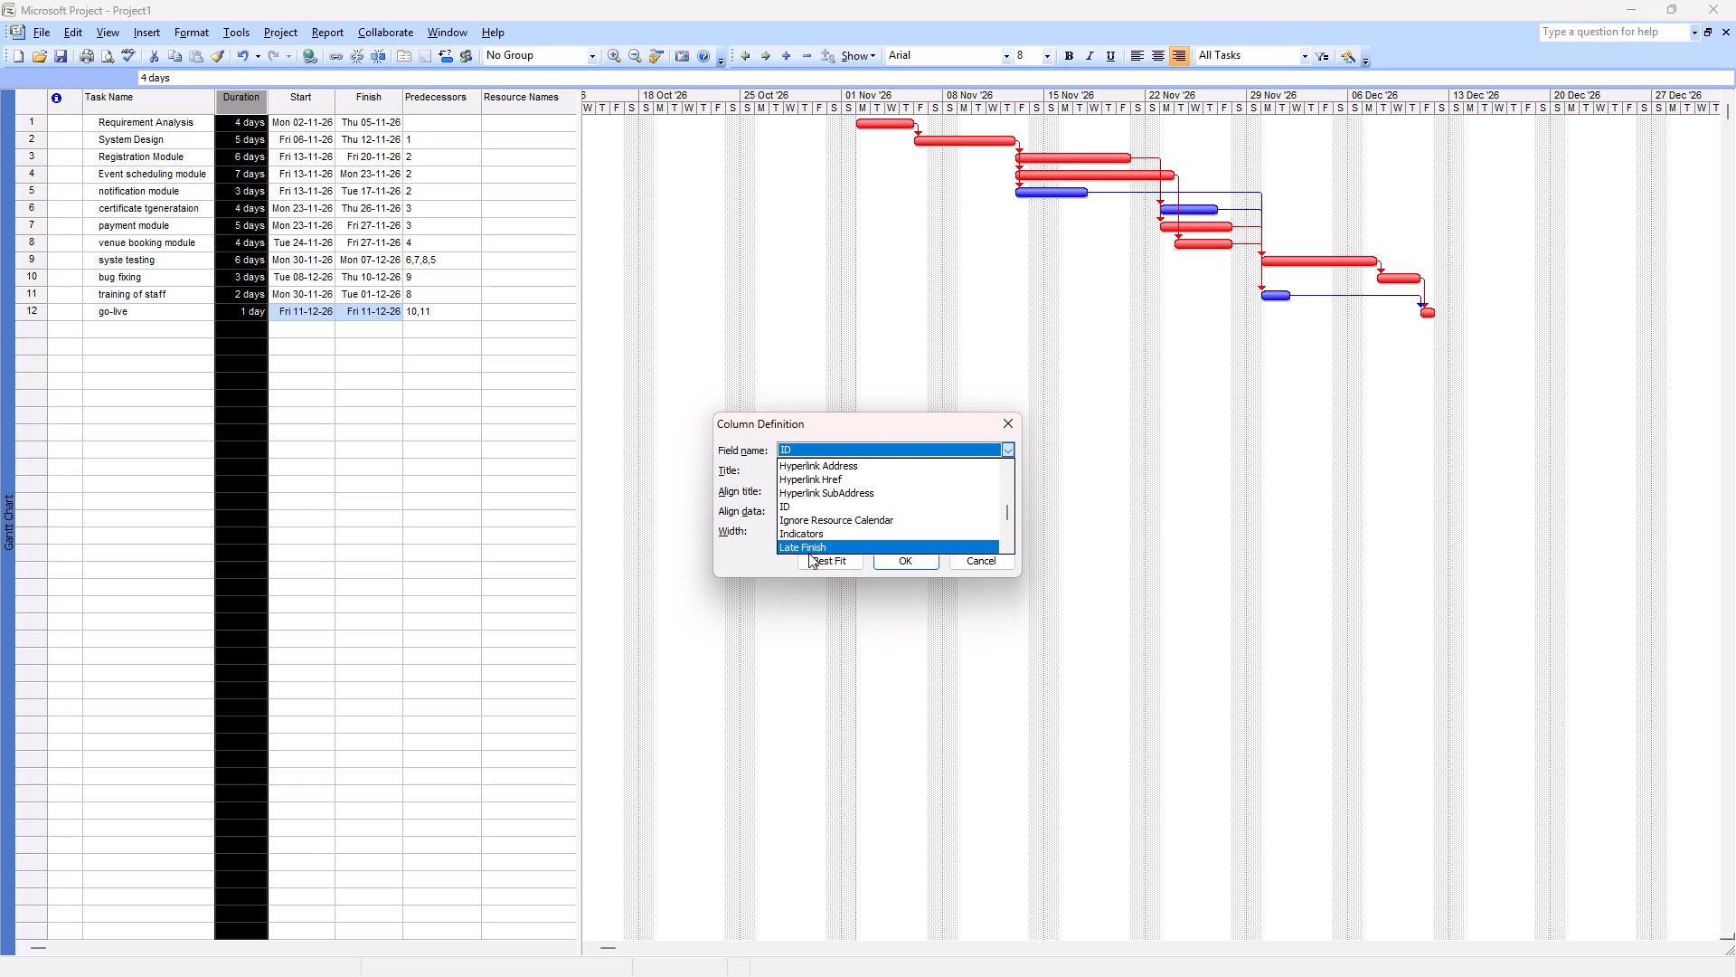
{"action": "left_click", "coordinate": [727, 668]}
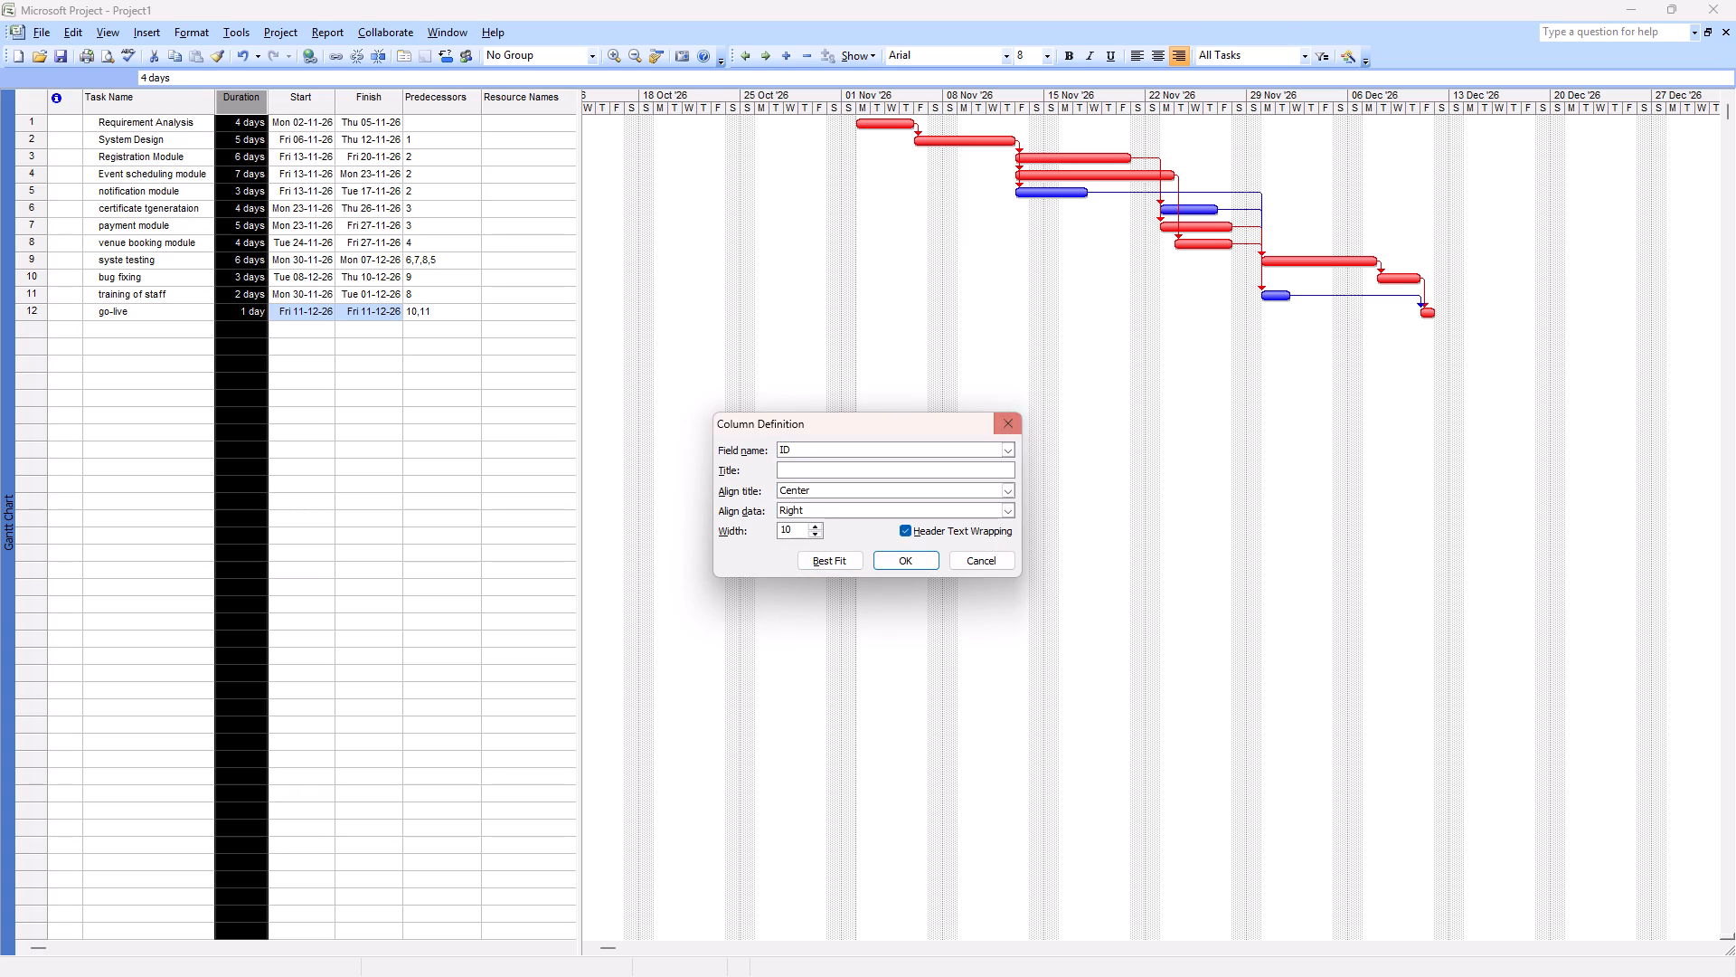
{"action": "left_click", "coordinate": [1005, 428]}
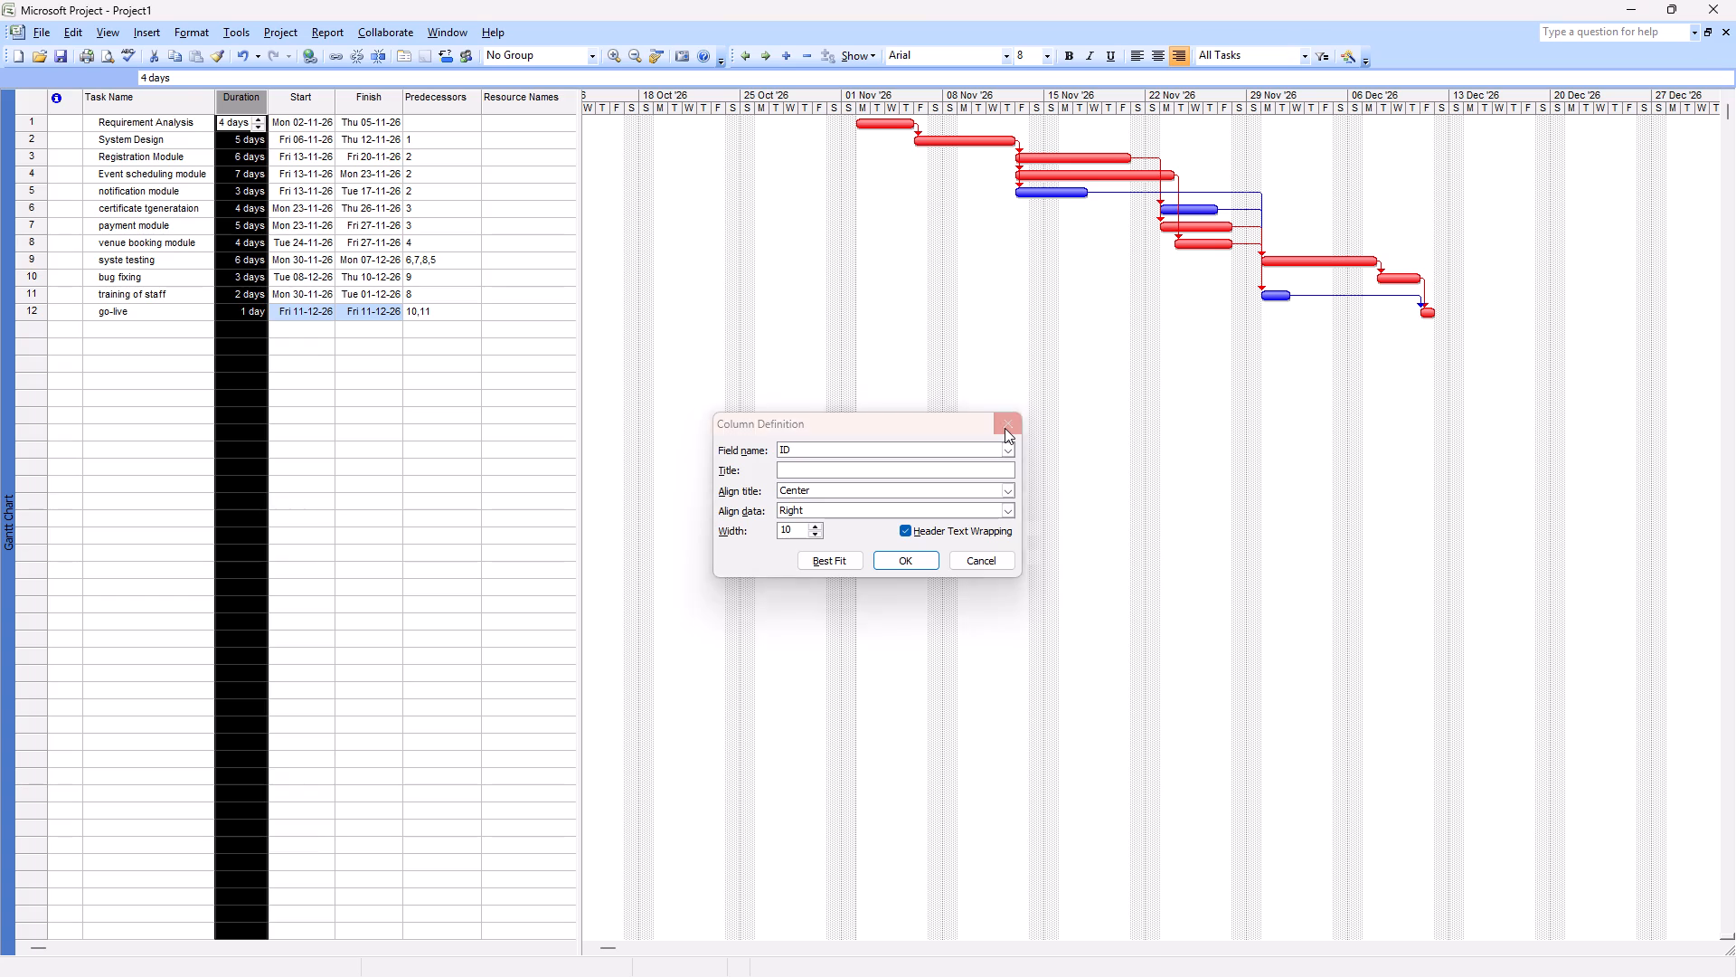
Insert a column showing the Early Start field directly before the Task Name column in the task table.
{"action": "right_click_drag", "start_coordinate": [137, 116], "coordinate": [145, 95]}
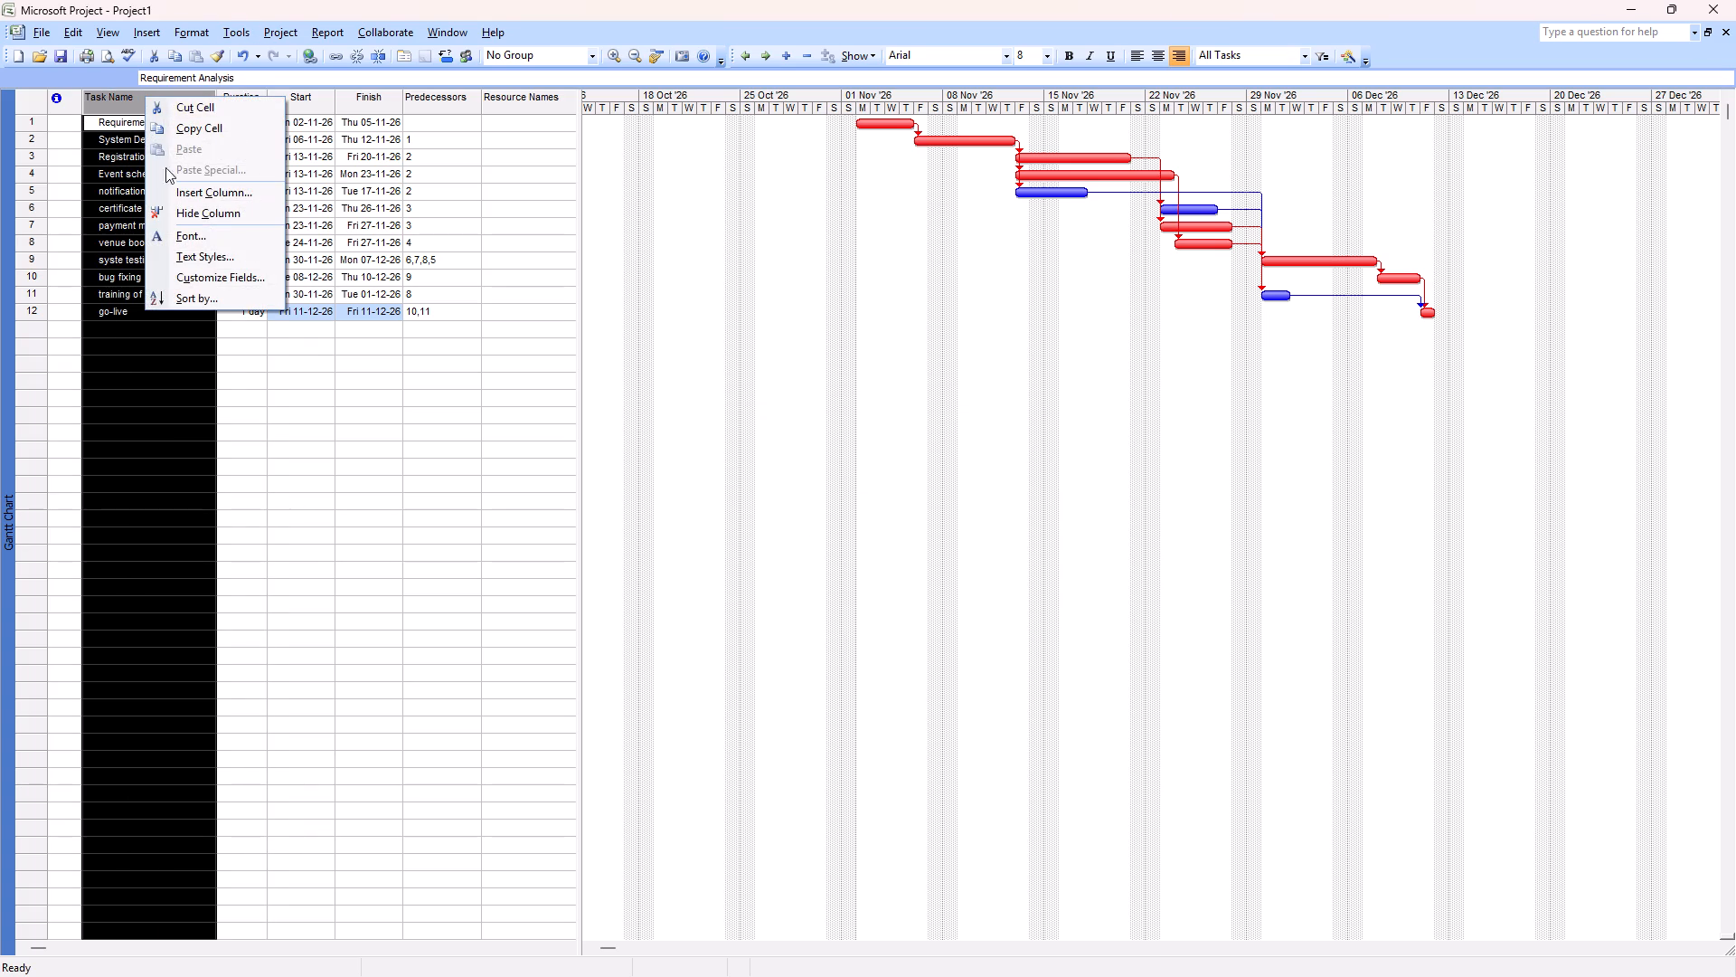
{"action": "left_click", "coordinate": [222, 188]}
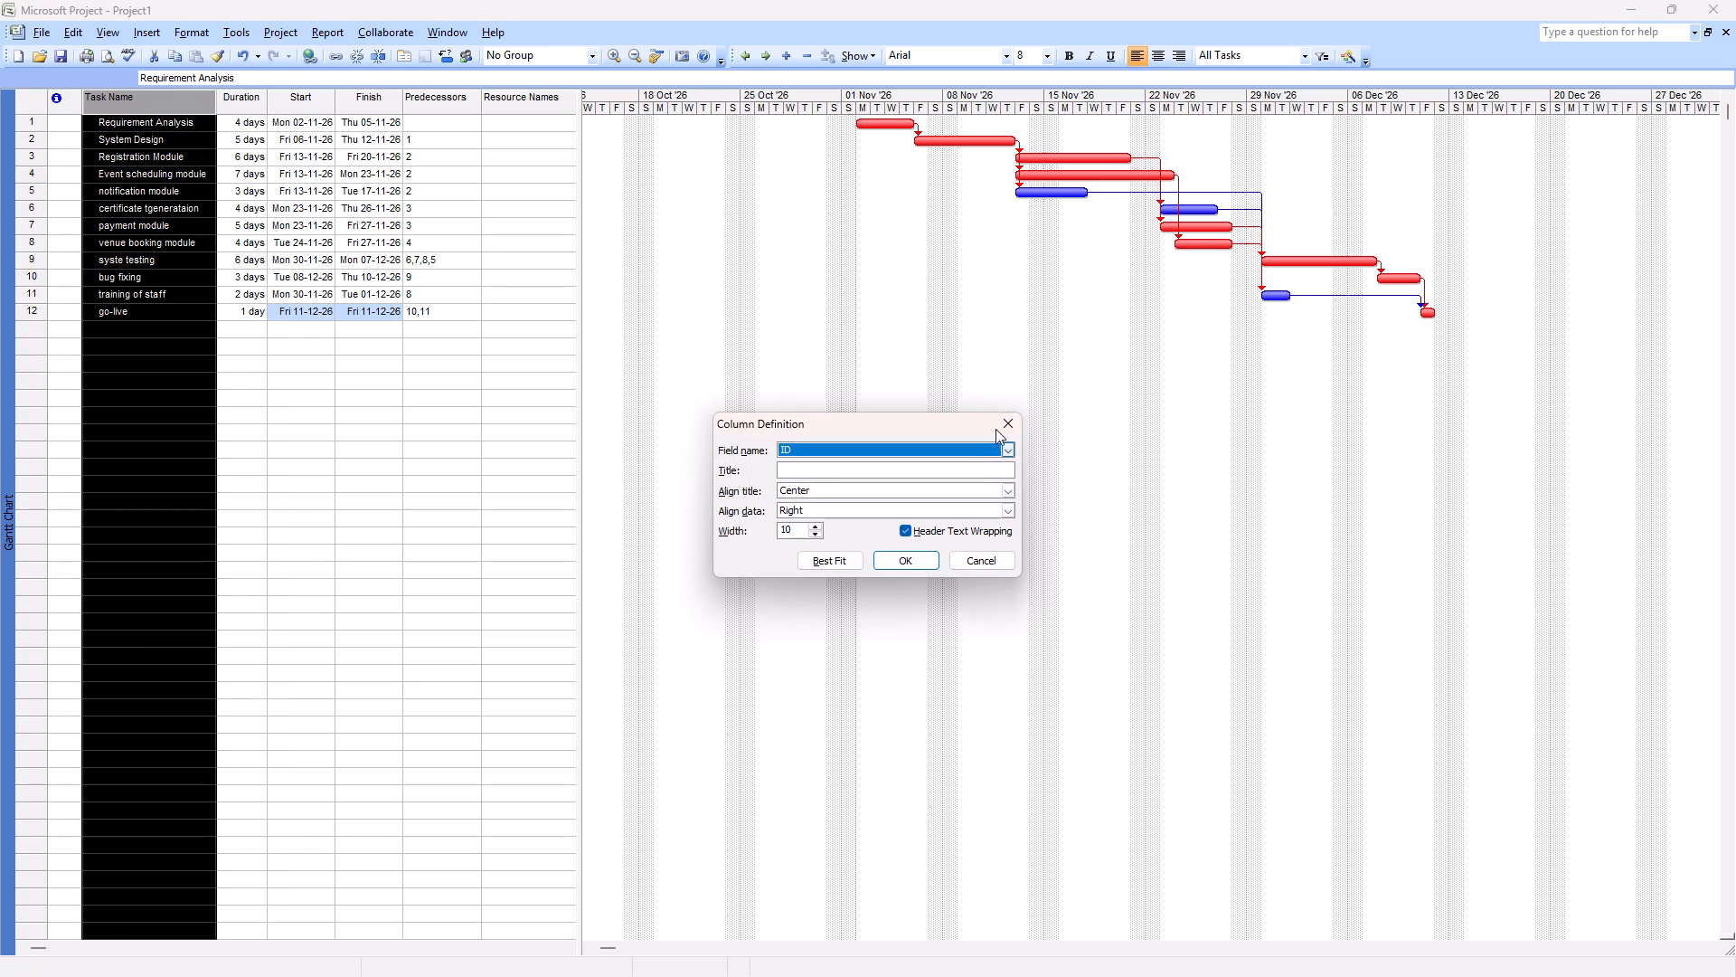
{"action": "left_click", "coordinate": [1005, 454]}
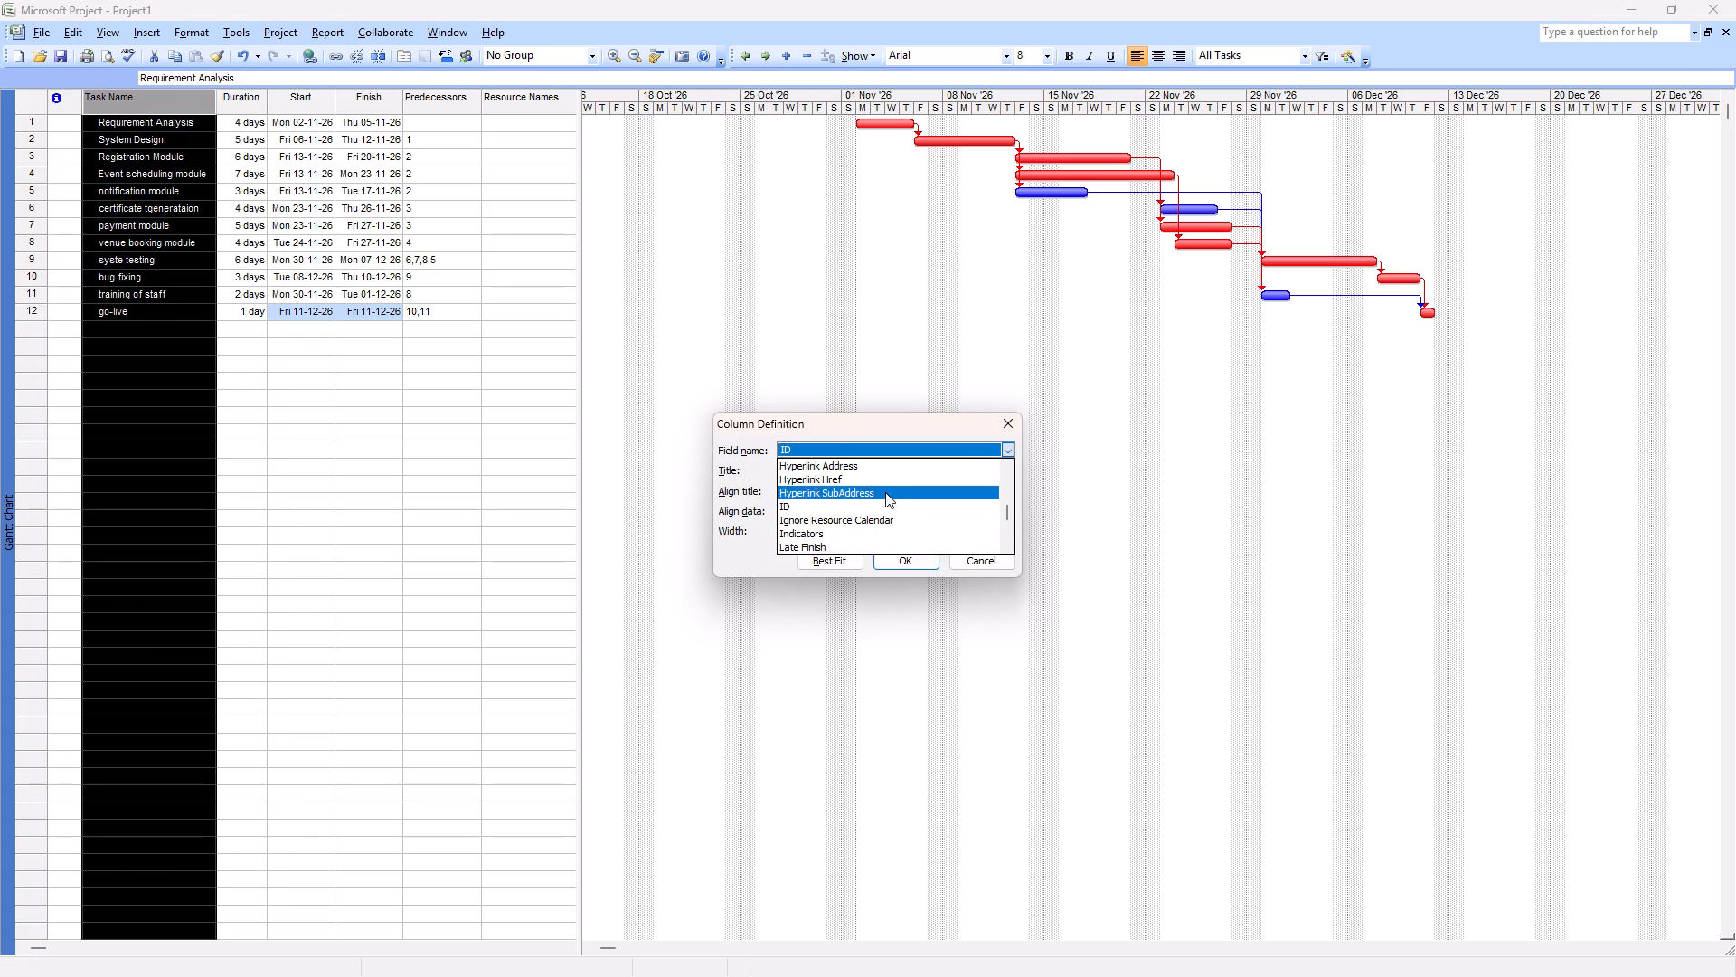
{"action": "left_click_drag", "start_coordinate": [1008, 519], "coordinate": [1011, 447]}
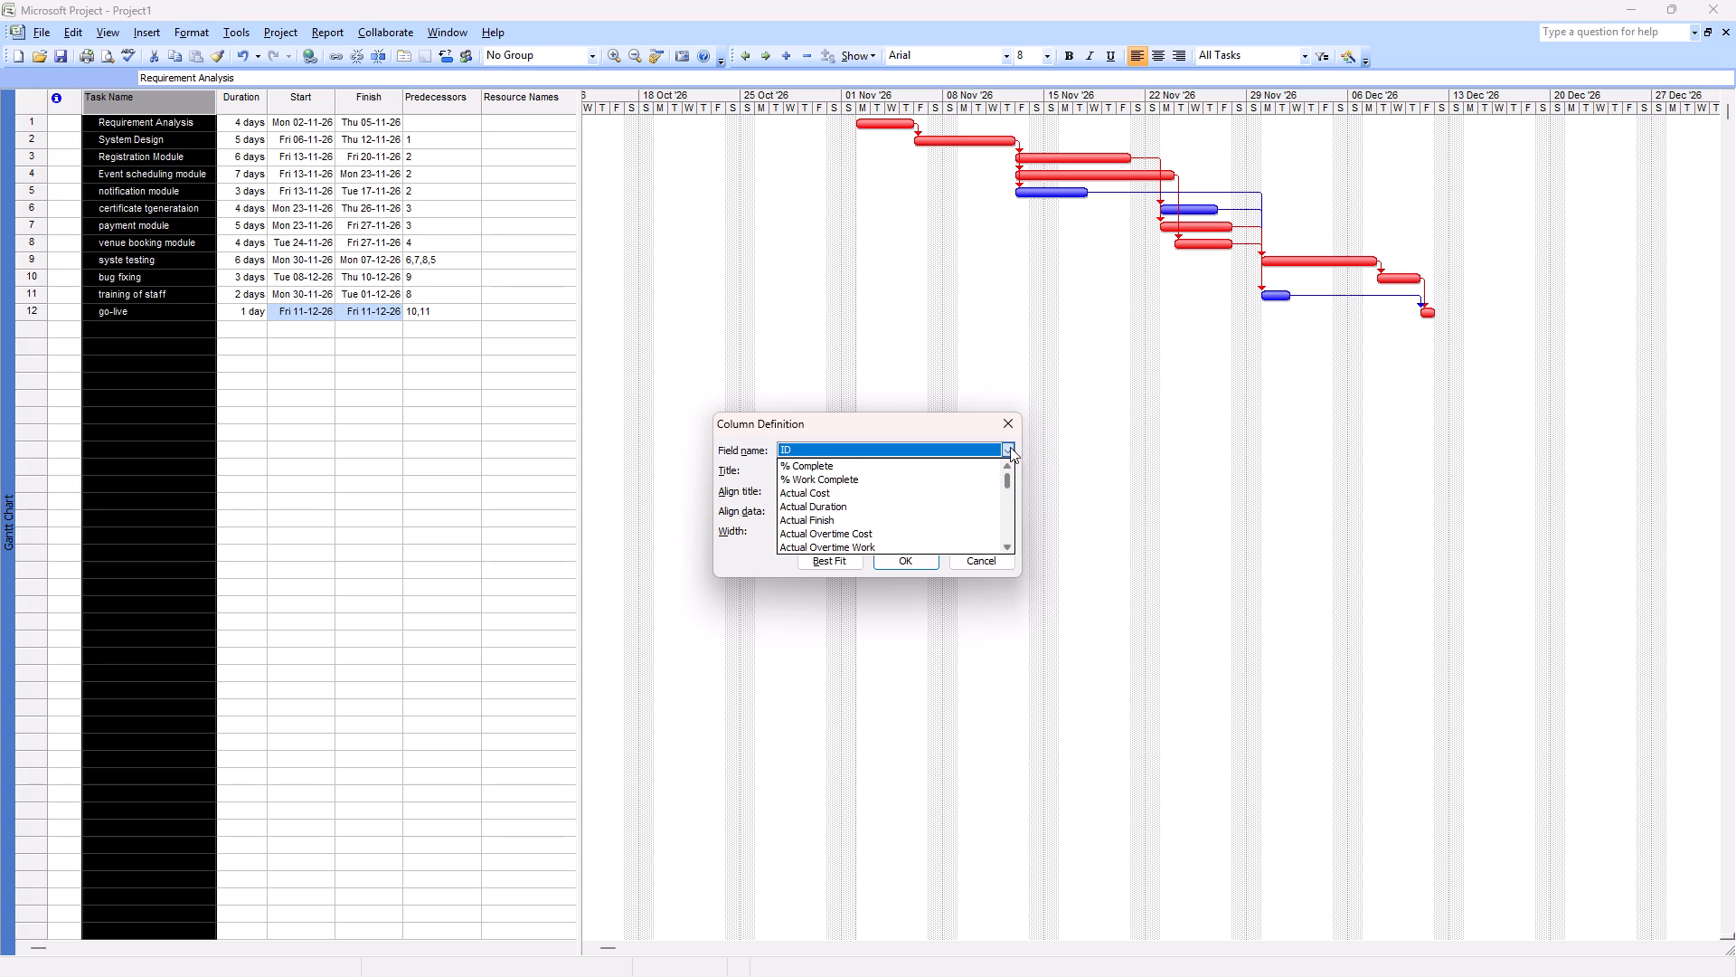
{"action": "scroll", "coordinate": [955, 498], "scroll_direction": "down", "scroll_amount": 4}
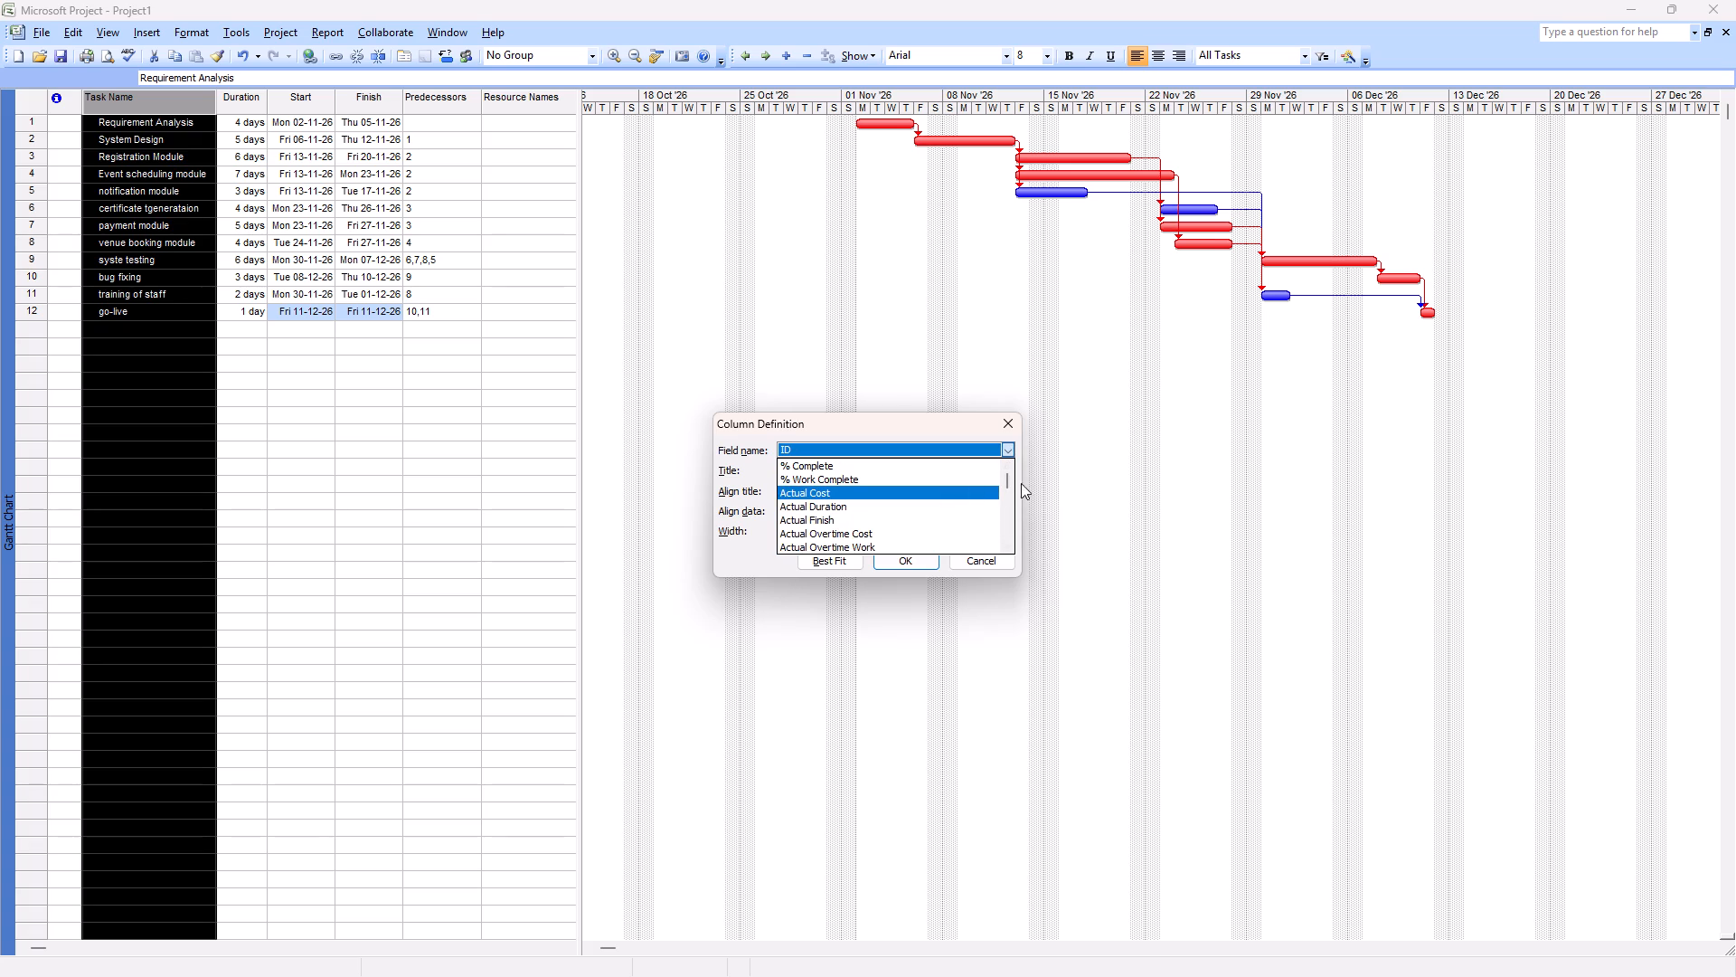
{"action": "left_click_drag", "start_coordinate": [1005, 480], "coordinate": [1005, 493]}
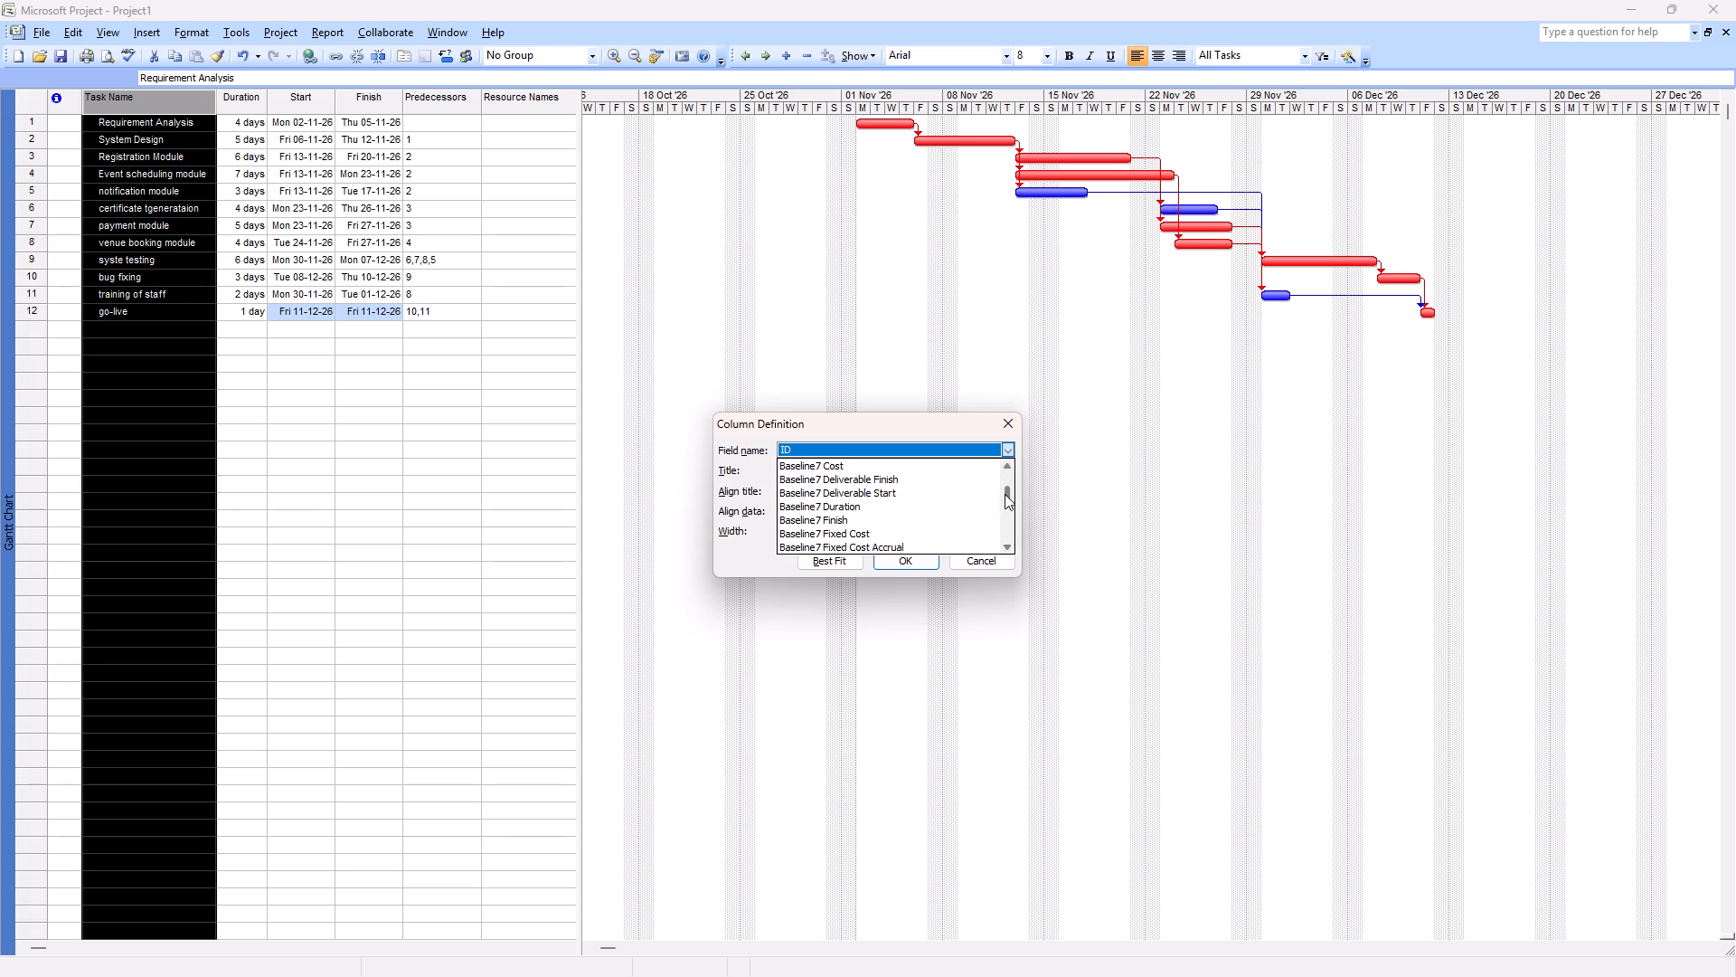
{"action": "scroll", "coordinate": [960, 508], "scroll_direction": "down", "scroll_amount": 5}
{"action": "left_click", "coordinate": [1008, 496]}
{"action": "left_click_drag", "start_coordinate": [1008, 501], "coordinate": [1012, 512]}
{"action": "left_click", "coordinate": [1008, 494]}
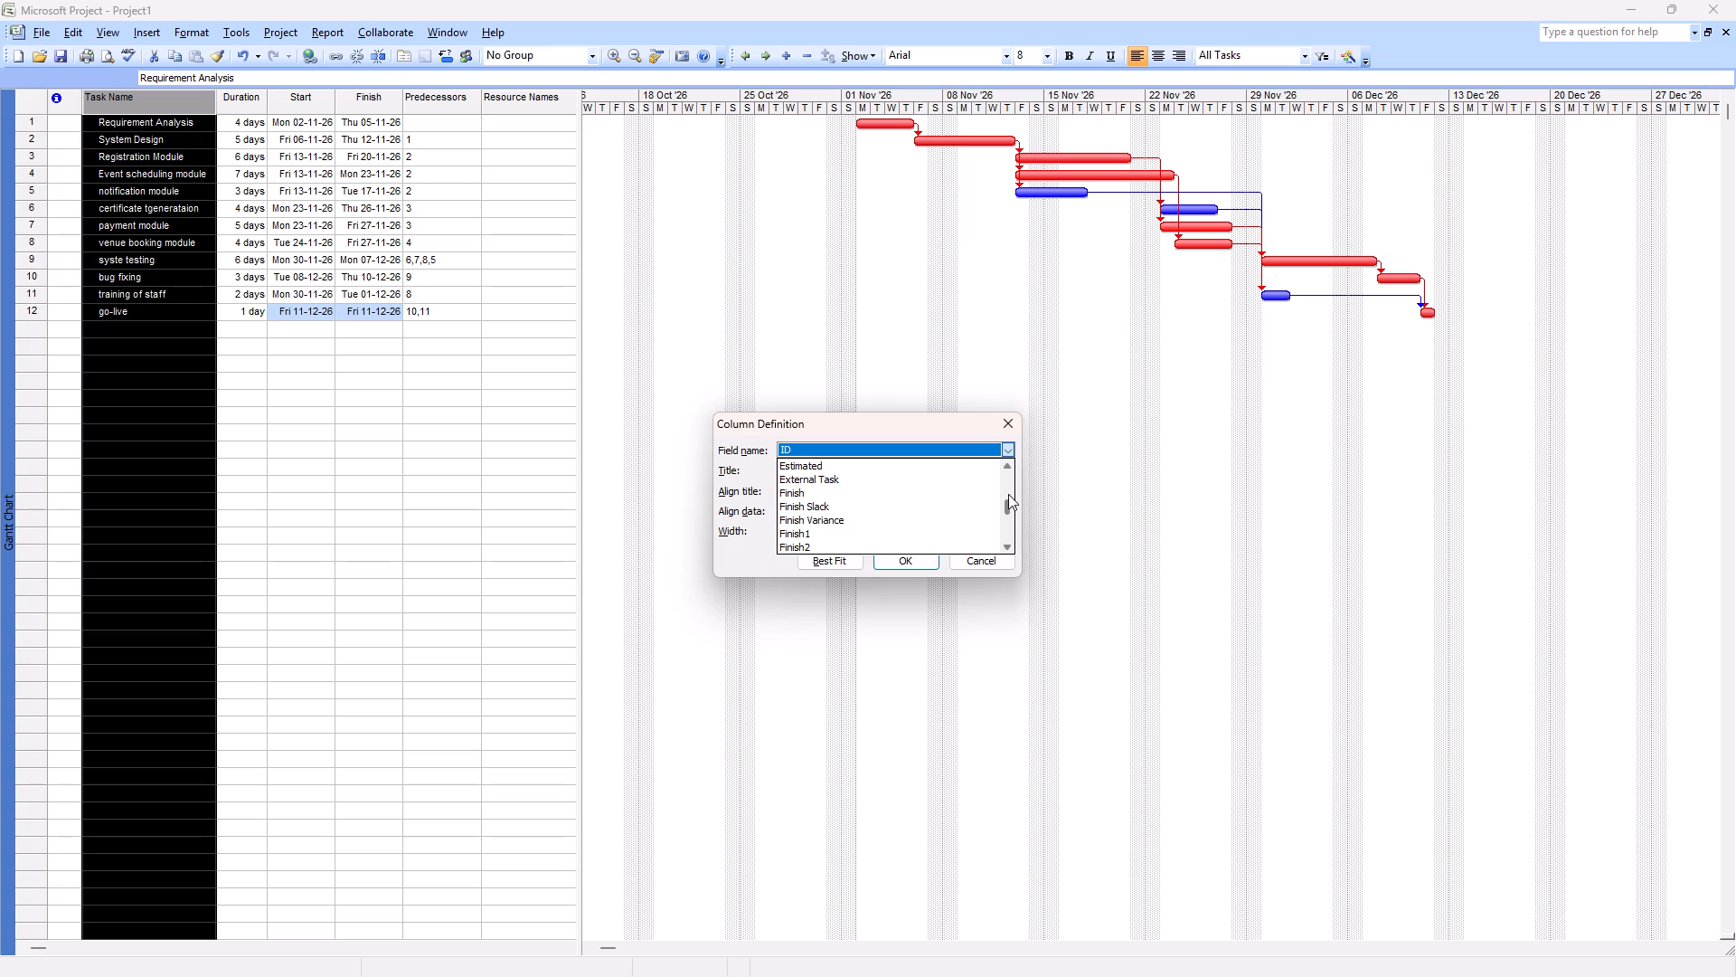
{"action": "left_click", "coordinate": [1005, 484]}
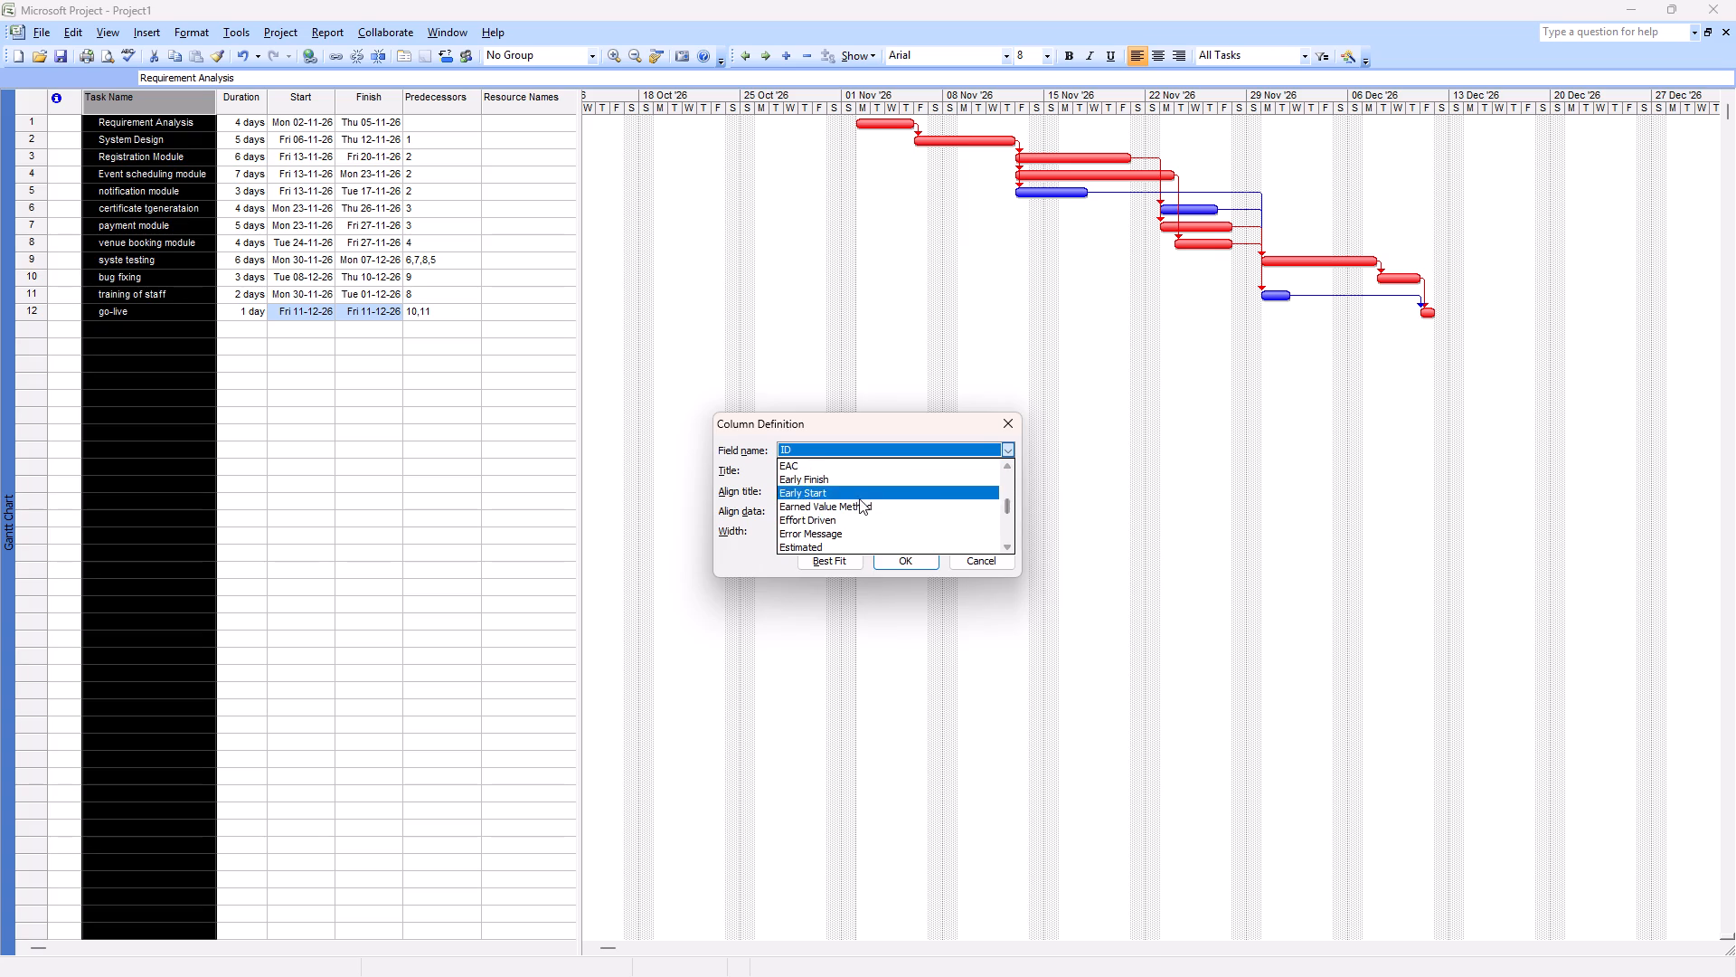
{"action": "left_click", "coordinate": [863, 492]}
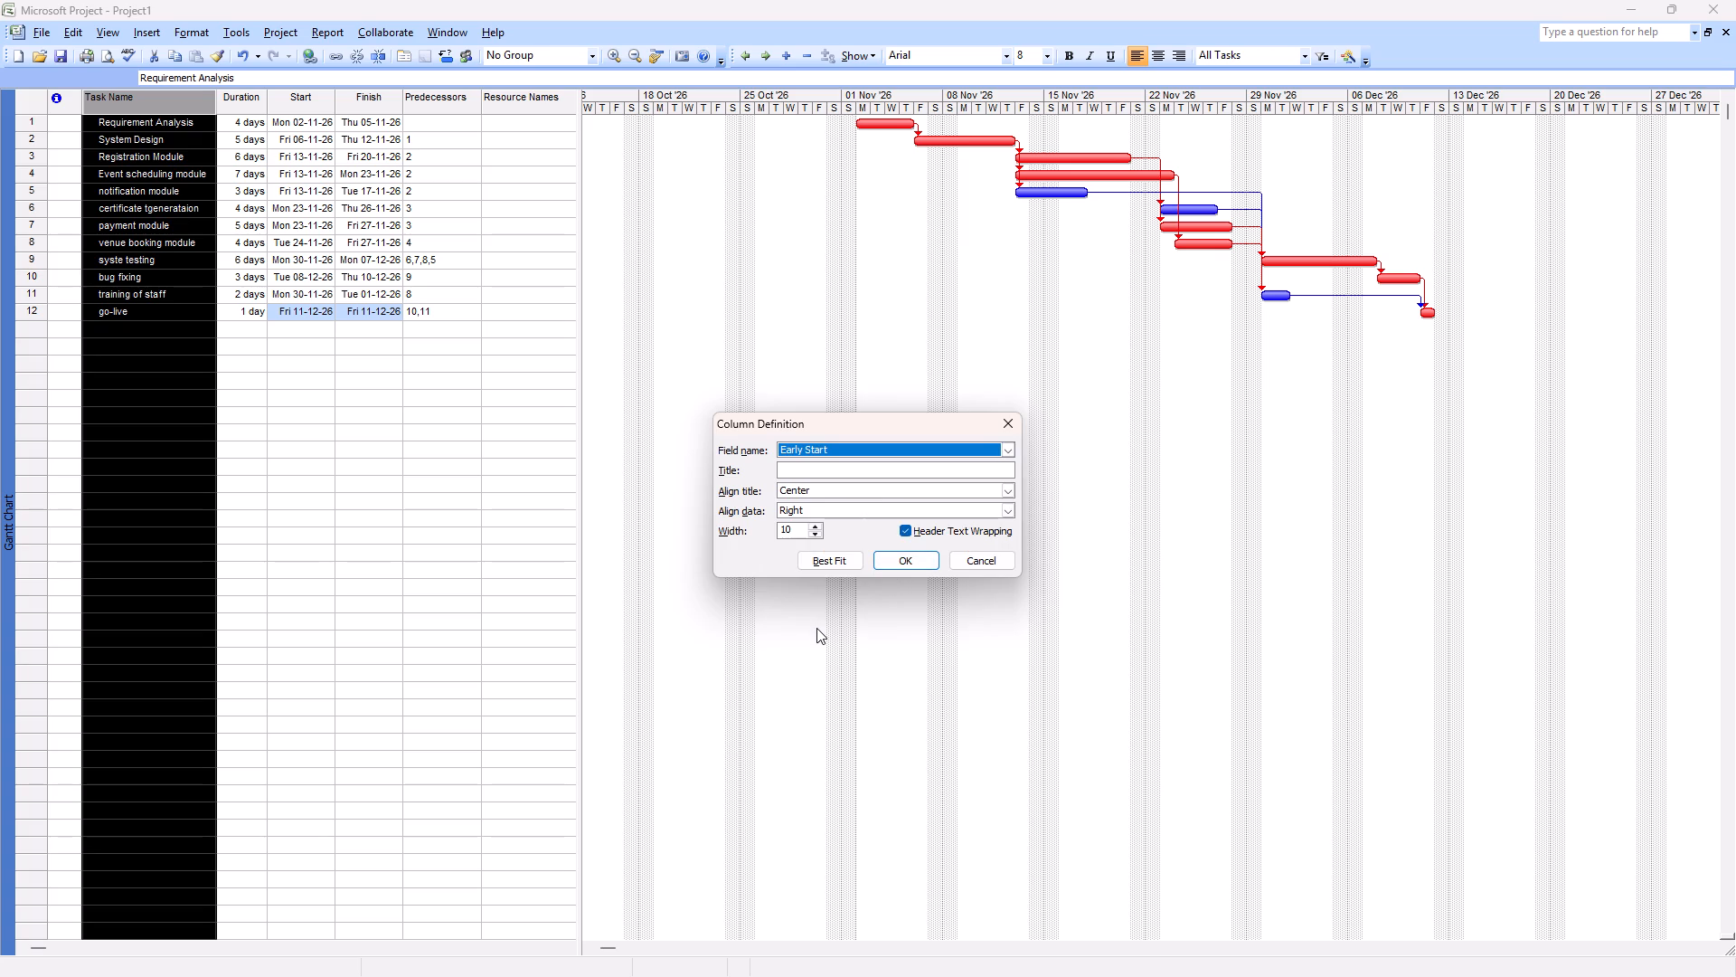
{"action": "left_click", "coordinate": [893, 564]}
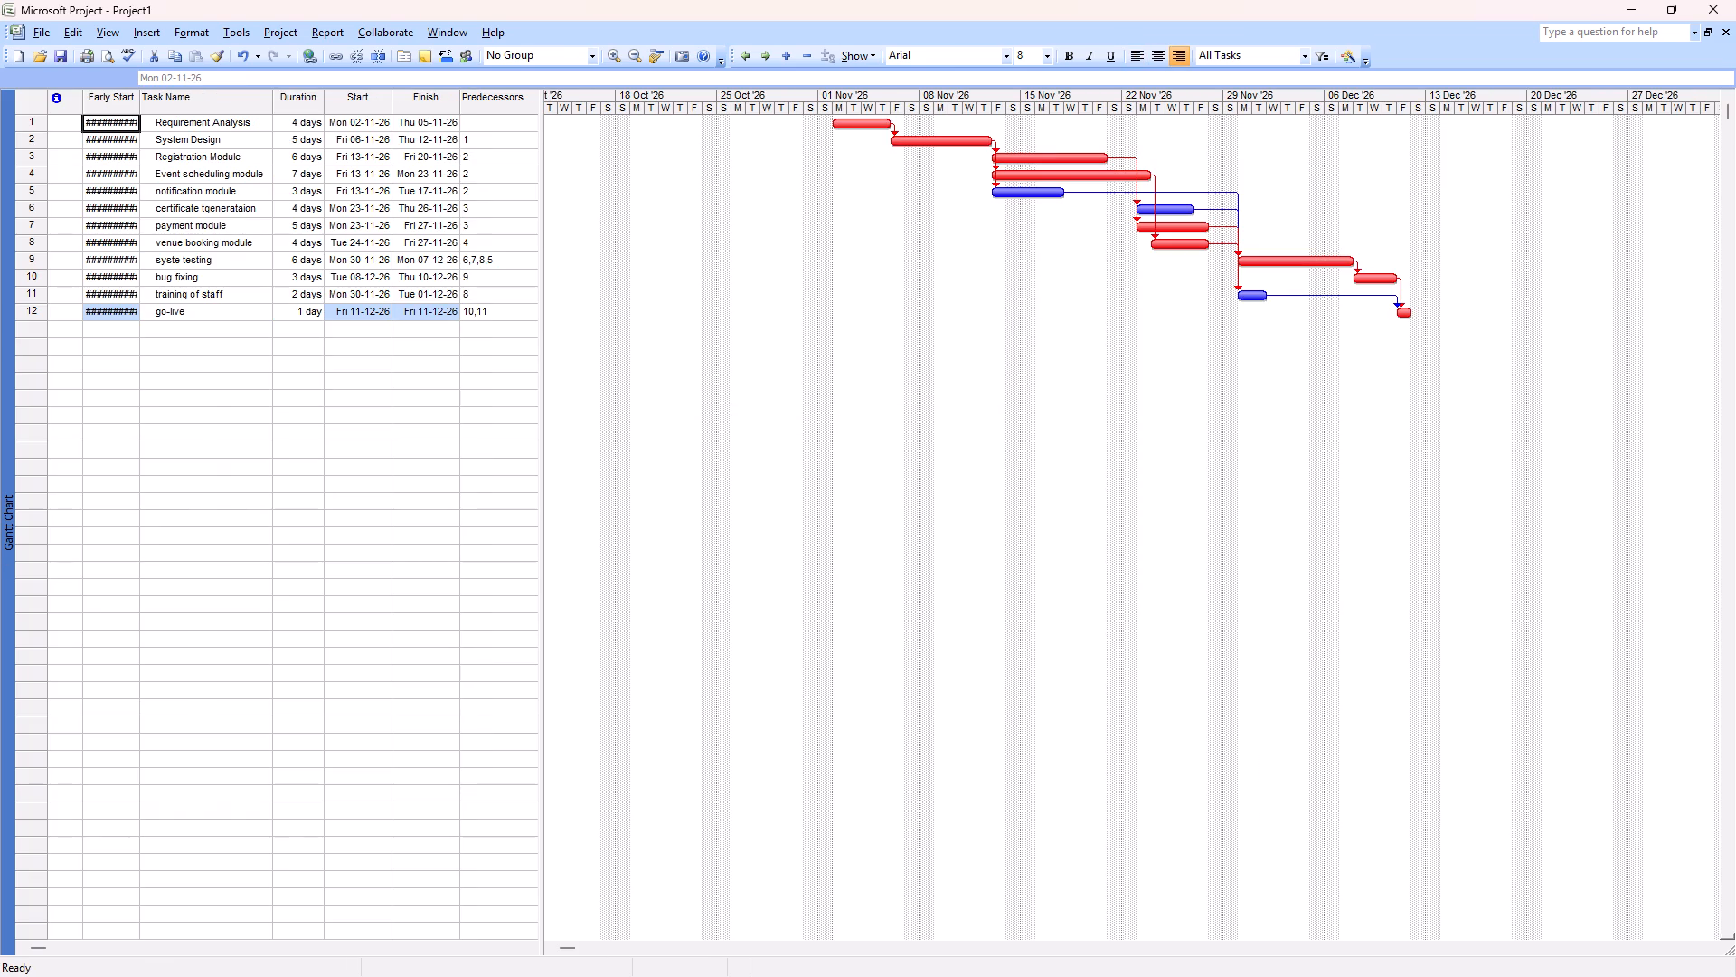
Insert a column showing the Late Start field directly before the Task Name column in the task table.
{"action": "right_click", "coordinate": [241, 109]}
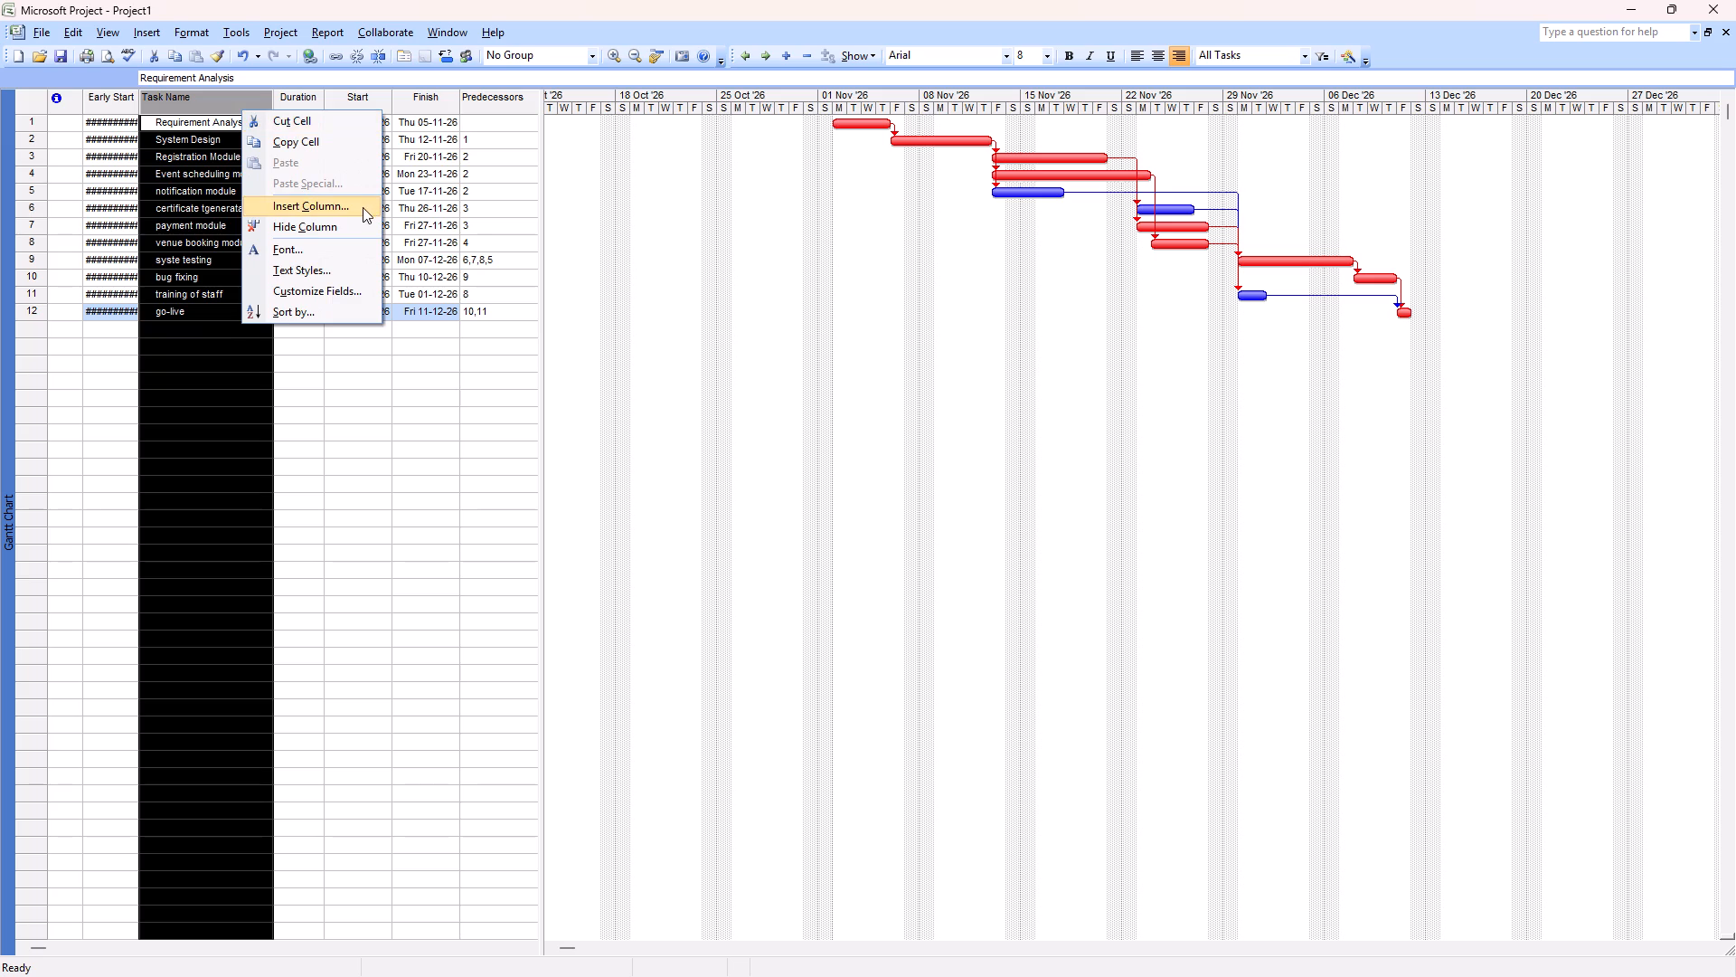
{"action": "left_click", "coordinate": [363, 207]}
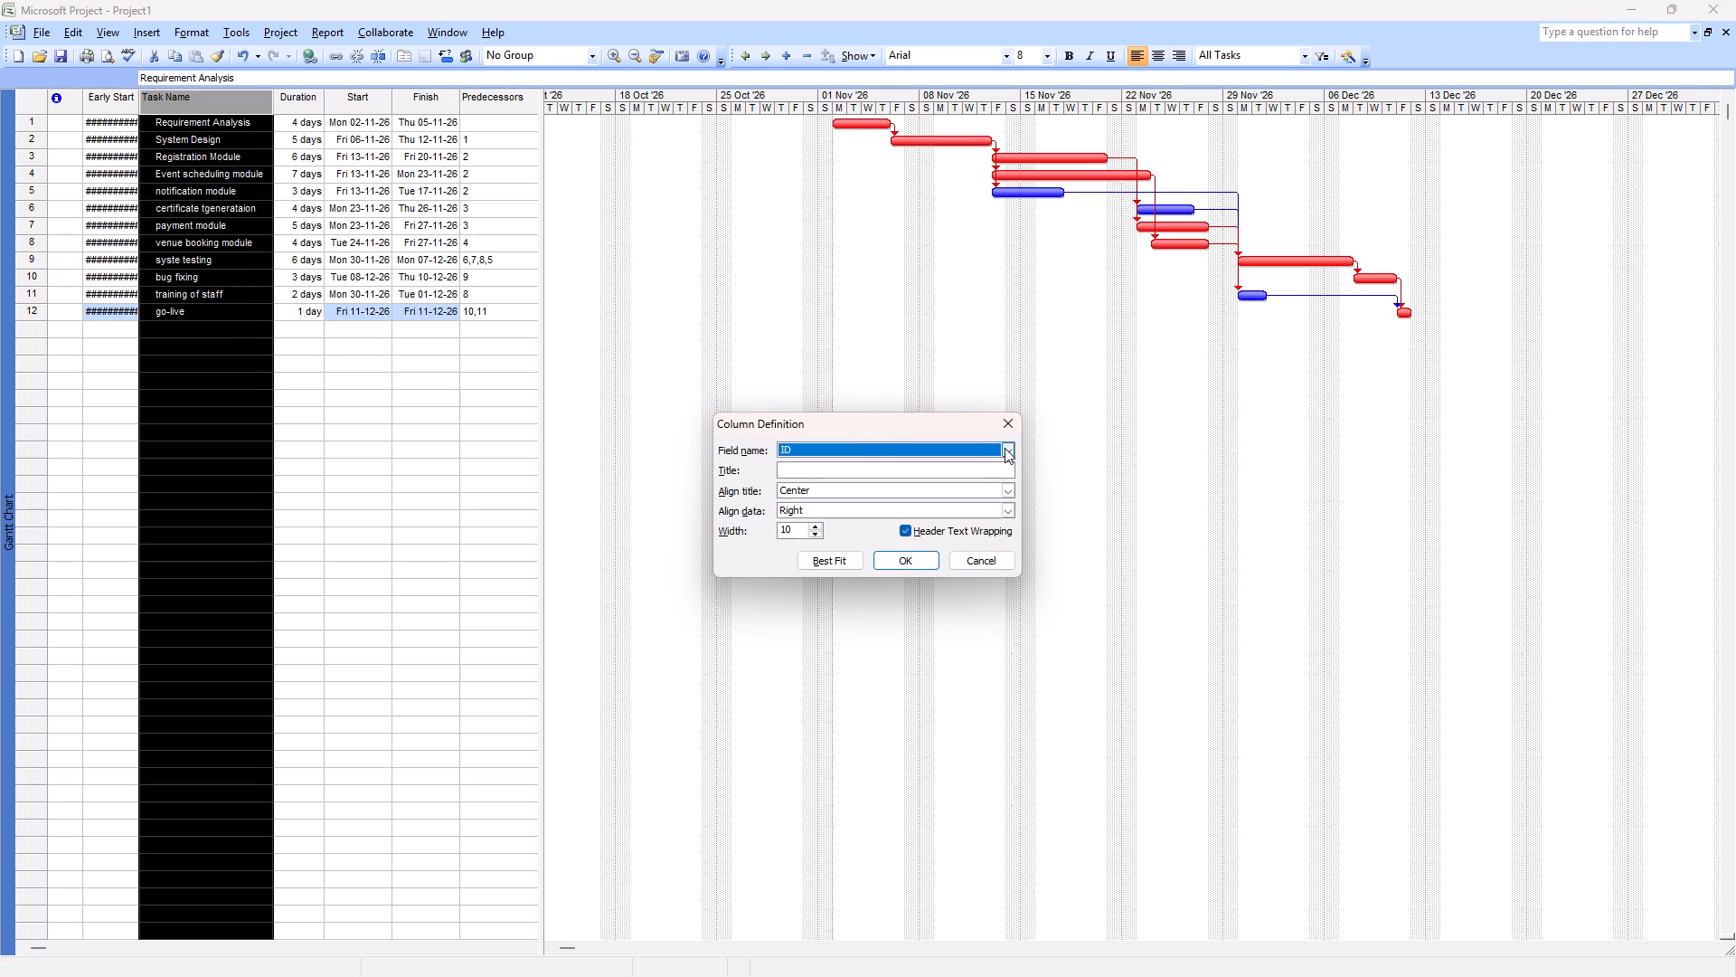
{"action": "left_click", "coordinate": [1005, 448]}
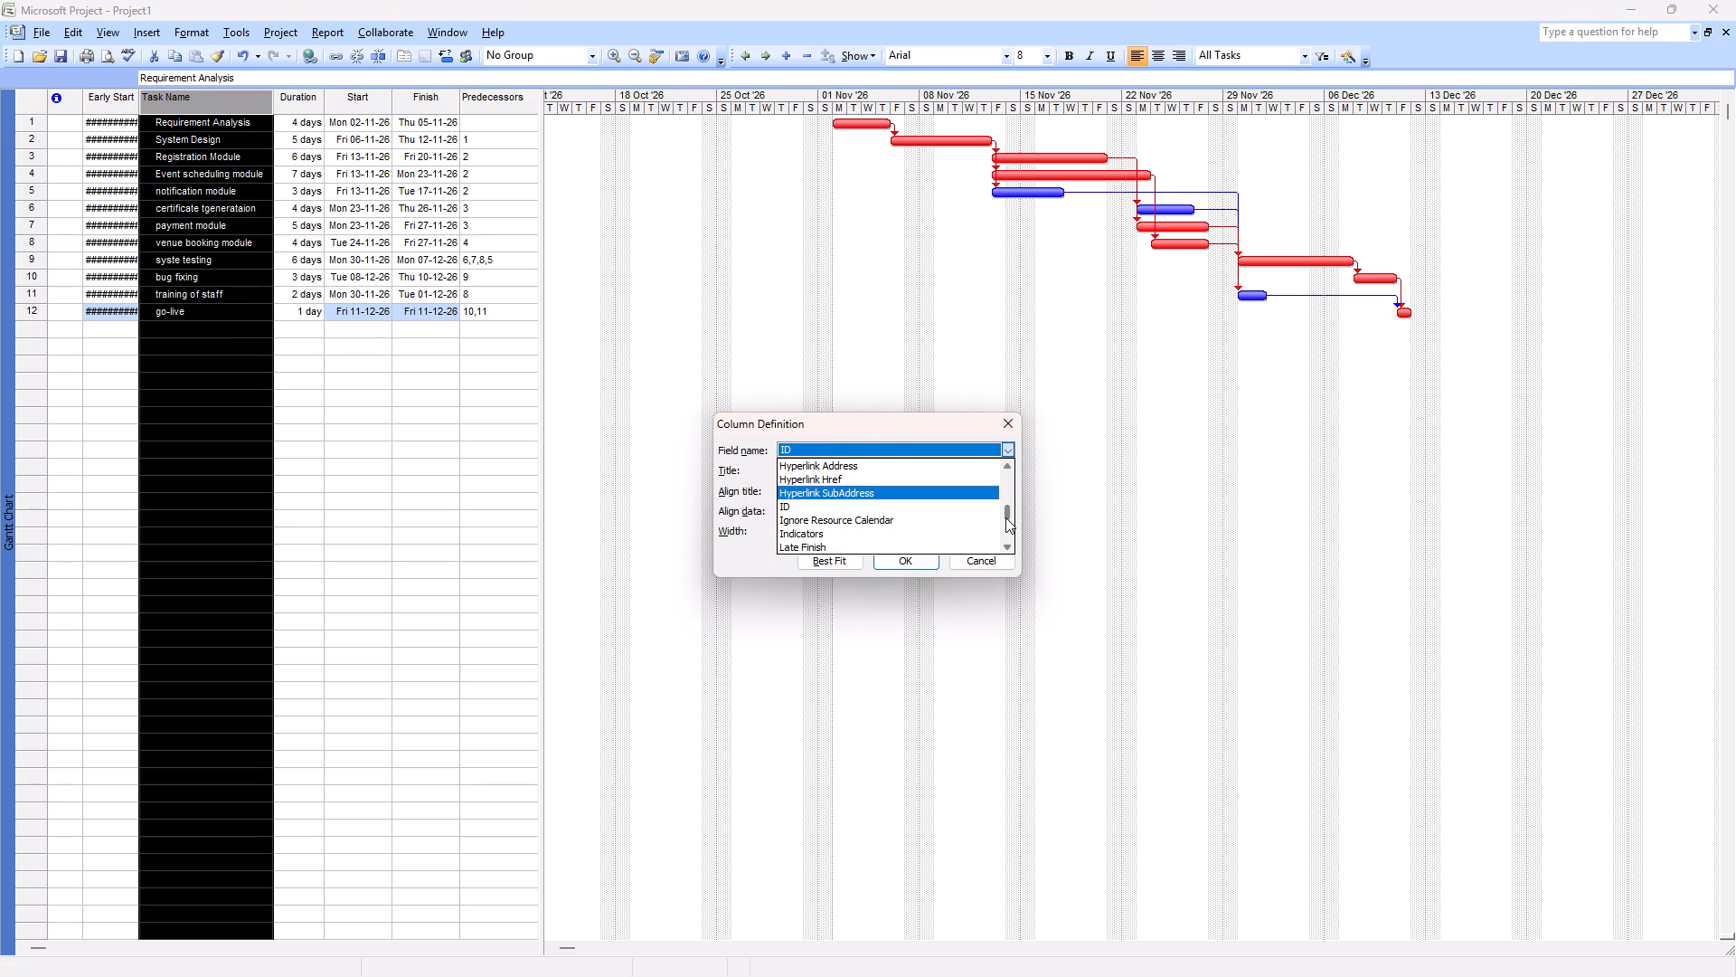
{"action": "left_click", "coordinate": [1005, 517]}
{"action": "type", "text": "late start"}
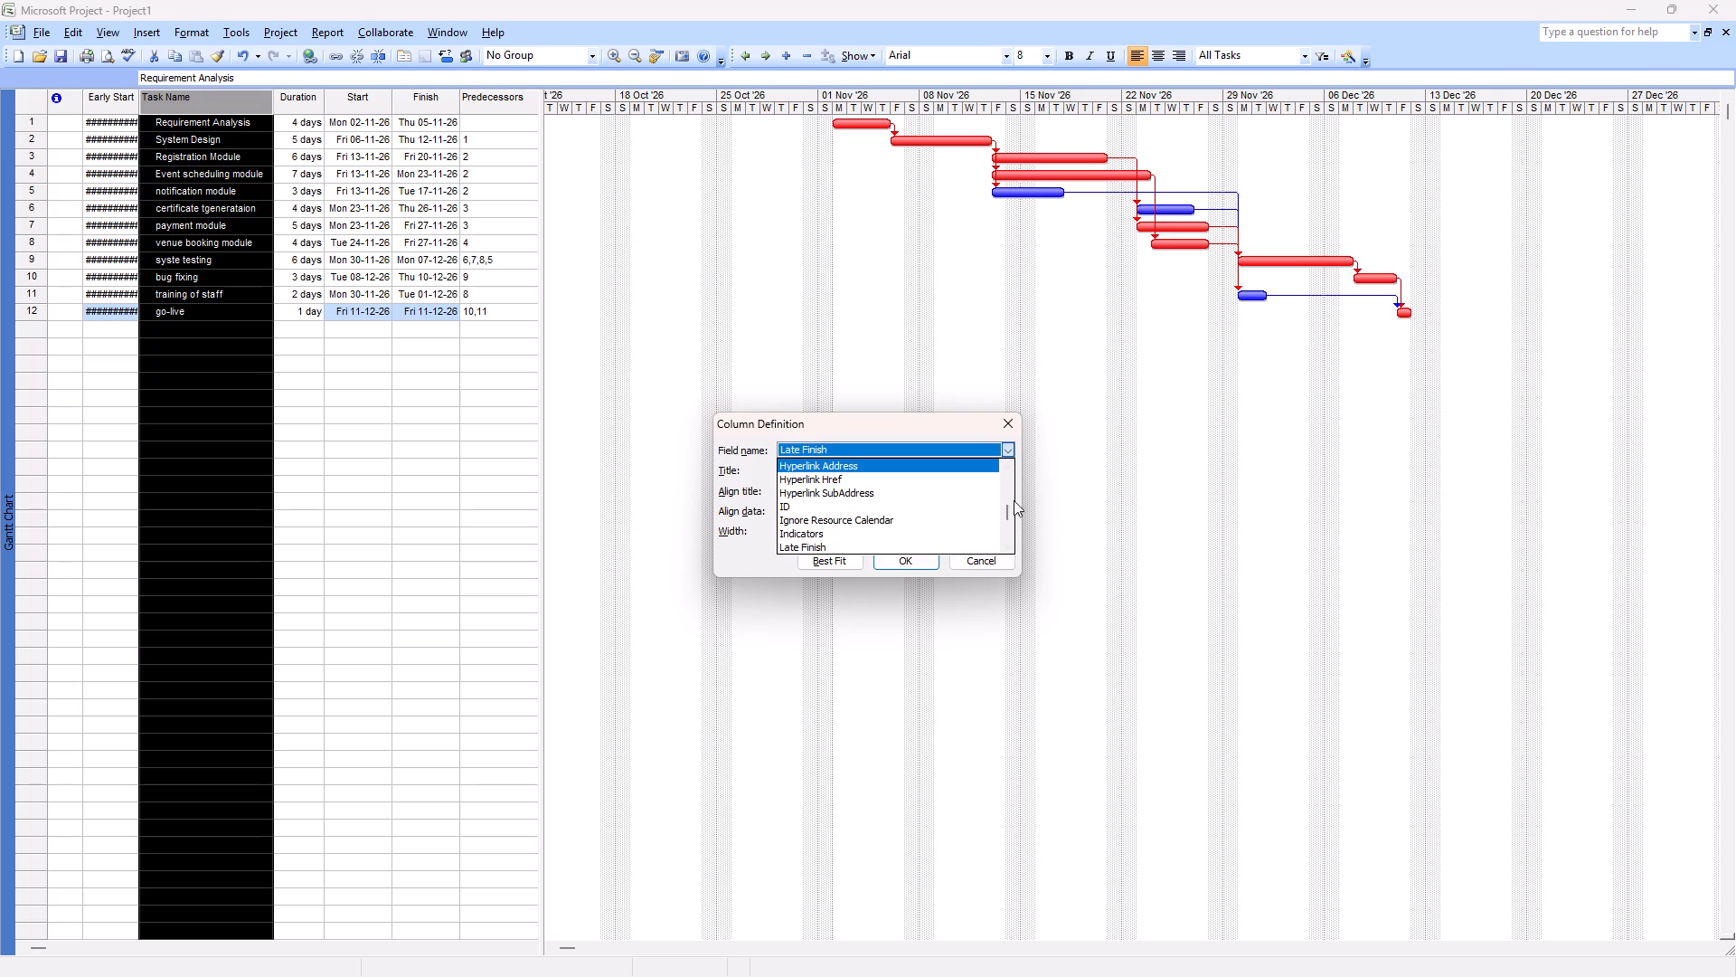
{"action": "left_click_drag", "start_coordinate": [1005, 505], "coordinate": [1006, 480]}
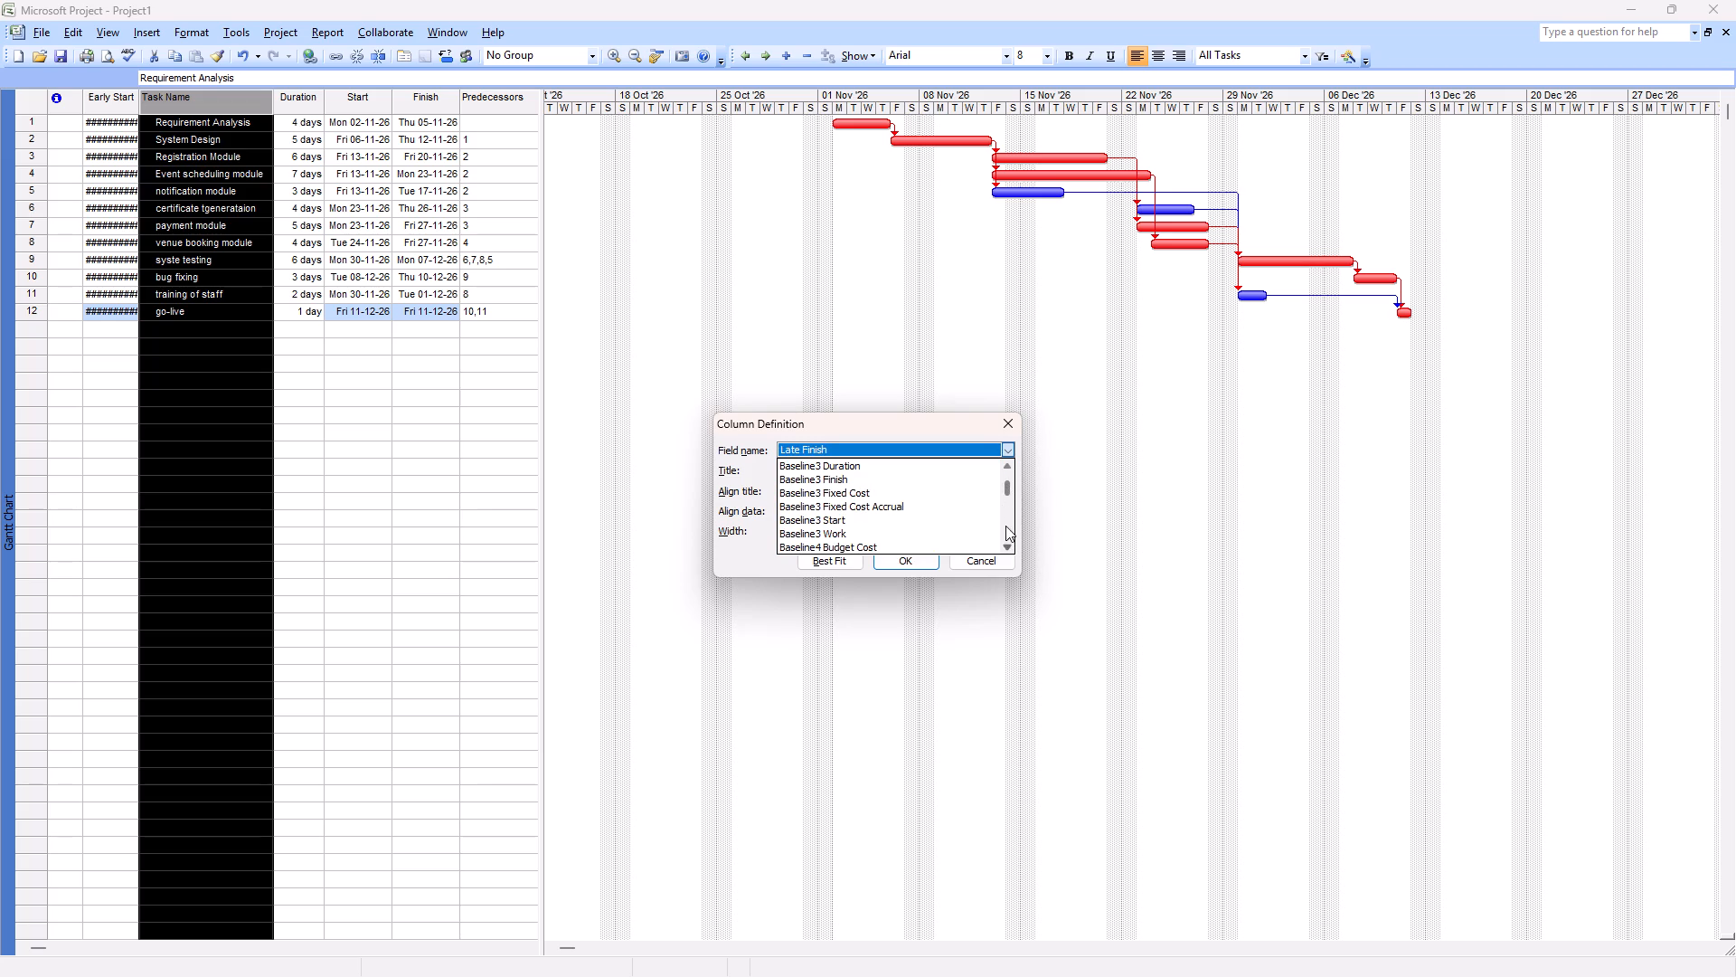
{"action": "left_click", "coordinate": [1009, 503]}
{"action": "left_click", "coordinate": [1006, 506]}
{"action": "double_click", "coordinate": [1006, 507]}
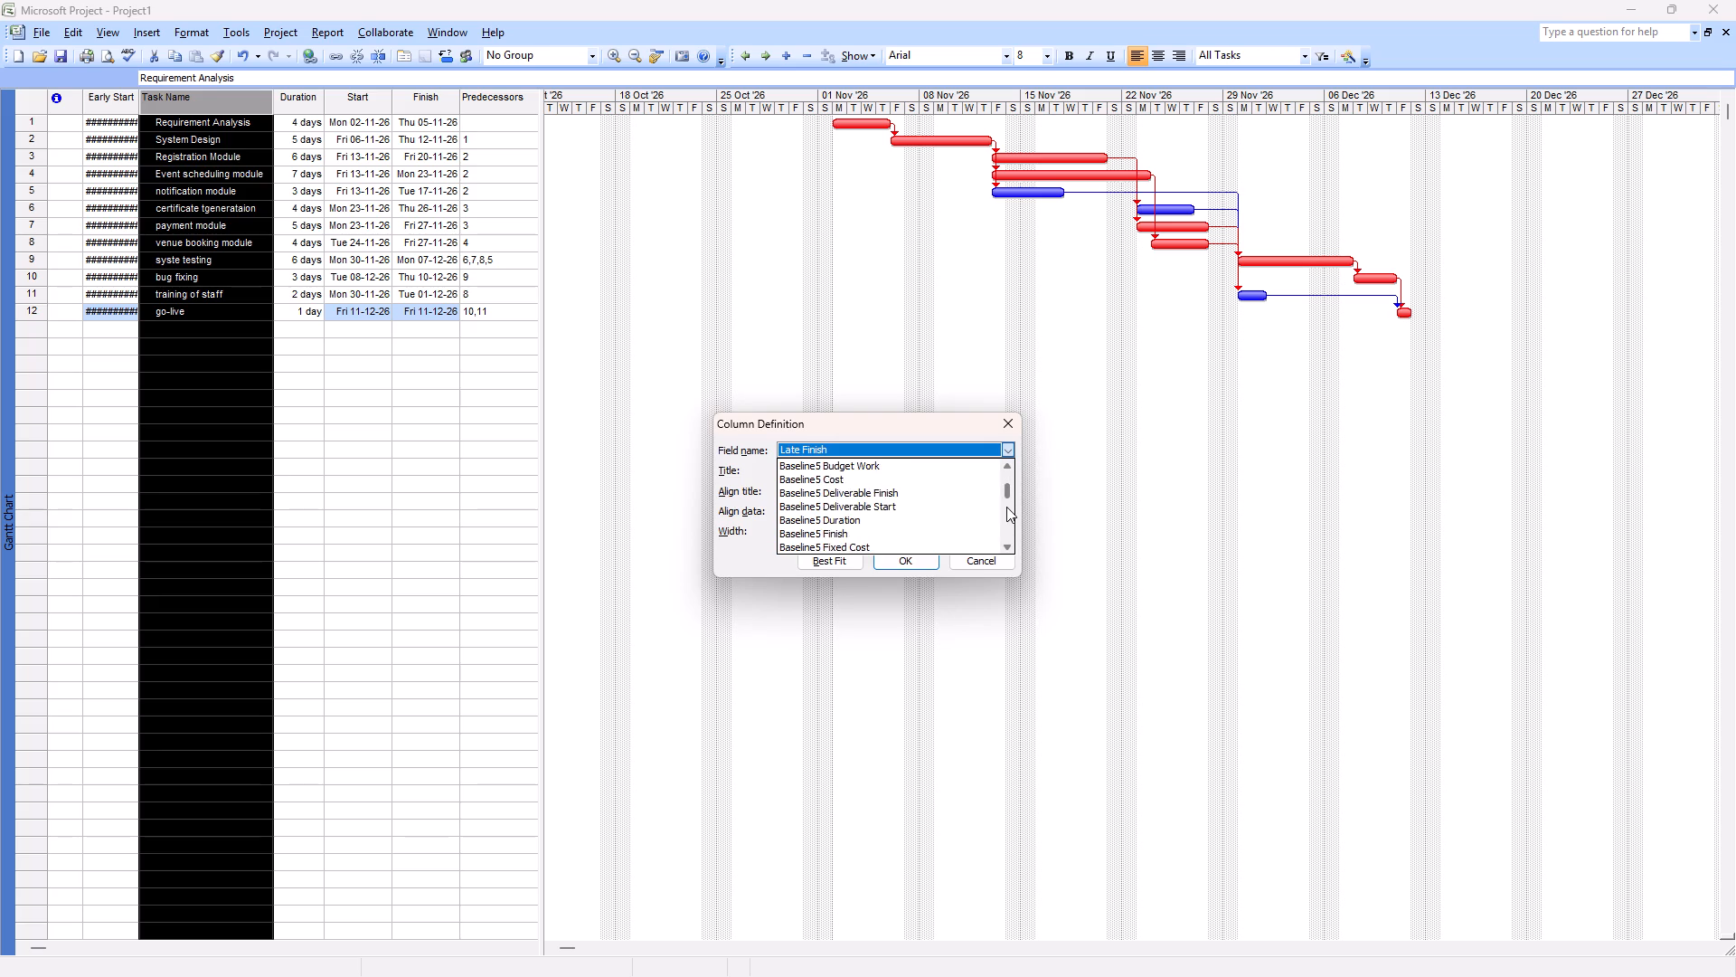
{"action": "left_click", "coordinate": [1007, 513]}
{"action": "left_click", "coordinate": [1007, 513]}
{"action": "left_click", "coordinate": [1007, 514]}
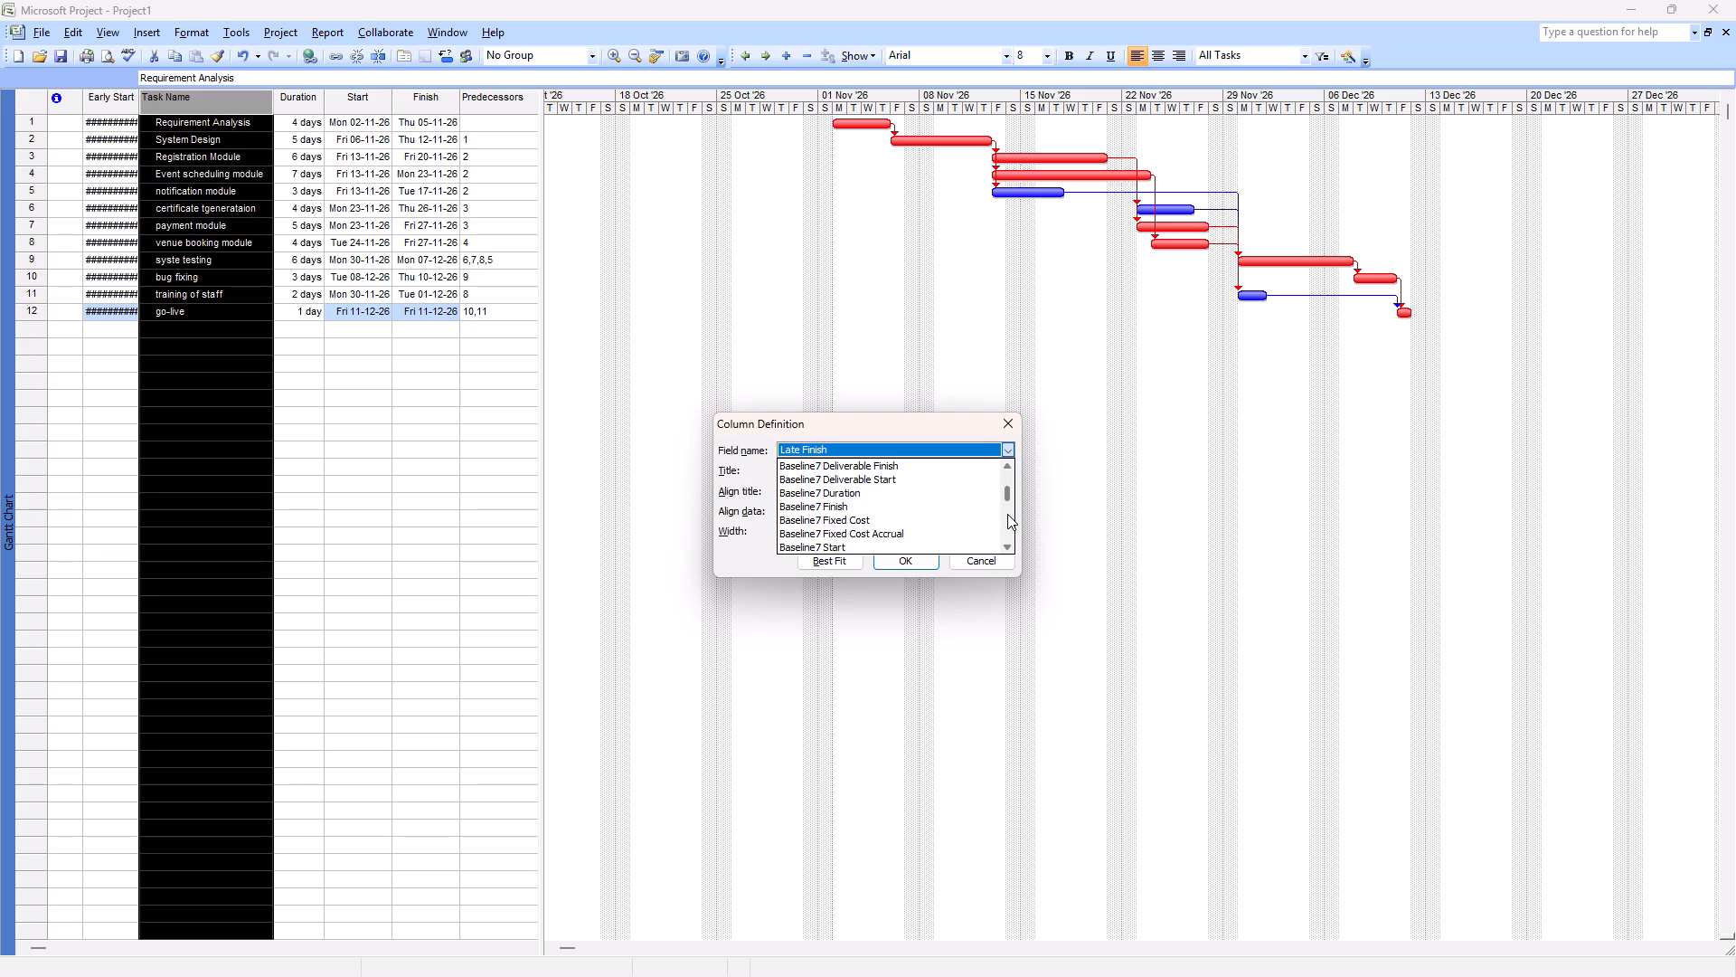
{"action": "triple_click", "coordinate": [1007, 517]}
{"action": "double_click", "coordinate": [1010, 519]}
{"action": "double_click", "coordinate": [1011, 526]}
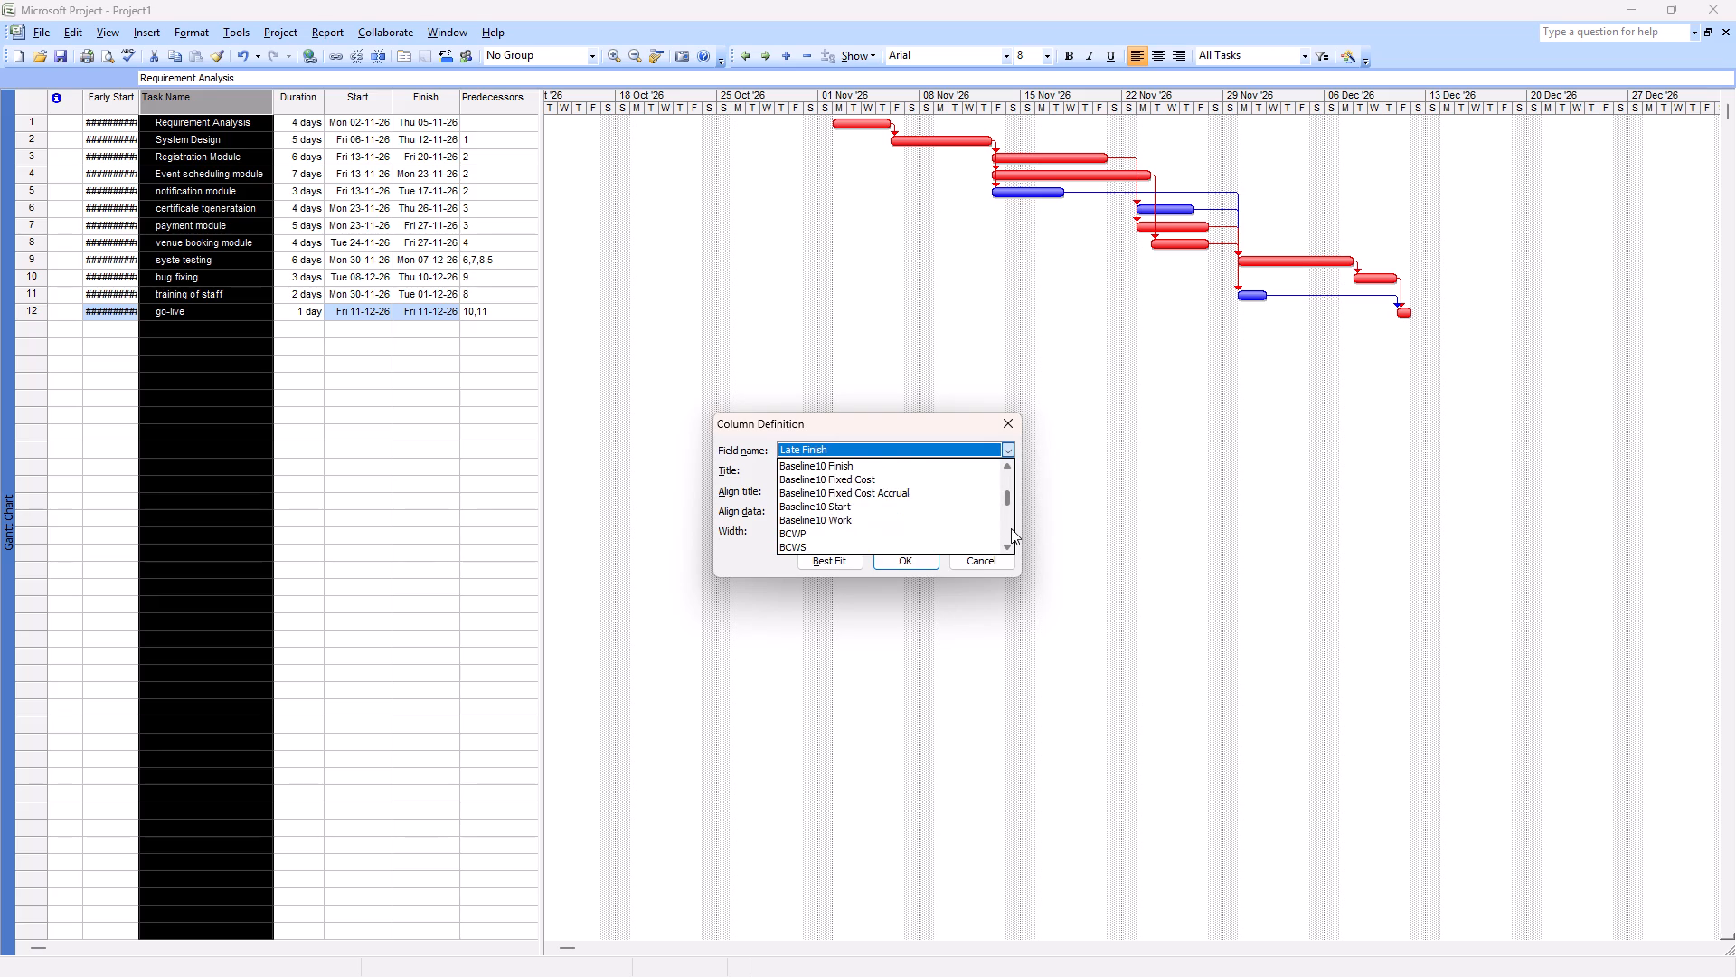
{"action": "triple_click", "coordinate": [1011, 528]}
{"action": "left_click", "coordinate": [1011, 528]}
{"action": "triple_click", "coordinate": [1011, 528]}
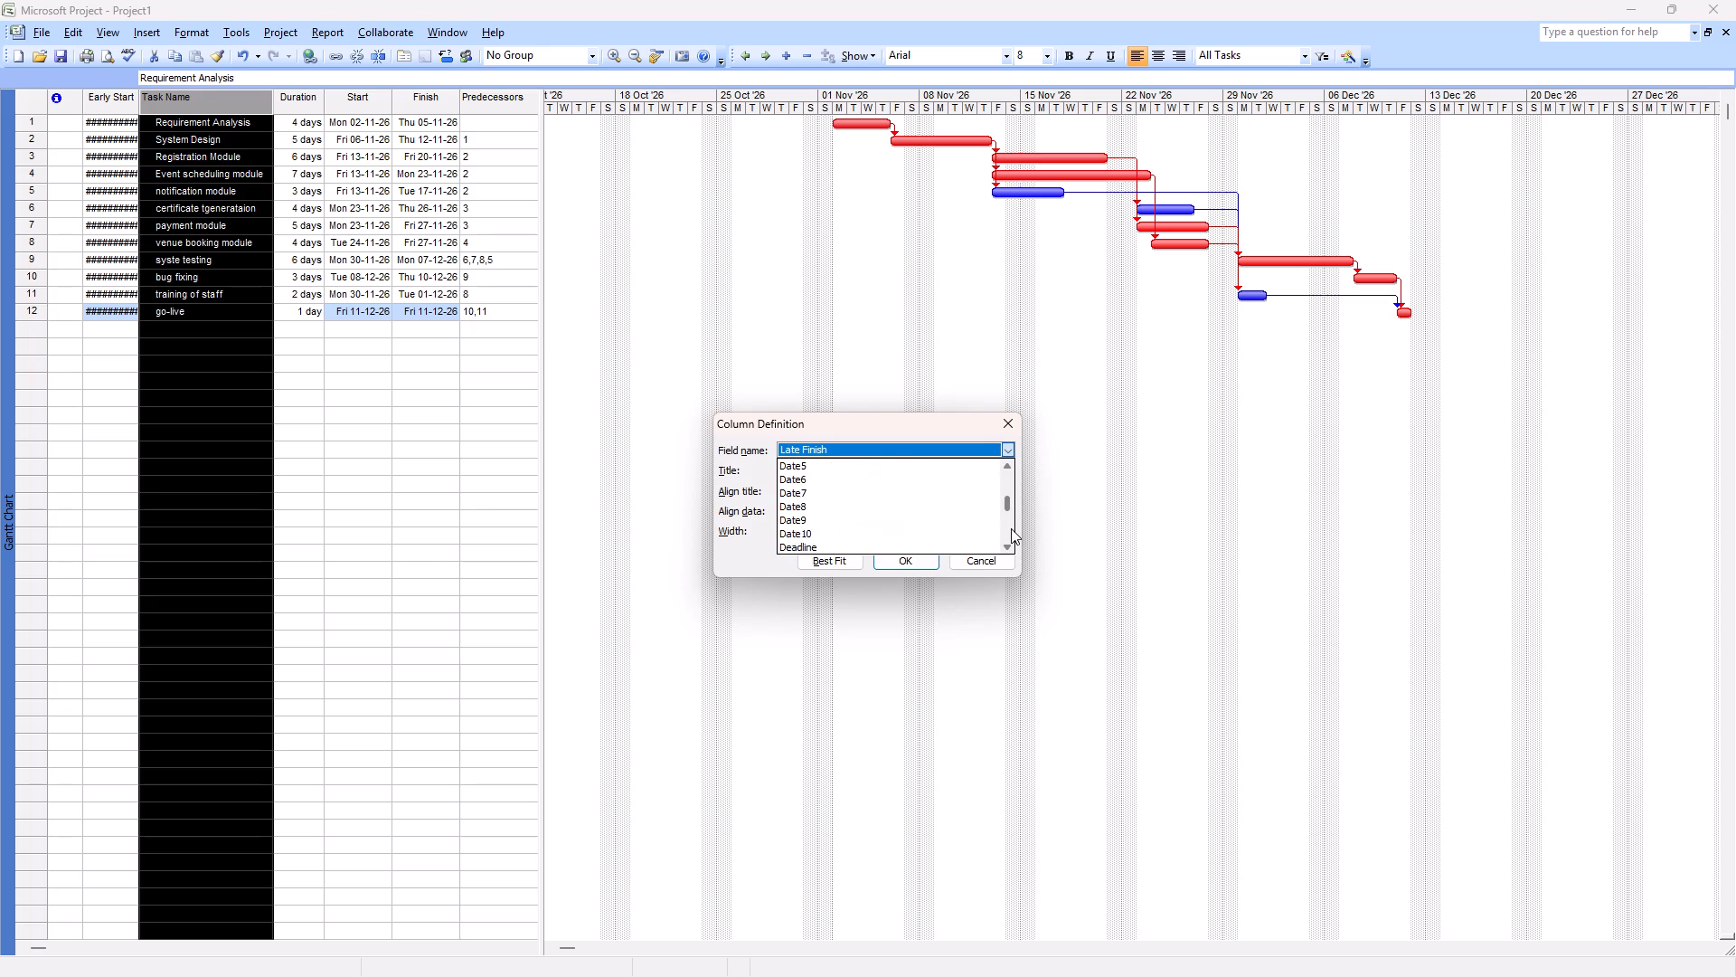
{"action": "left_click", "coordinate": [1011, 528]}
{"action": "triple_click", "coordinate": [1011, 528]}
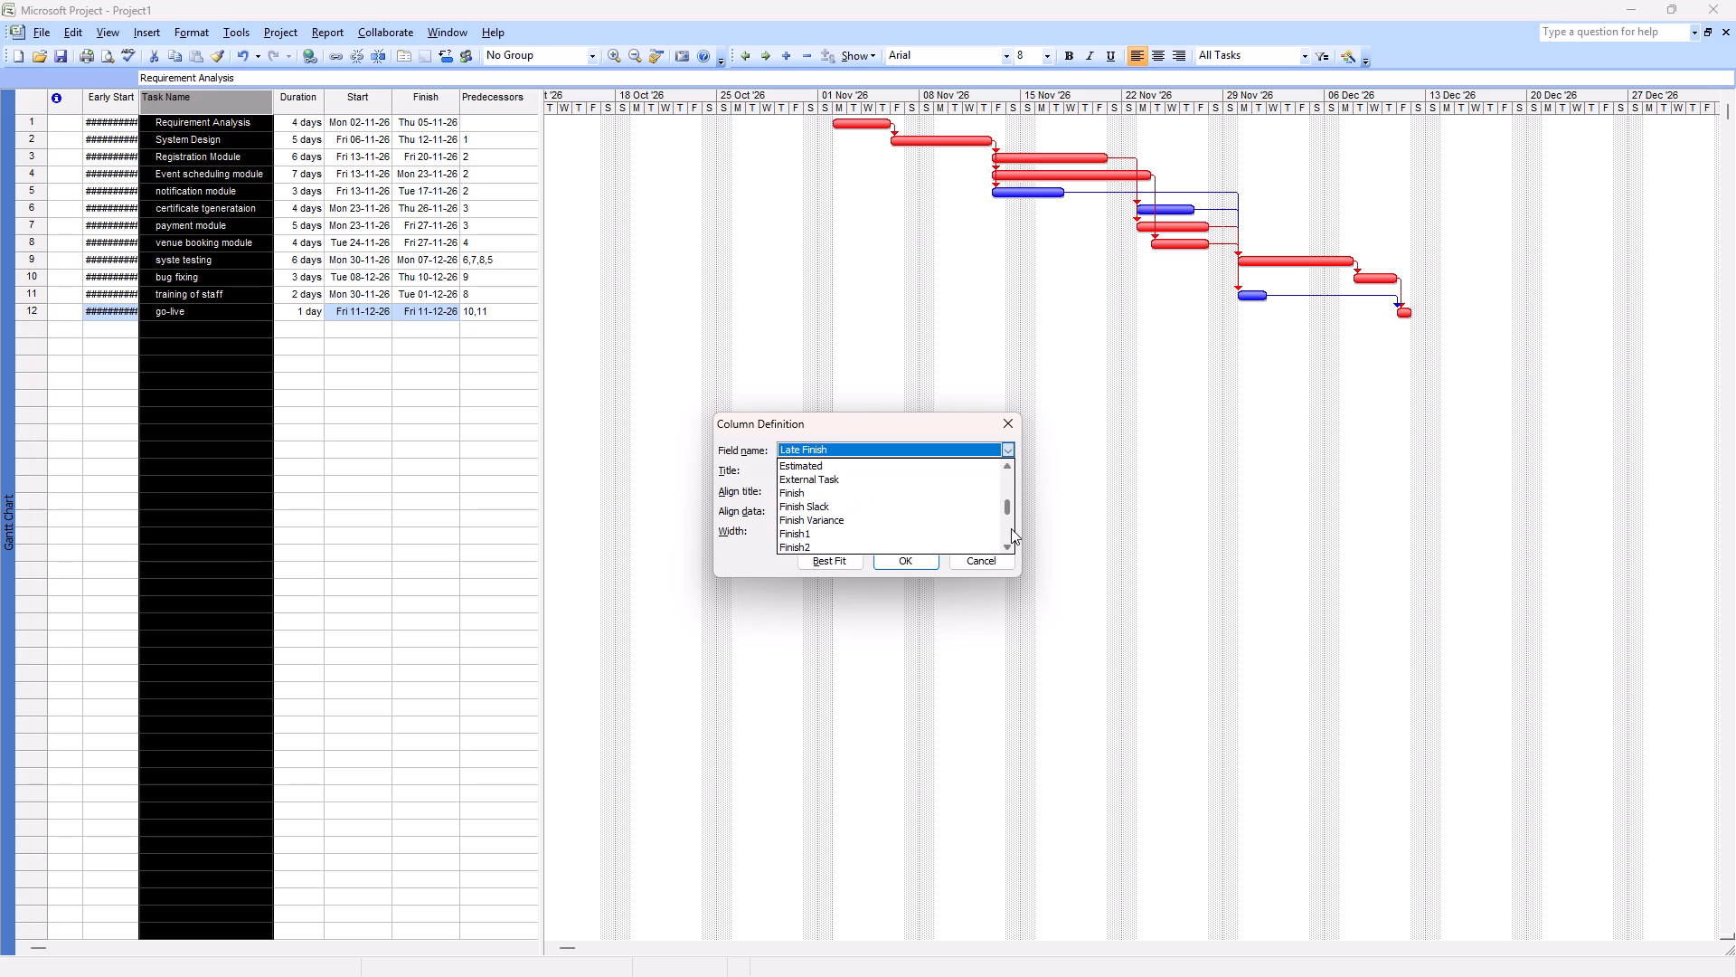
{"action": "triple_click", "coordinate": [1011, 528]}
{"action": "double_click", "coordinate": [1011, 528]}
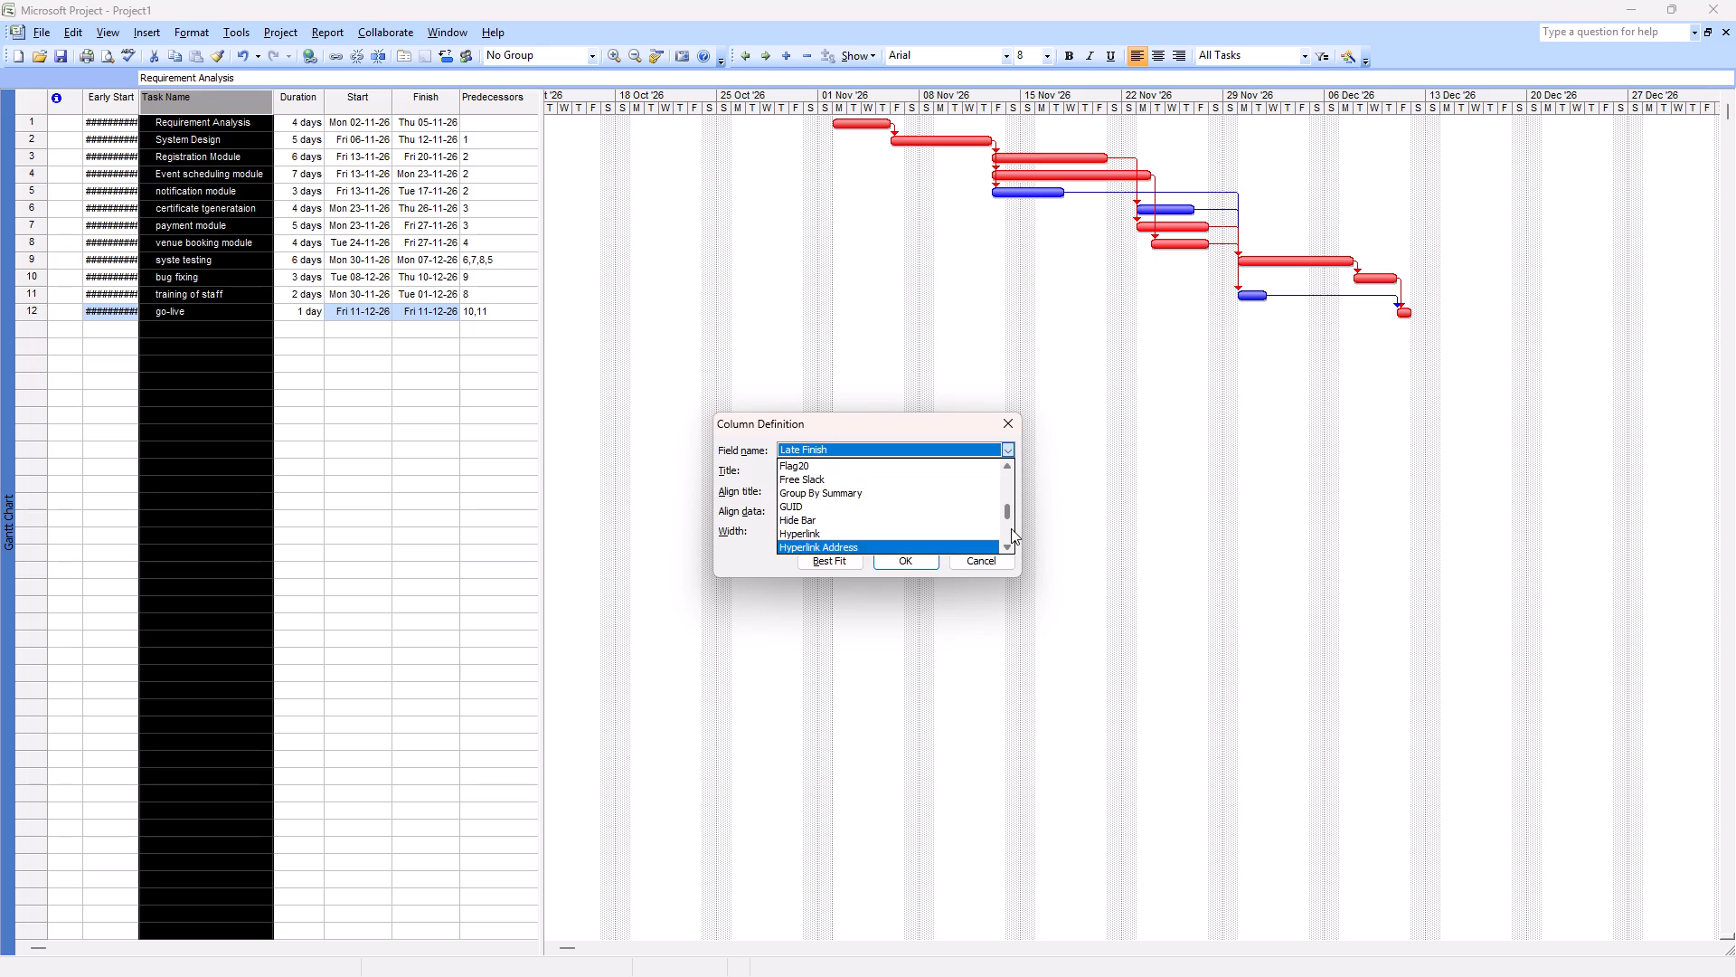
{"action": "left_click", "coordinate": [1011, 528]}
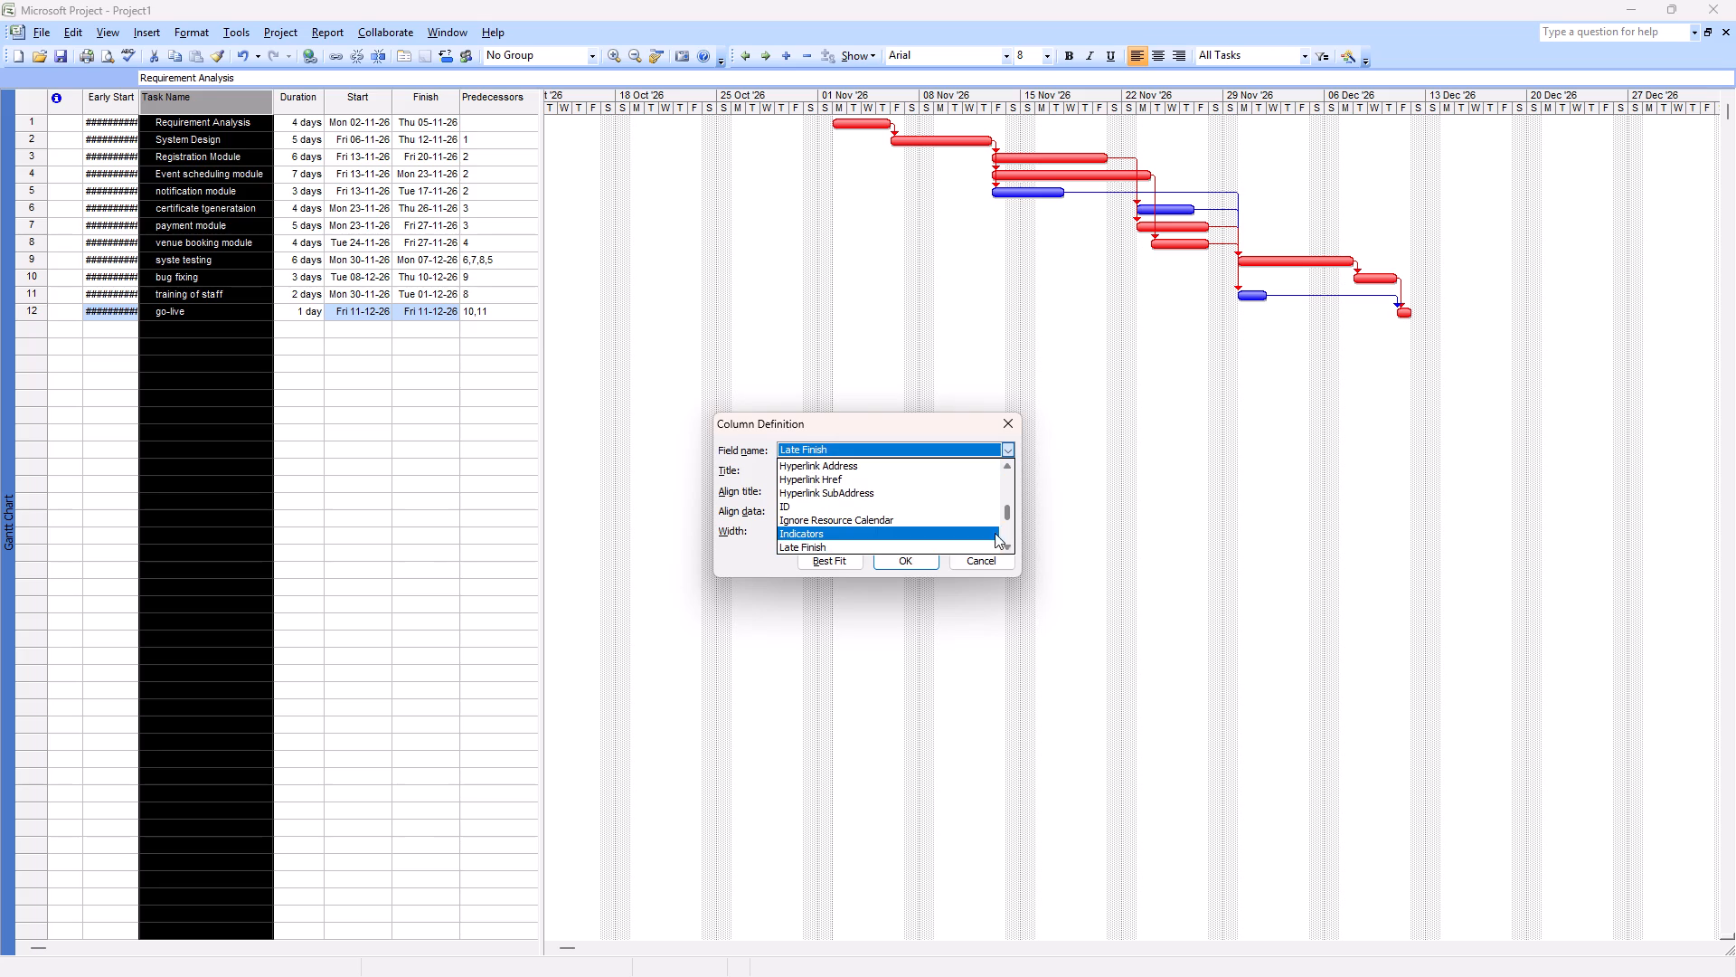
{"action": "left_click", "coordinate": [1007, 527]}
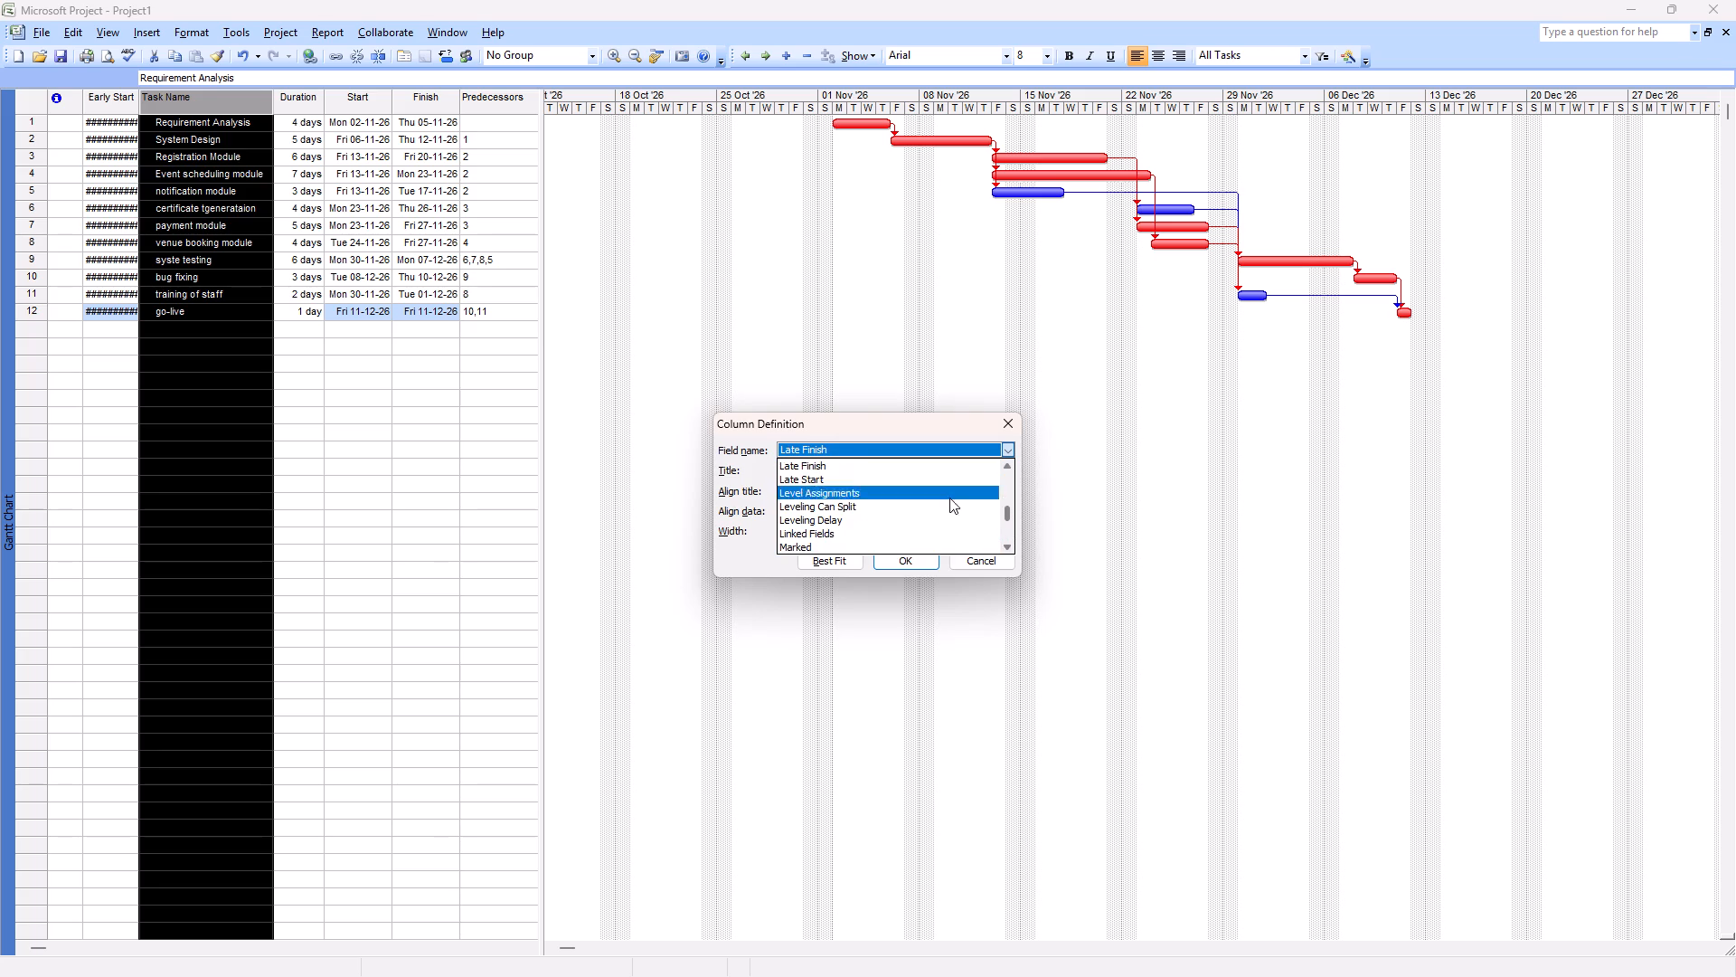
{"action": "left_click", "coordinate": [938, 473]}
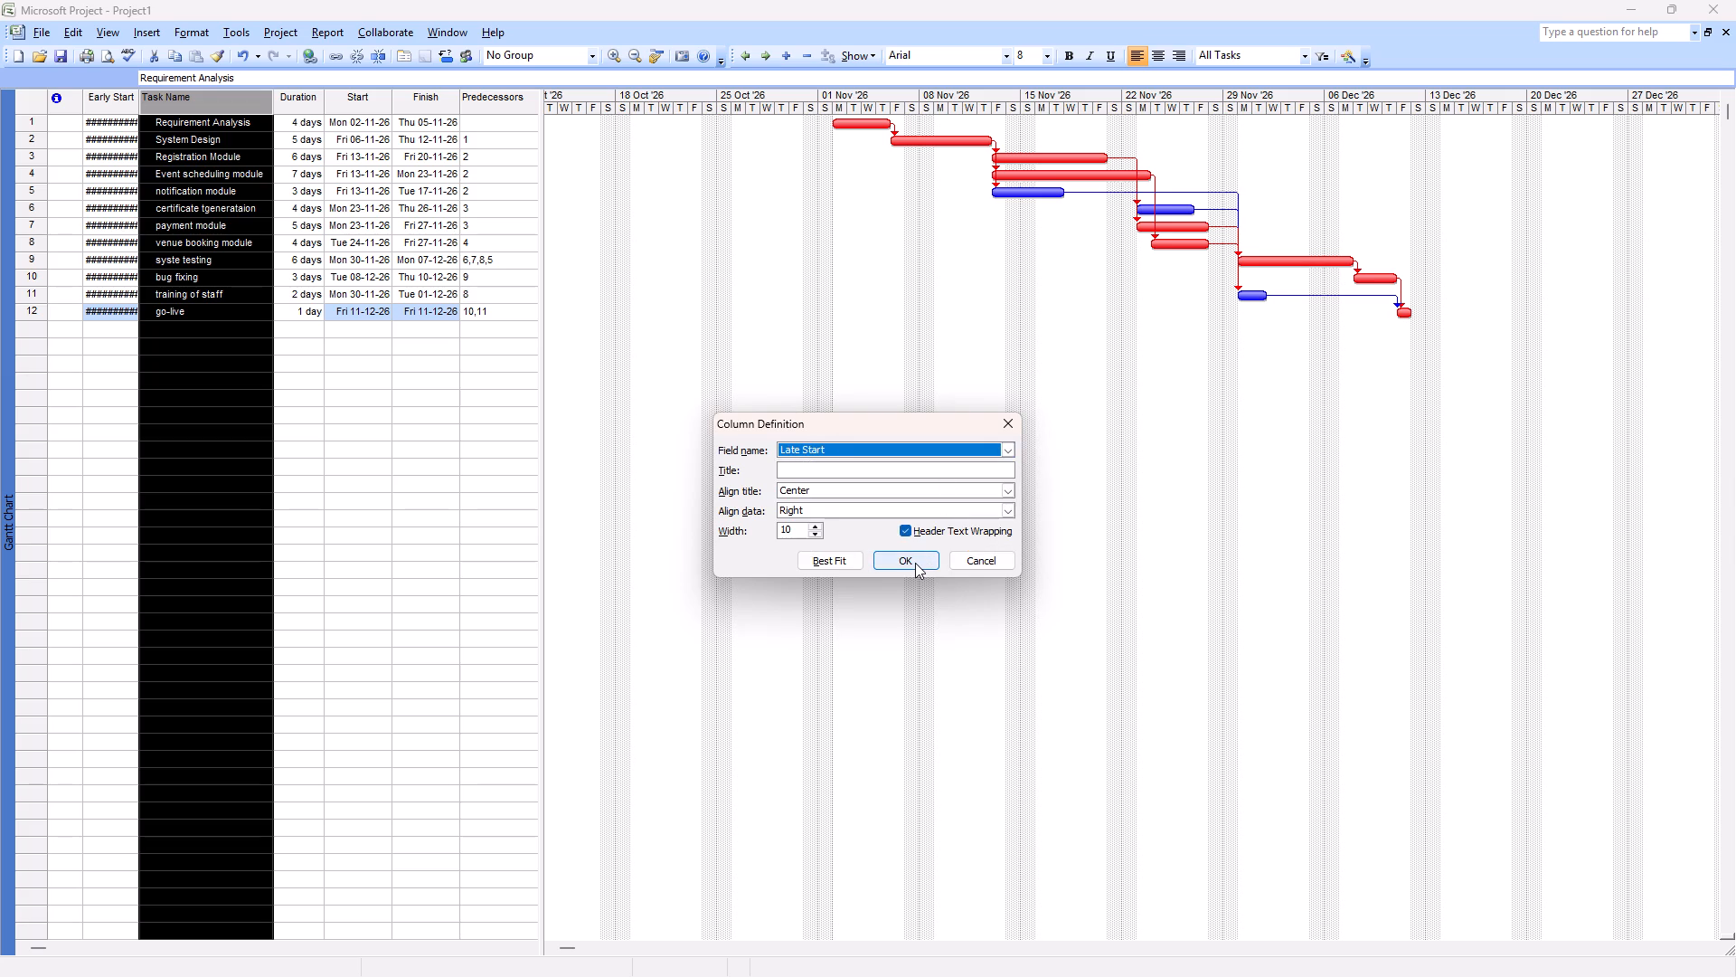
{"action": "left_click", "coordinate": [915, 563]}
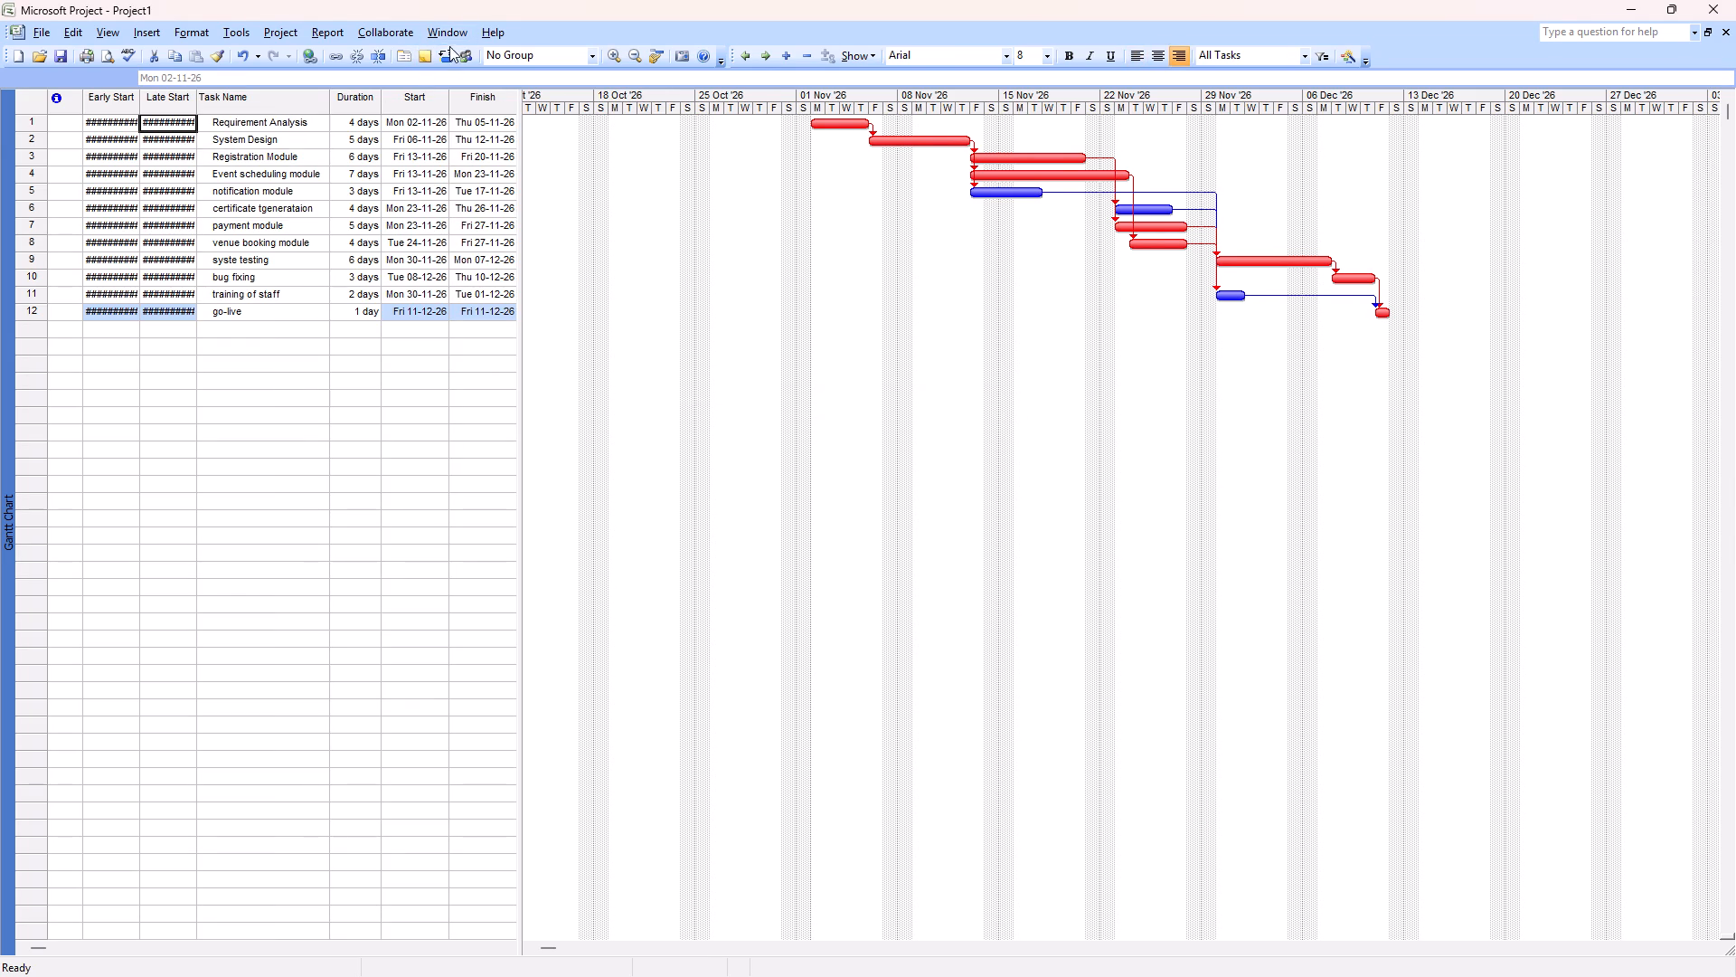
Insert a column showing the Early Finish field directly before the Task Name column in the task table.
{"action": "right_click", "coordinate": [287, 107]}
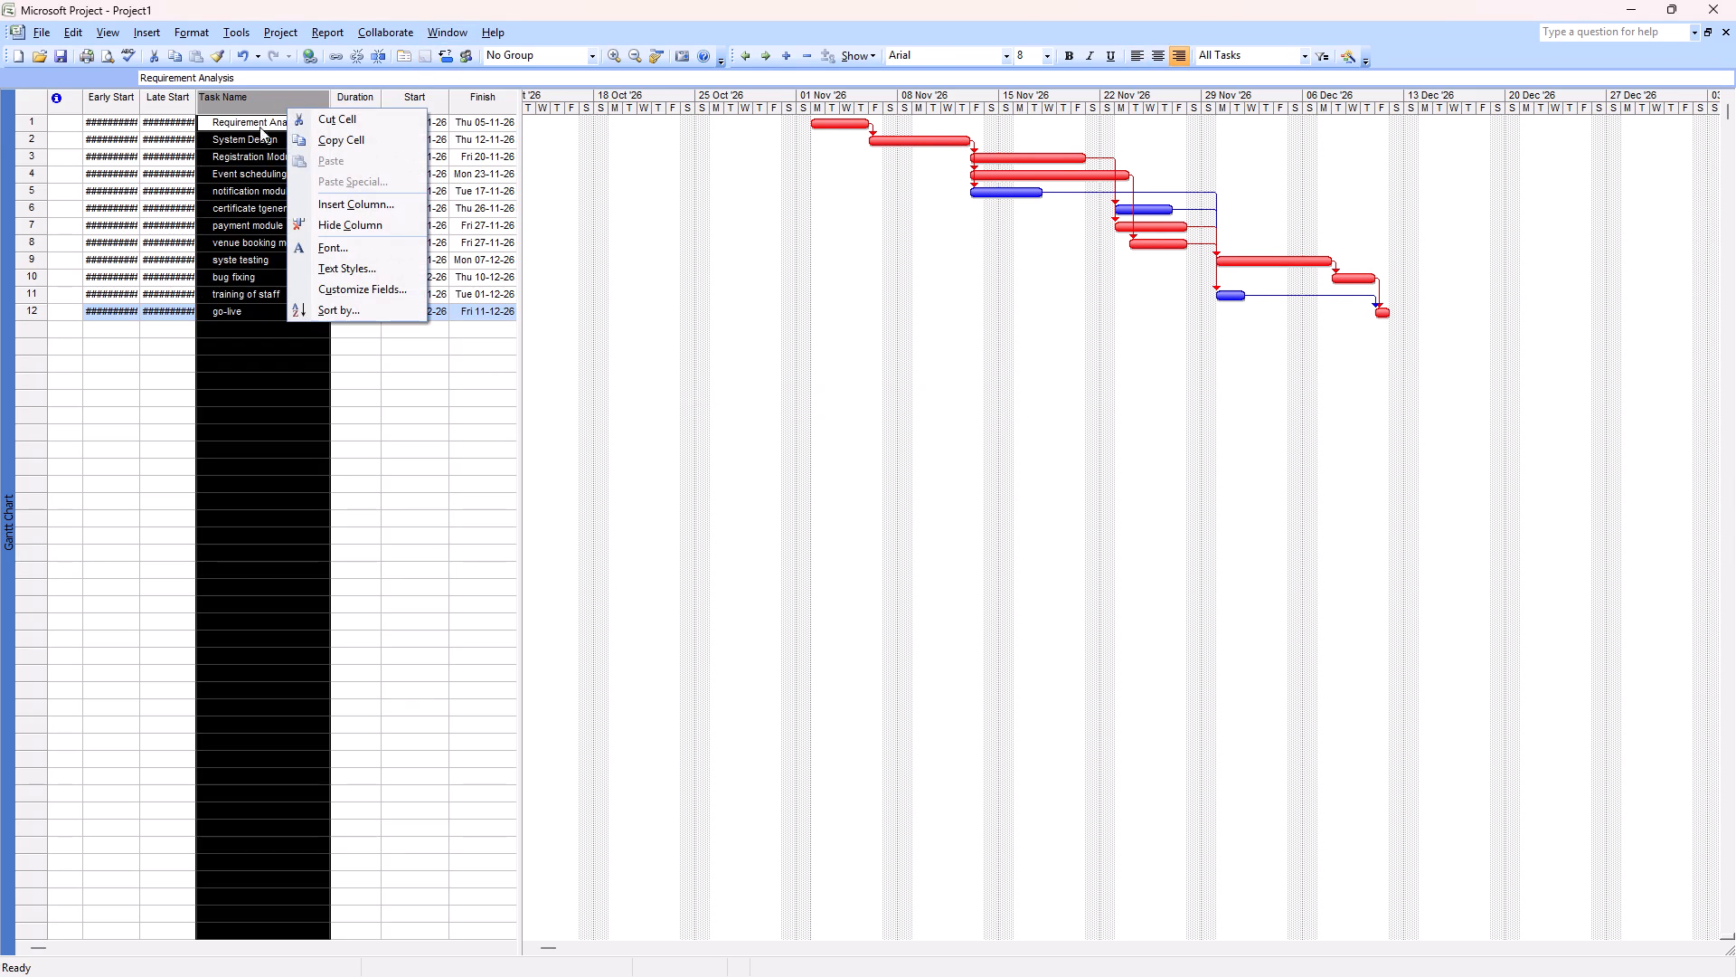
{"action": "left_click", "coordinate": [409, 204]}
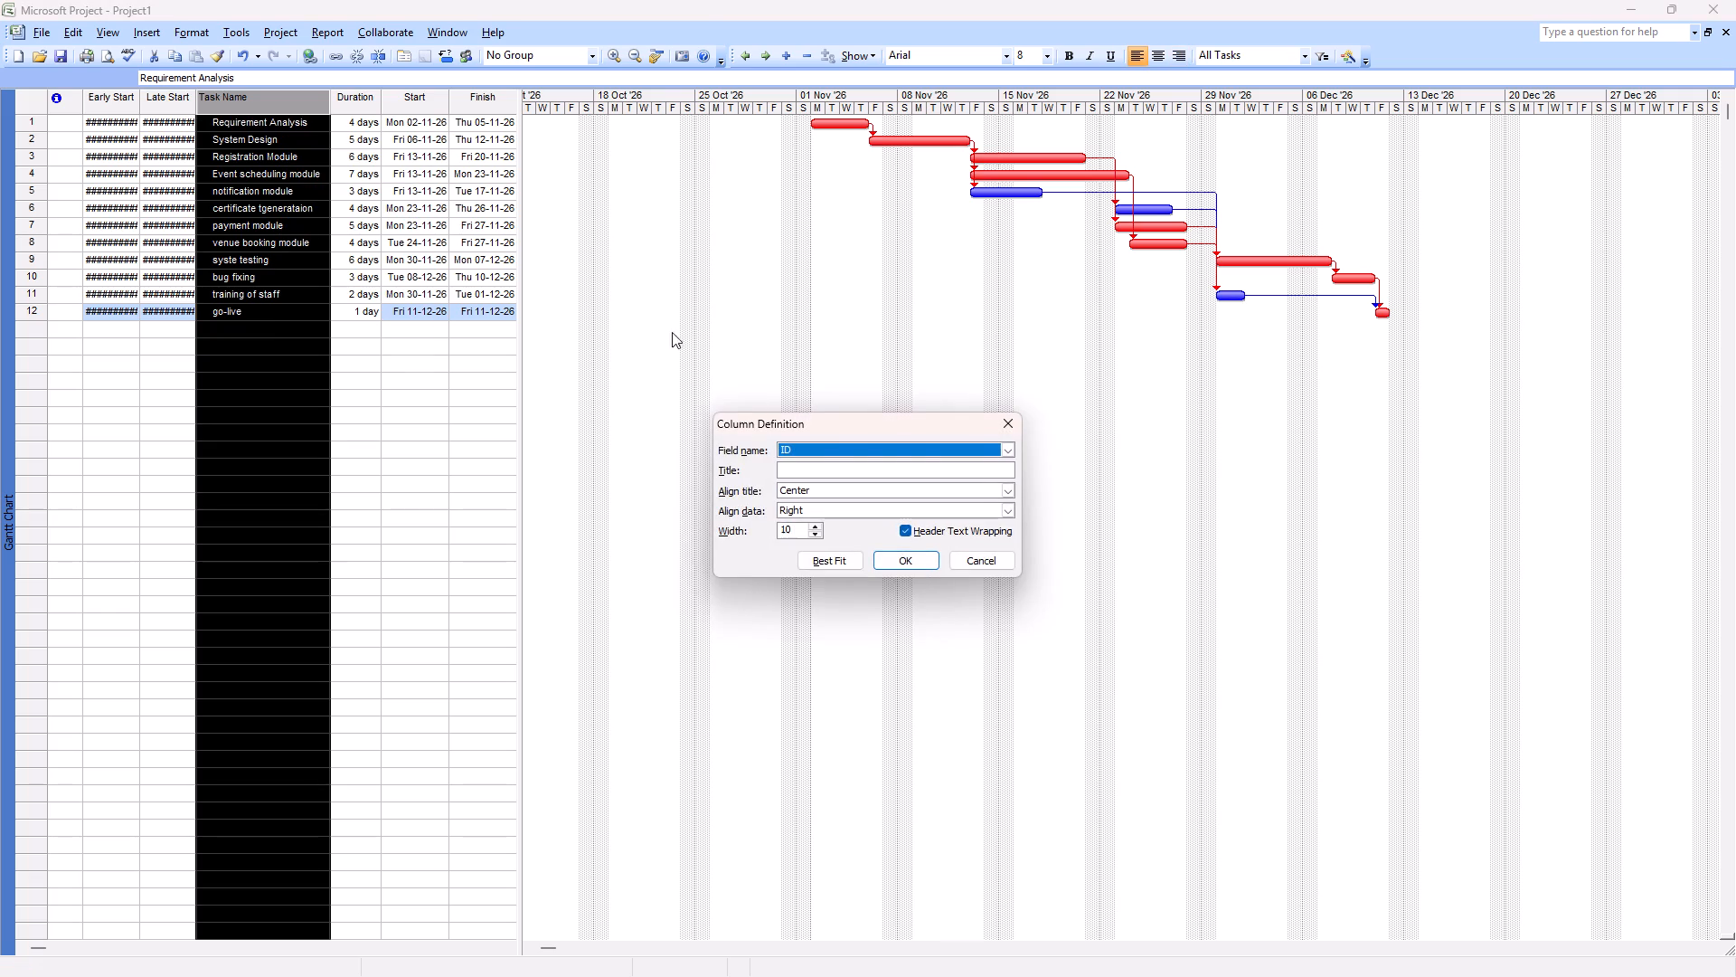
{"action": "left_click", "coordinate": [1005, 454]}
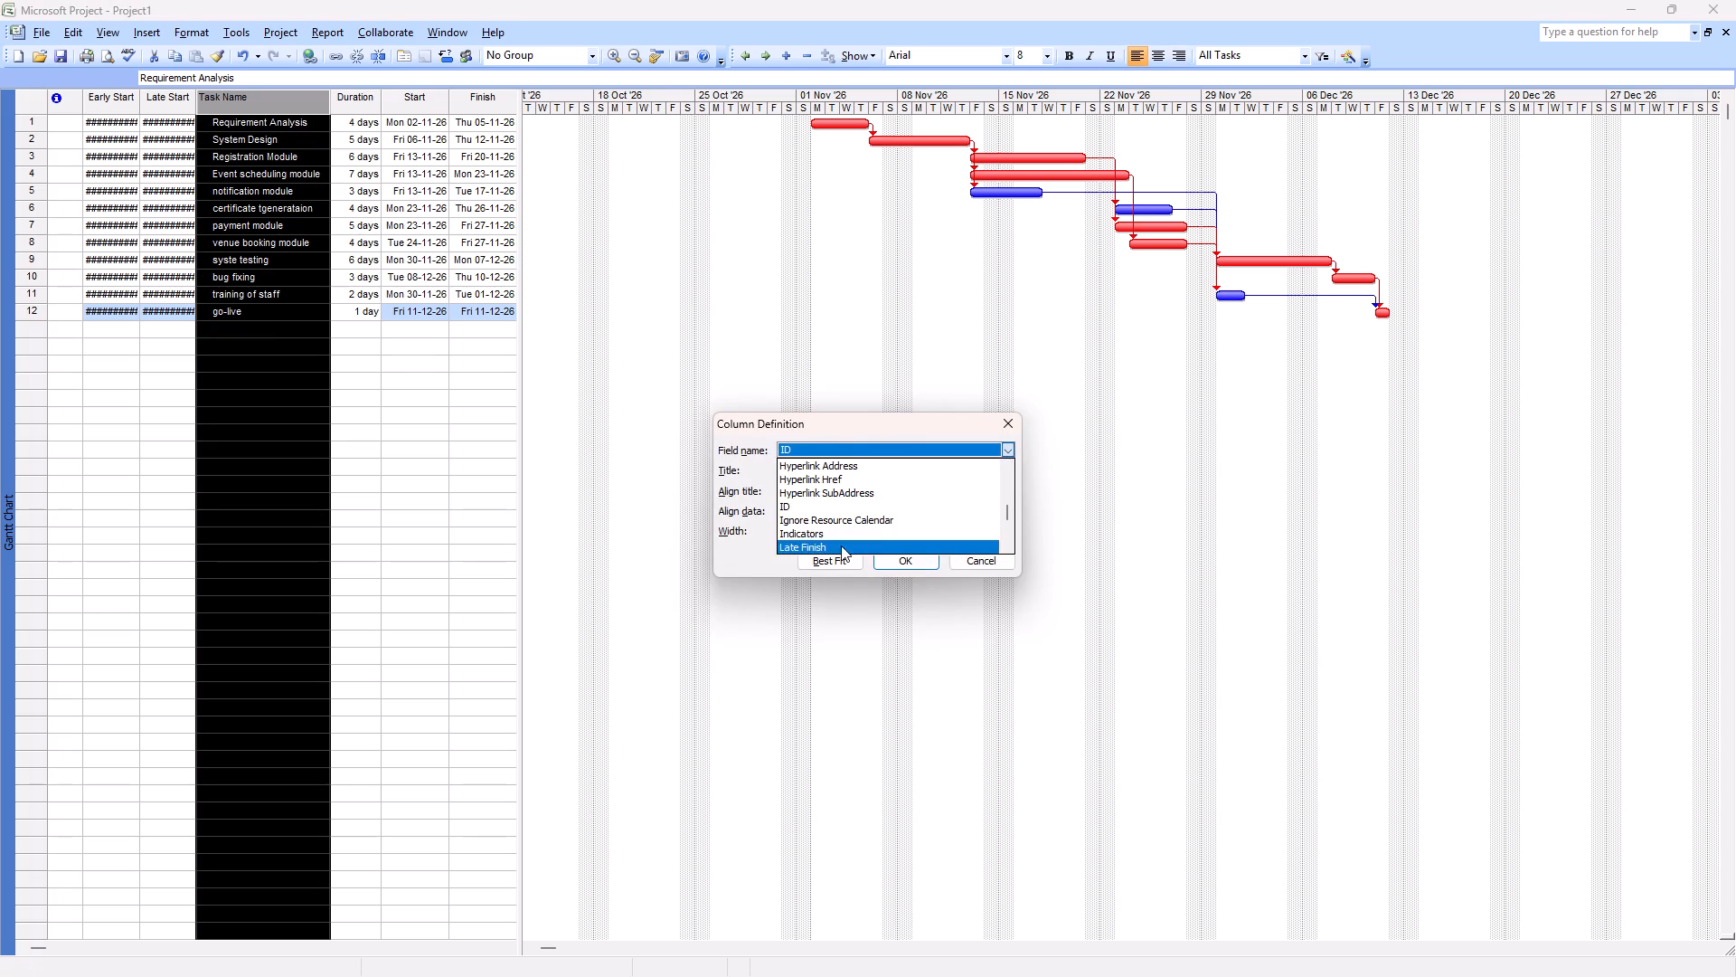
{"action": "scroll", "coordinate": [990, 478], "scroll_direction": "up", "scroll_amount": 2}
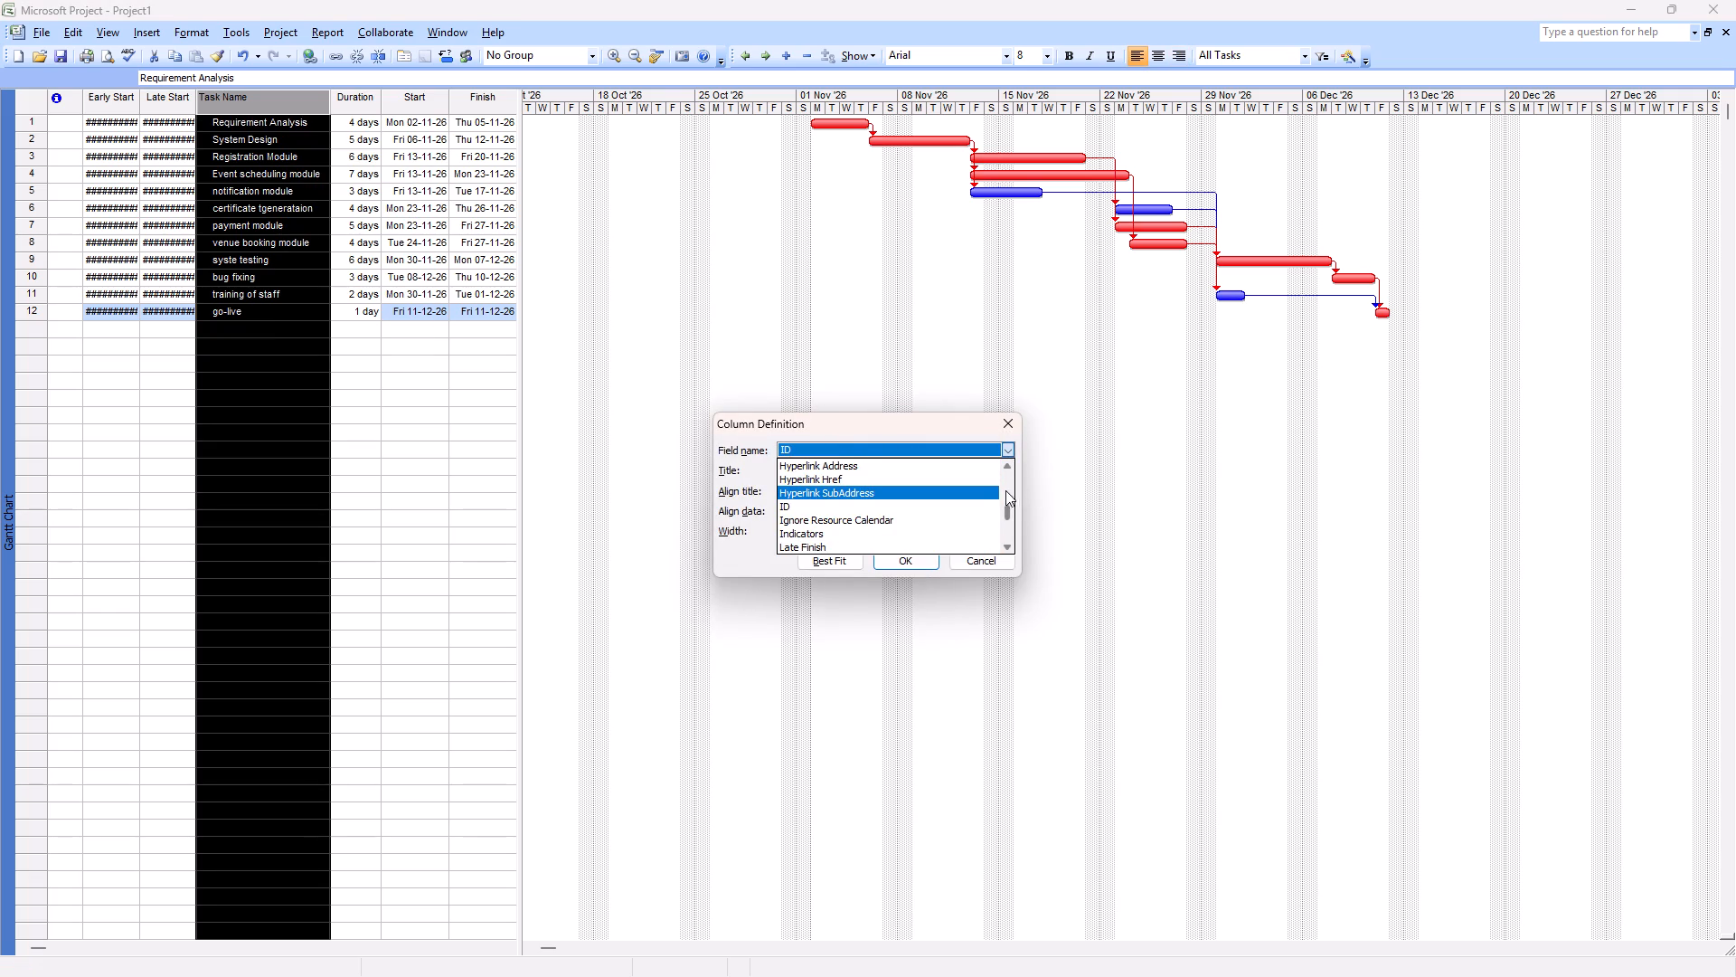
{"action": "left_click", "coordinate": [1004, 492]}
{"action": "left_click", "coordinate": [1008, 491]}
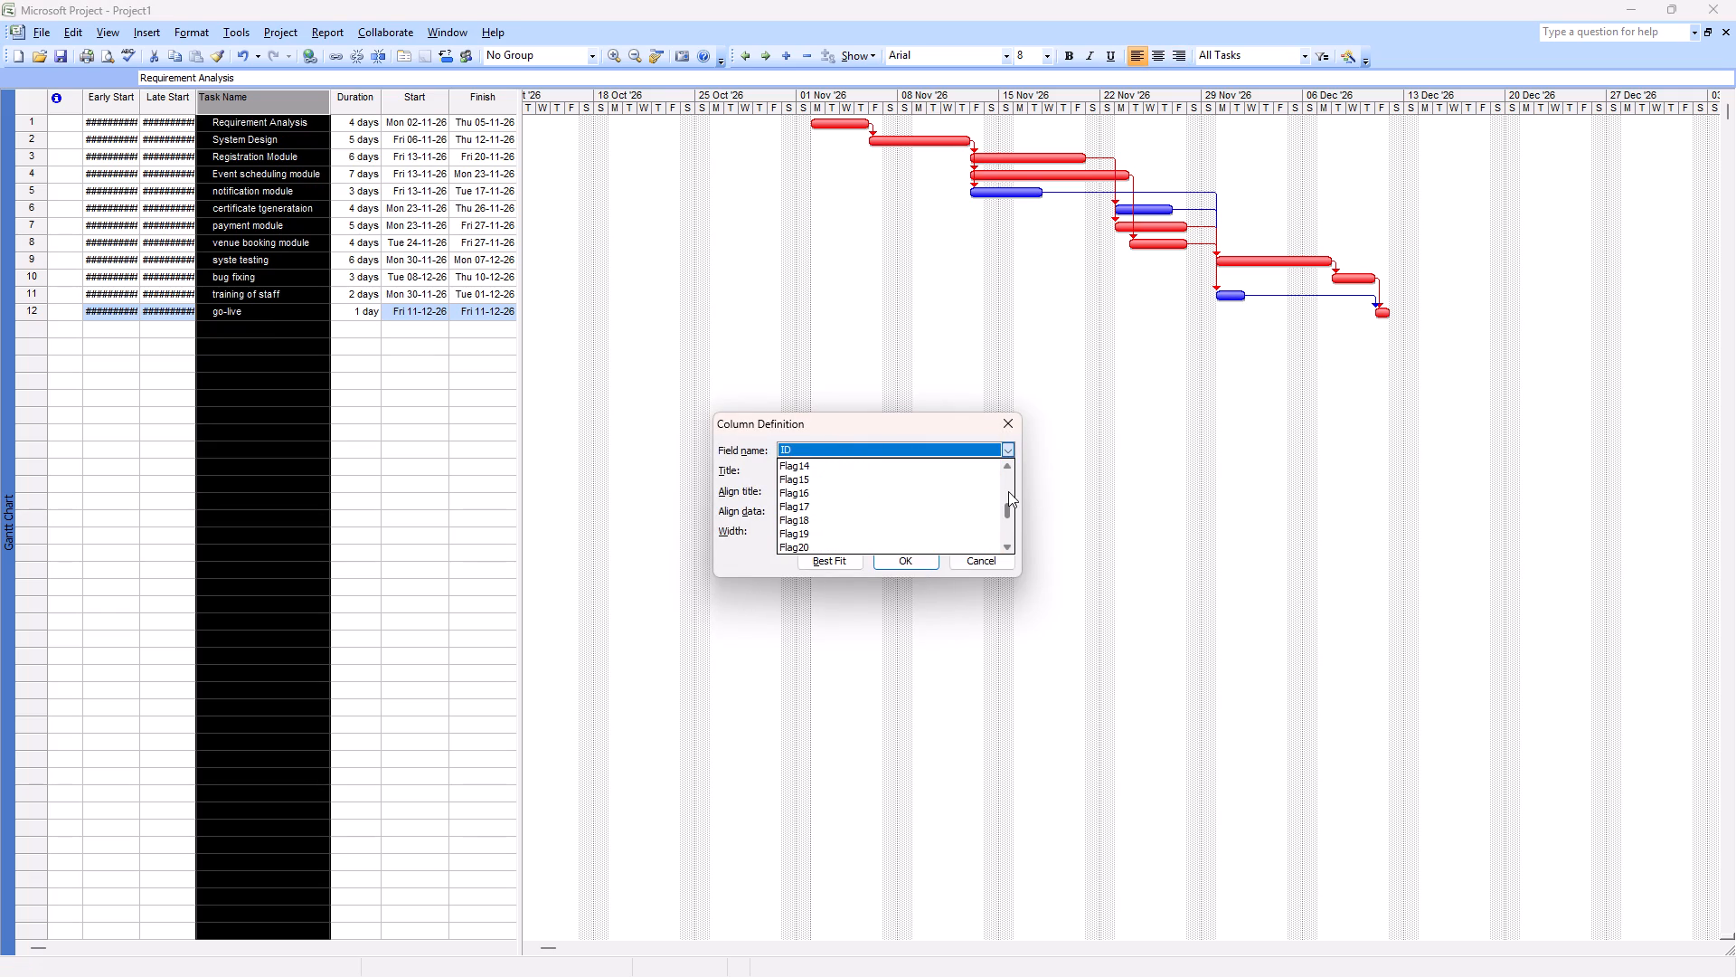
{"action": "left_click", "coordinate": [1008, 491]}
{"action": "left_click", "coordinate": [1005, 490]}
{"action": "triple_click", "coordinate": [1005, 490]}
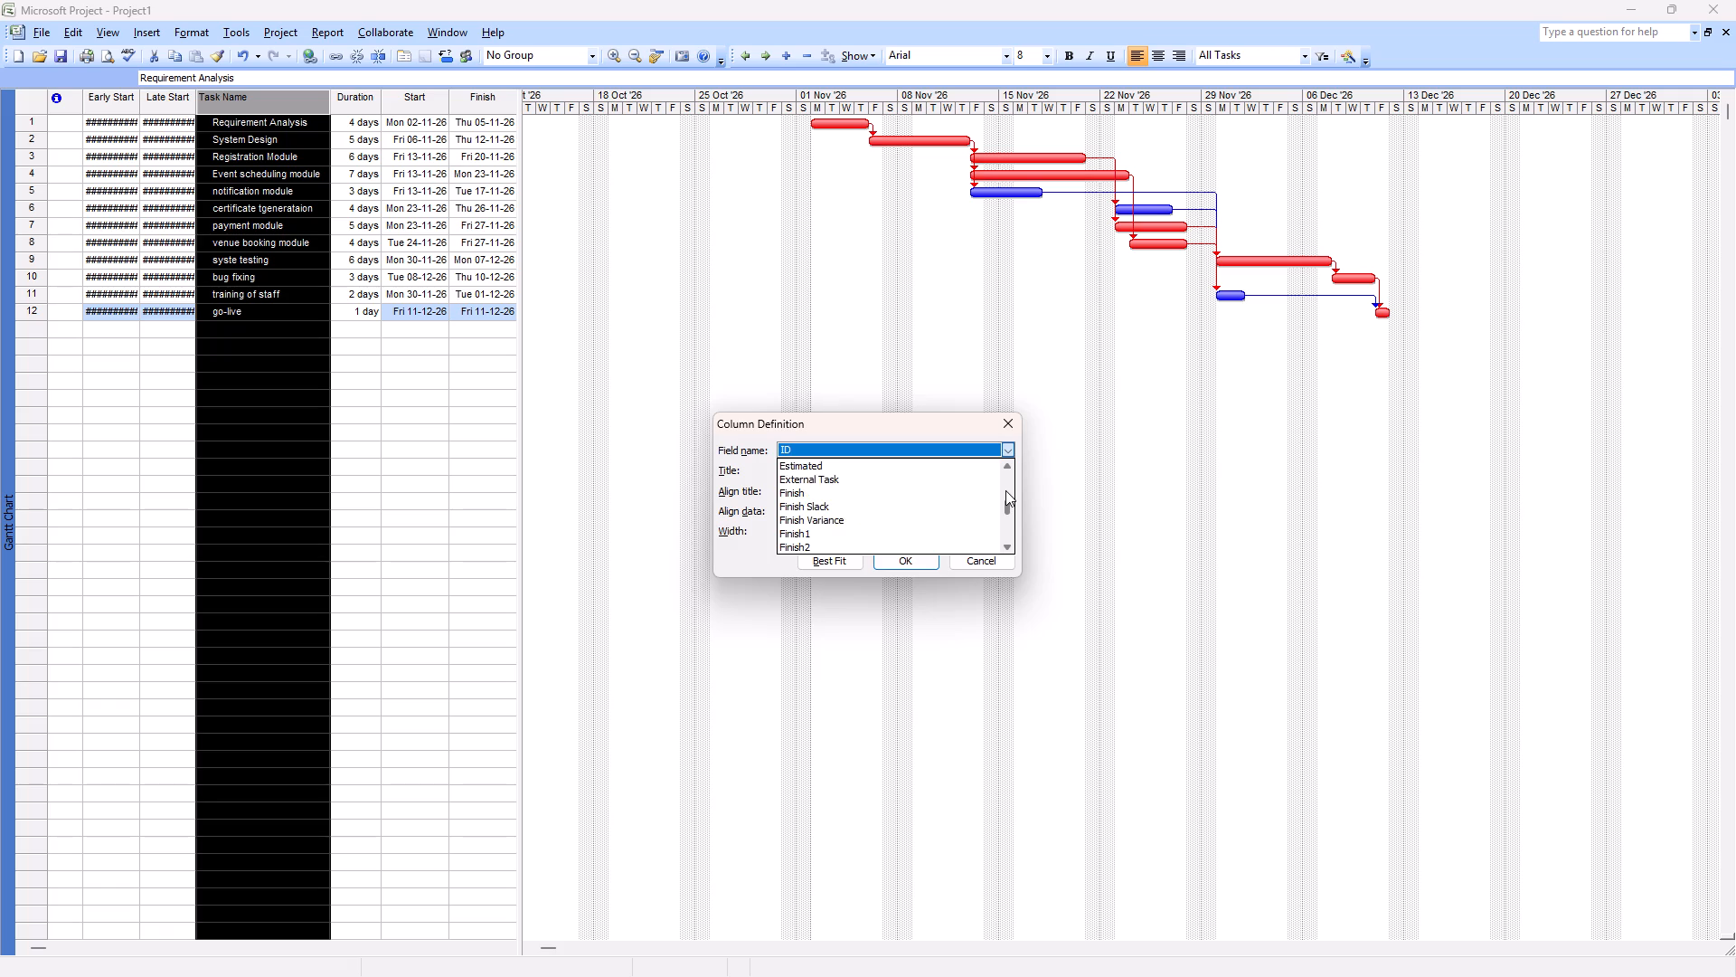
{"action": "double_click", "coordinate": [1005, 485]}
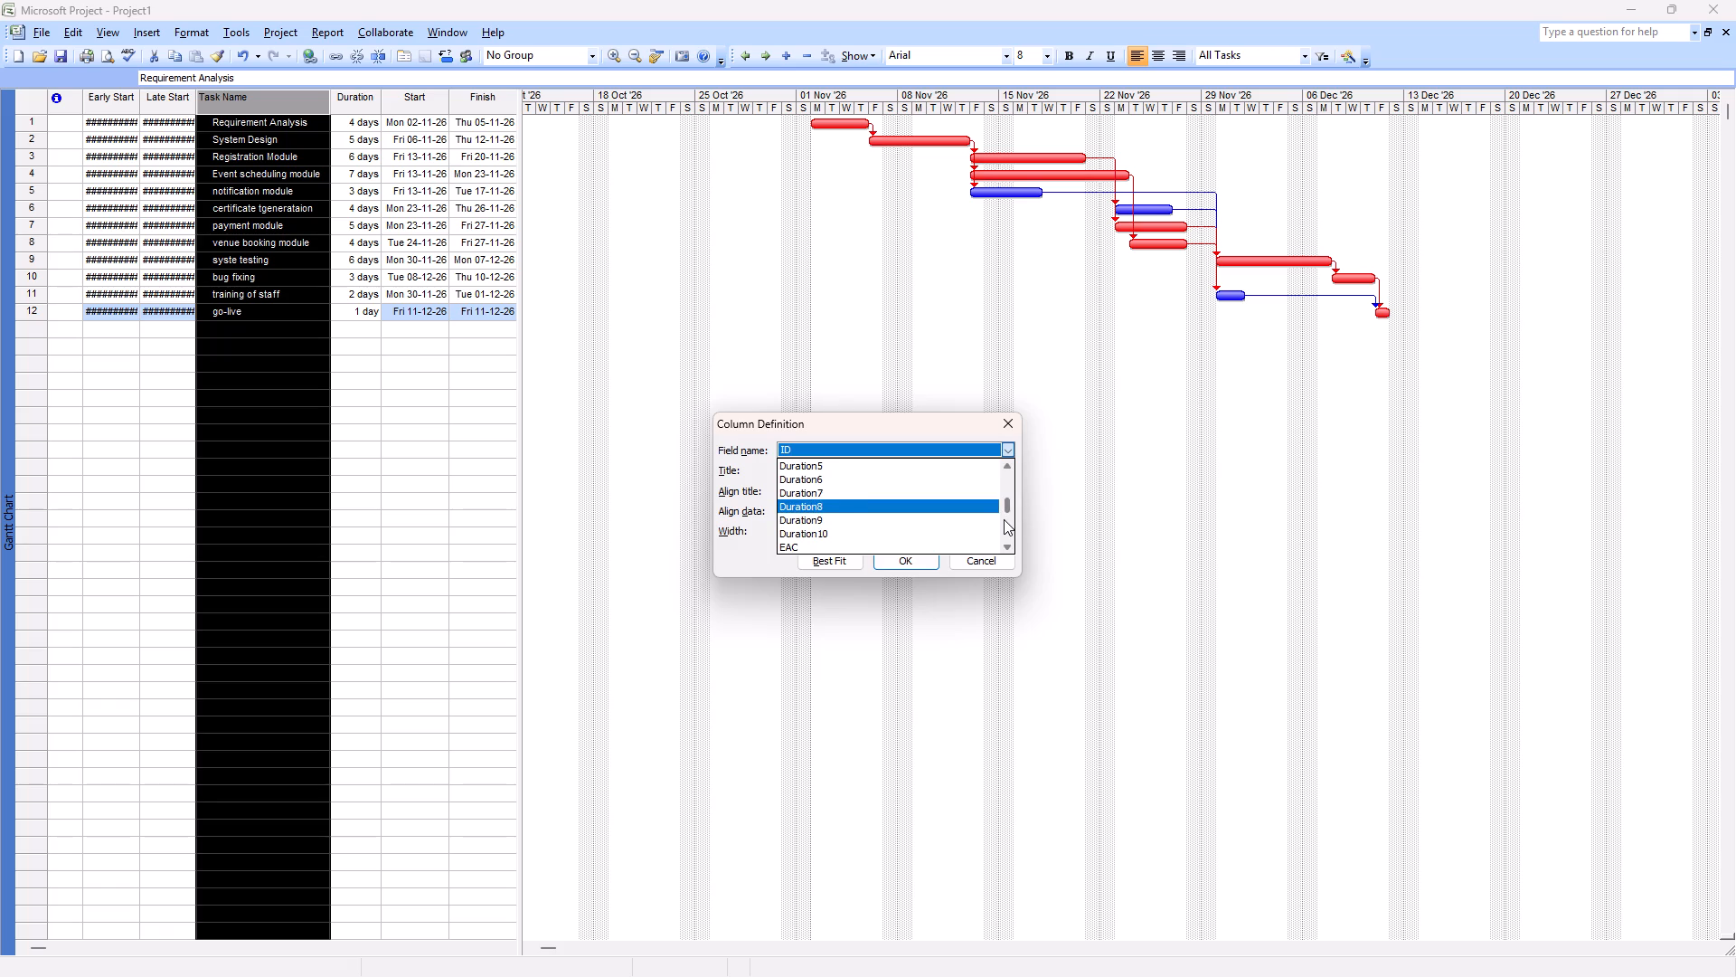
{"action": "left_click", "coordinate": [1004, 519]}
{"action": "left_click", "coordinate": [911, 484]}
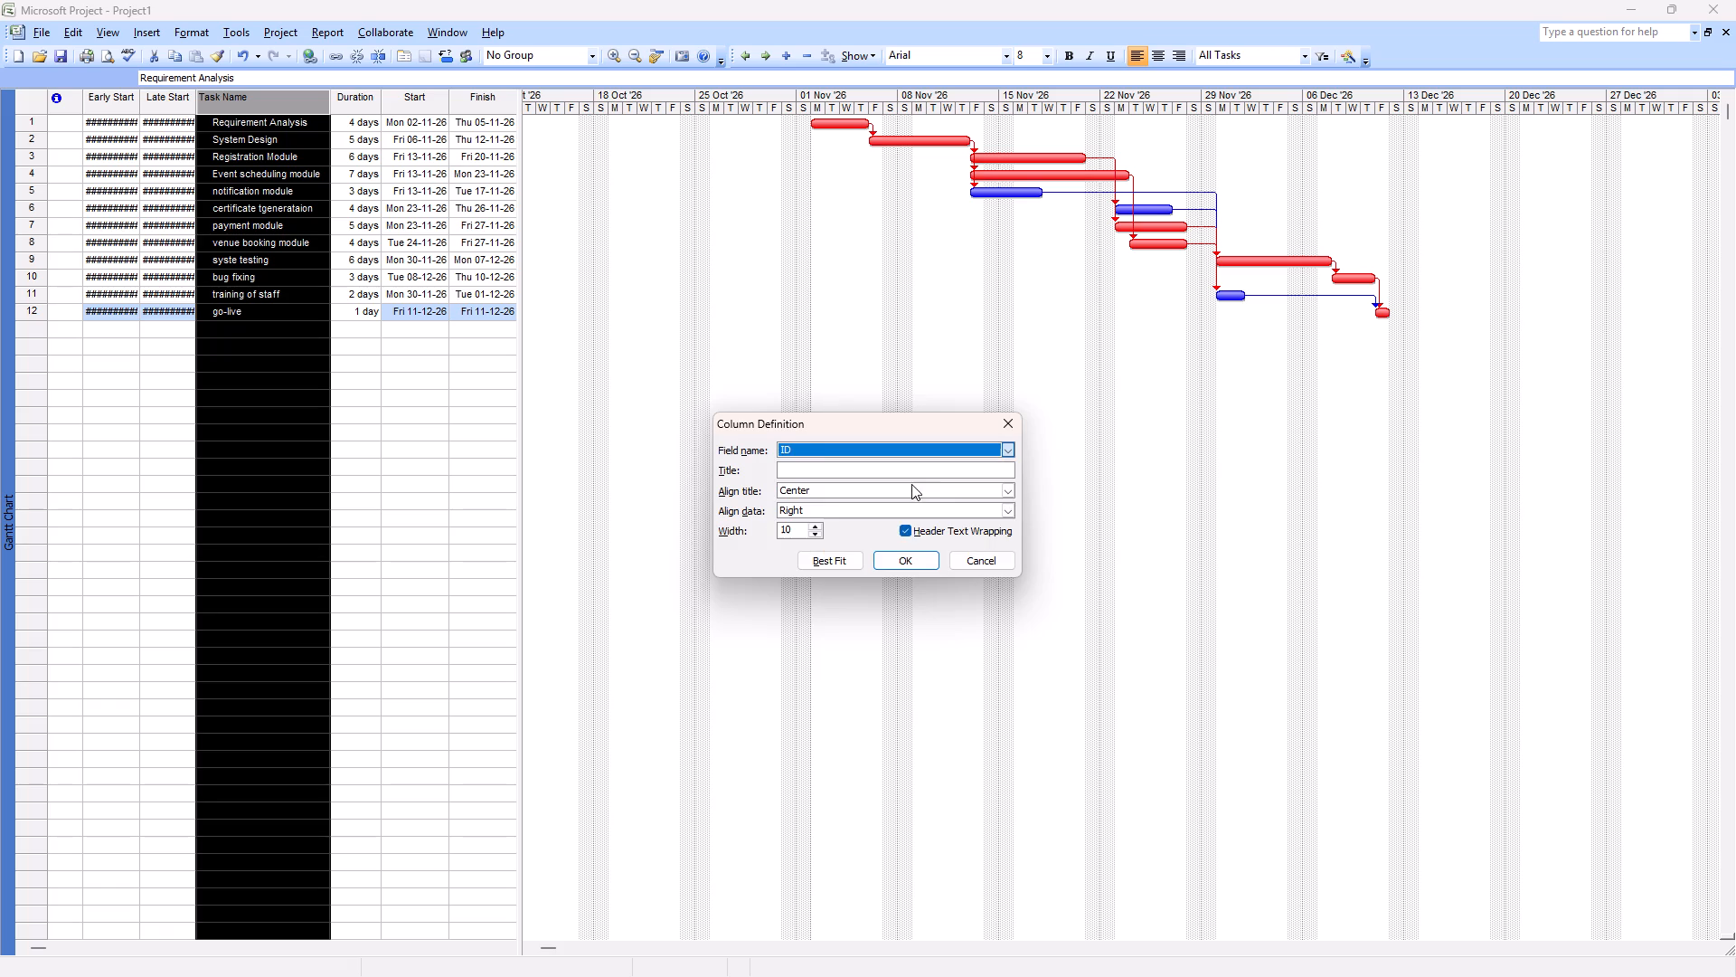
{"action": "left_click", "coordinate": [922, 557]}
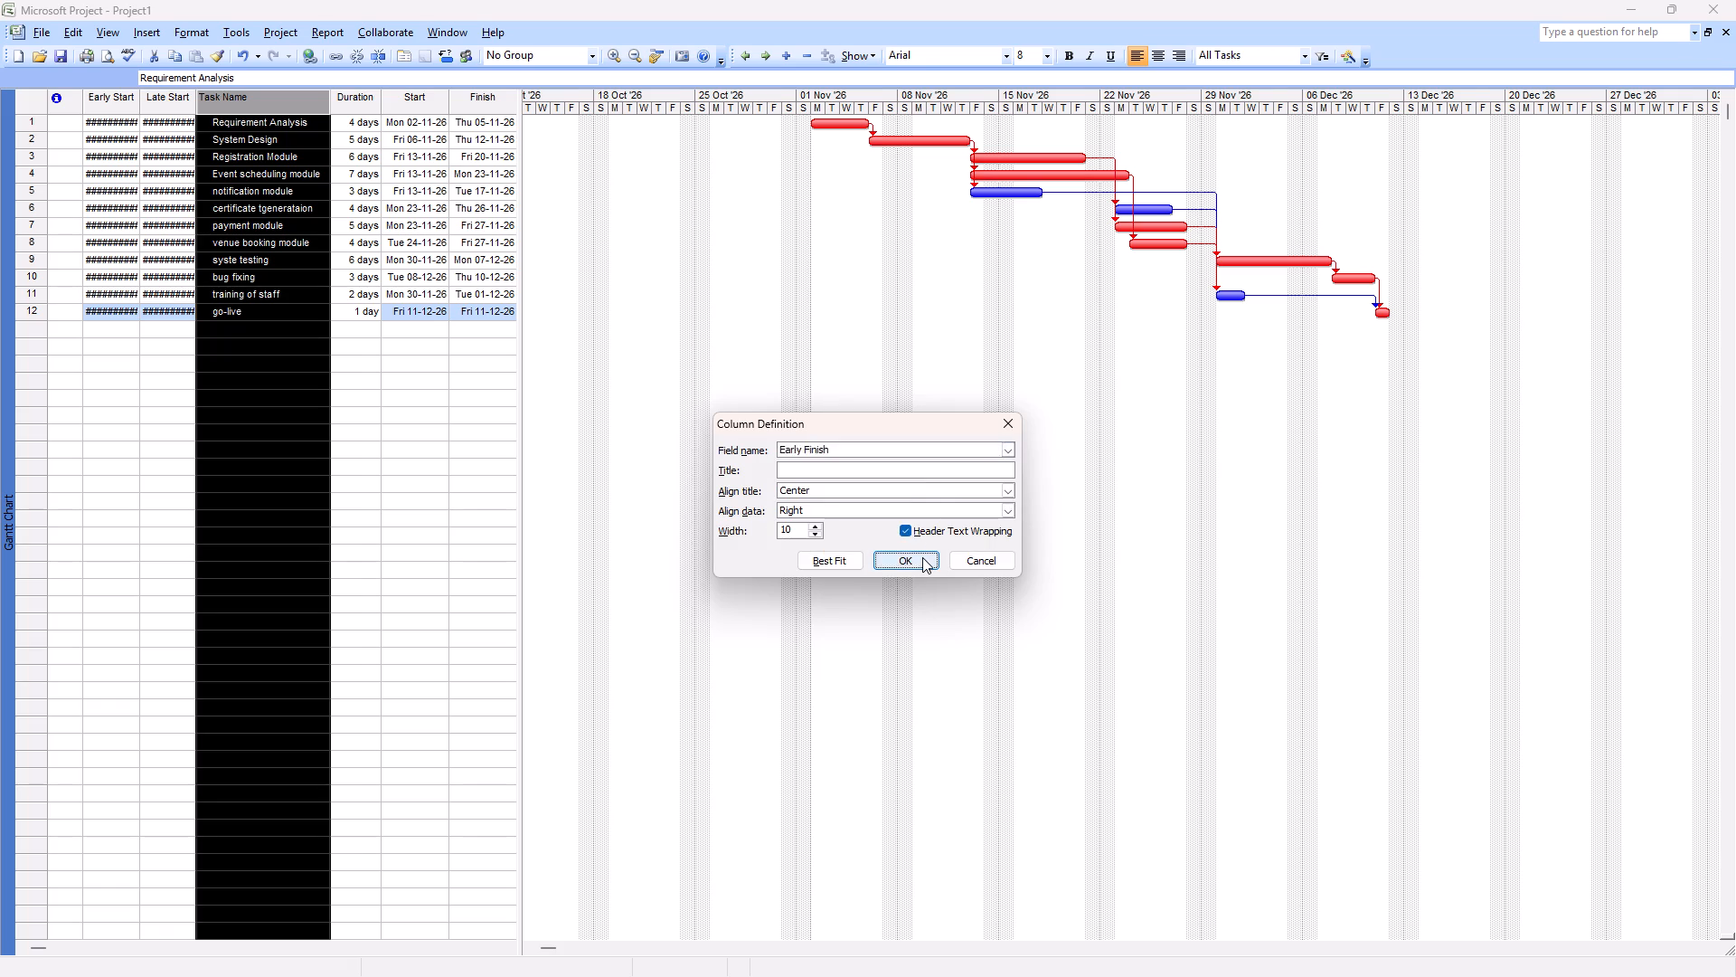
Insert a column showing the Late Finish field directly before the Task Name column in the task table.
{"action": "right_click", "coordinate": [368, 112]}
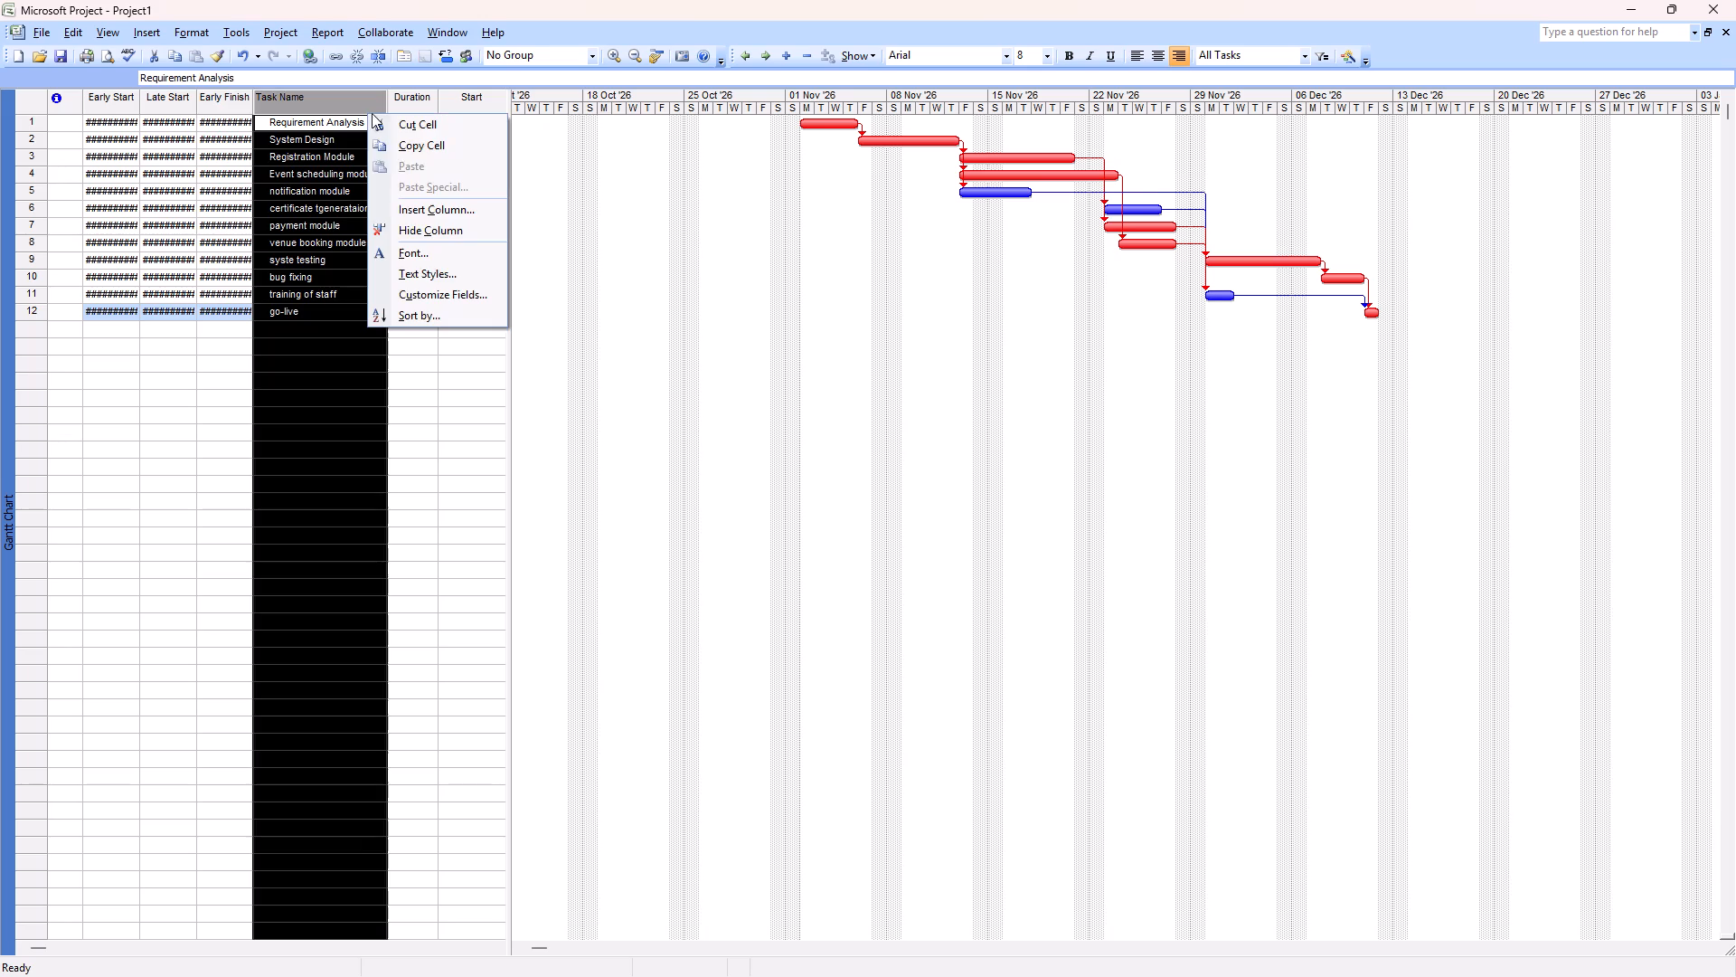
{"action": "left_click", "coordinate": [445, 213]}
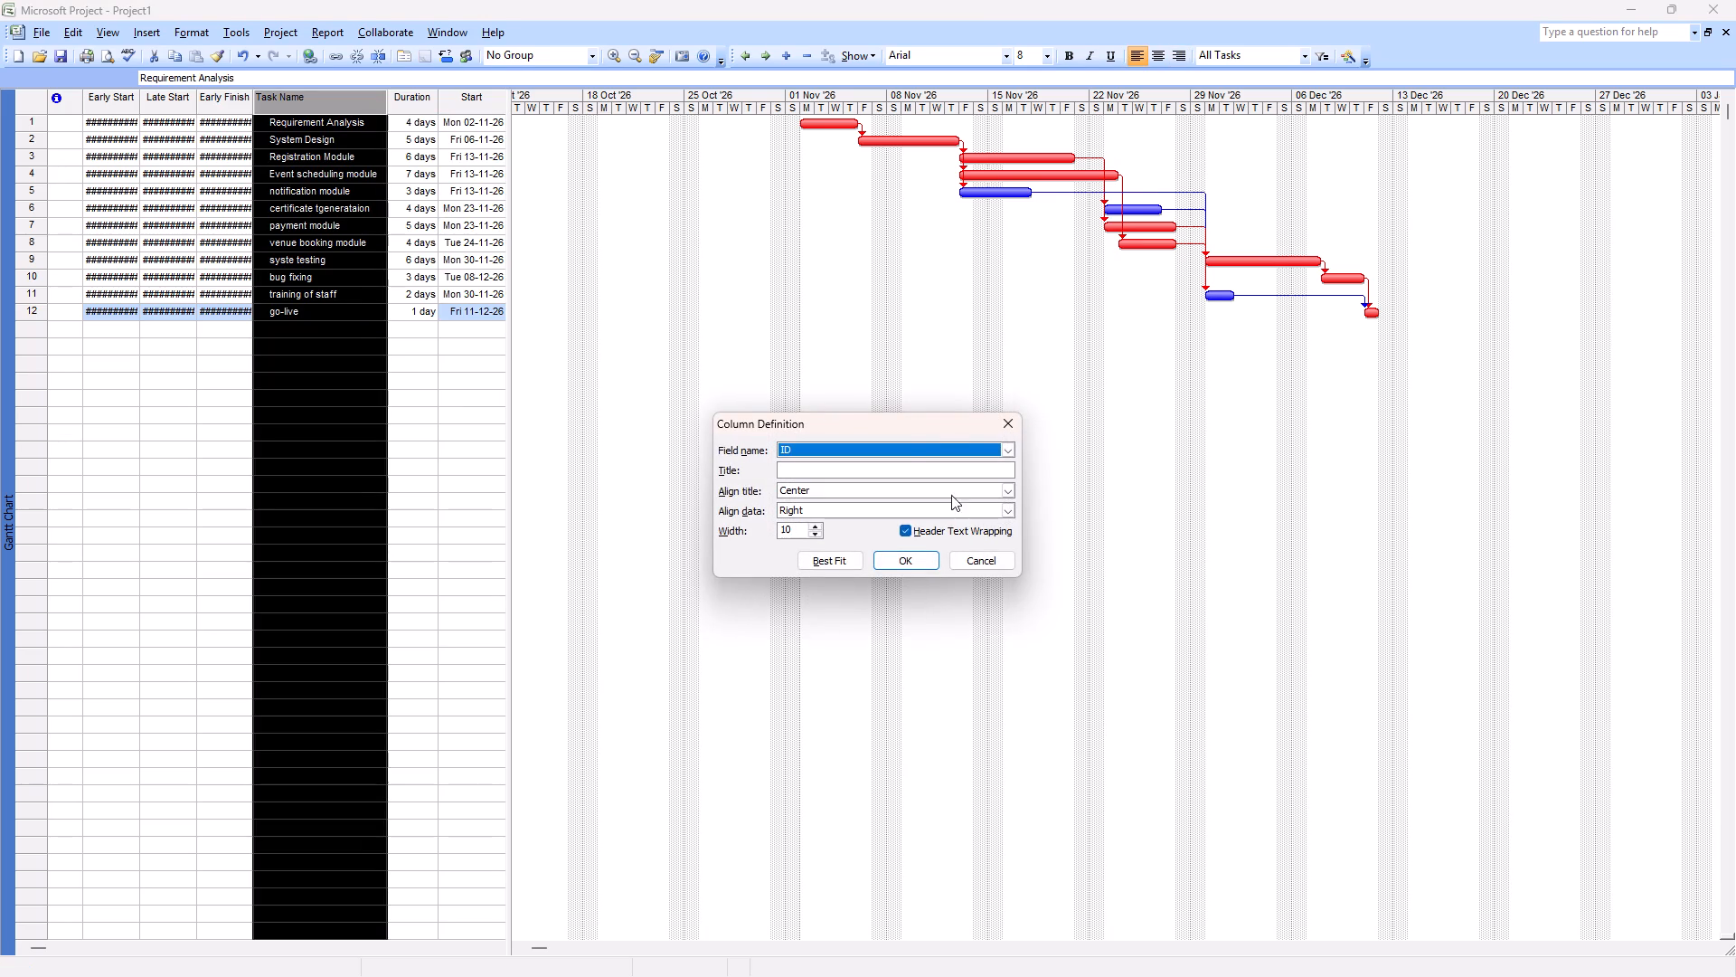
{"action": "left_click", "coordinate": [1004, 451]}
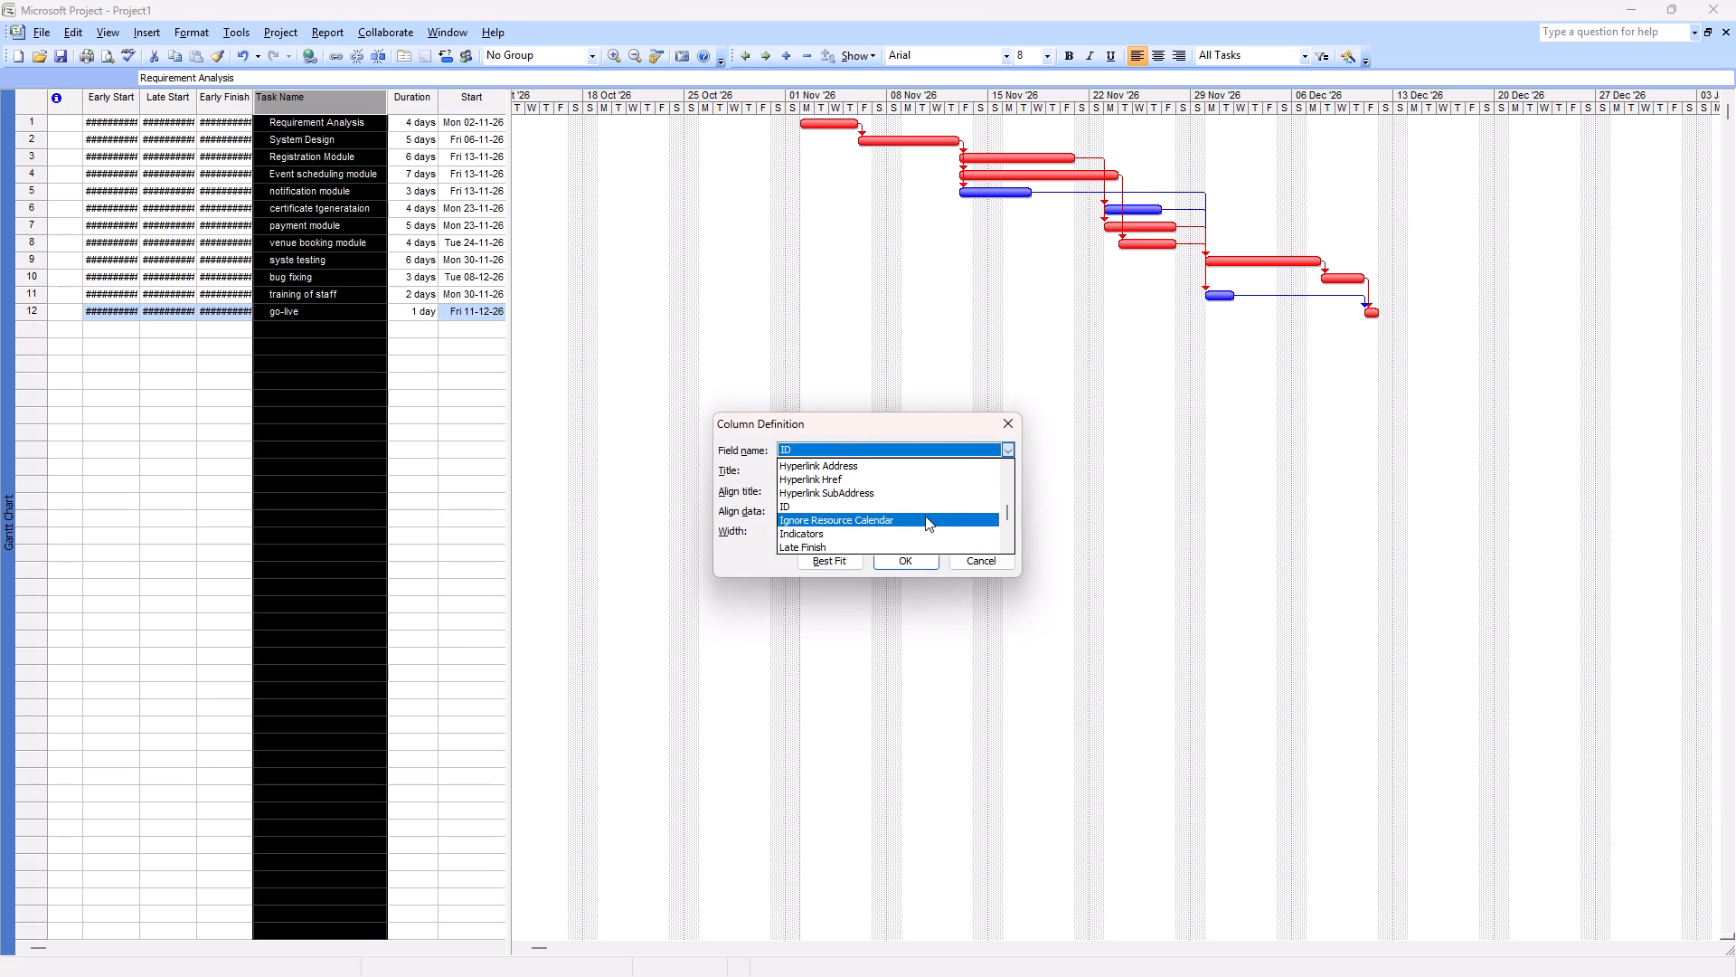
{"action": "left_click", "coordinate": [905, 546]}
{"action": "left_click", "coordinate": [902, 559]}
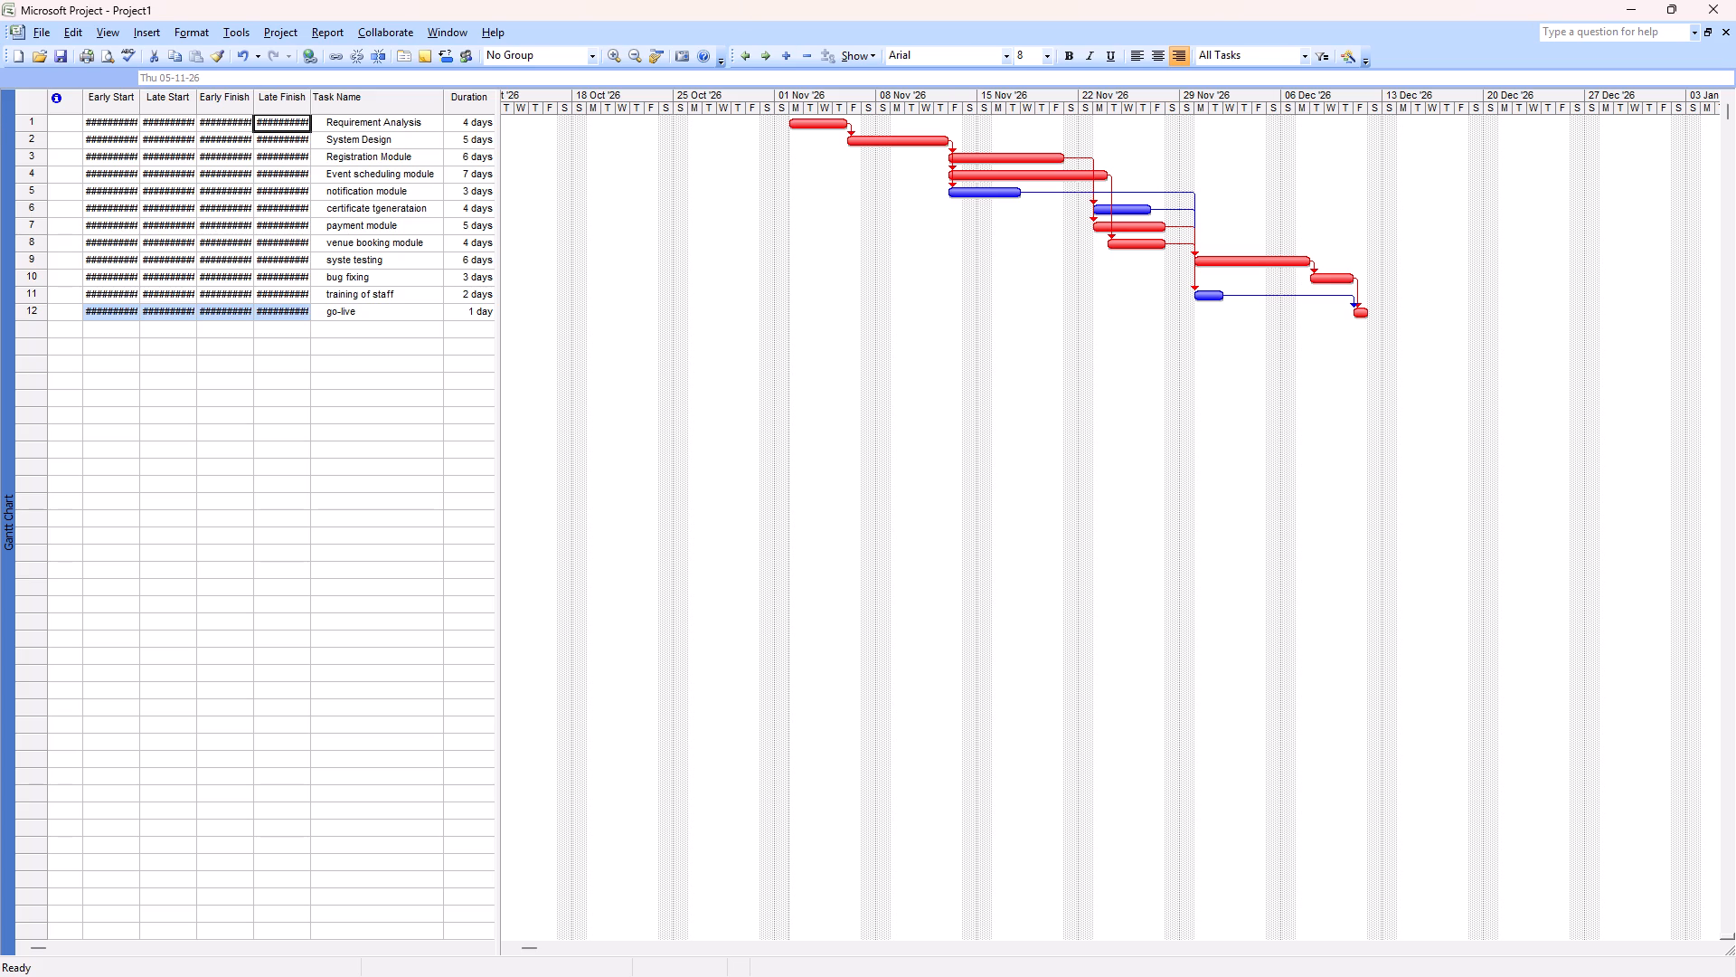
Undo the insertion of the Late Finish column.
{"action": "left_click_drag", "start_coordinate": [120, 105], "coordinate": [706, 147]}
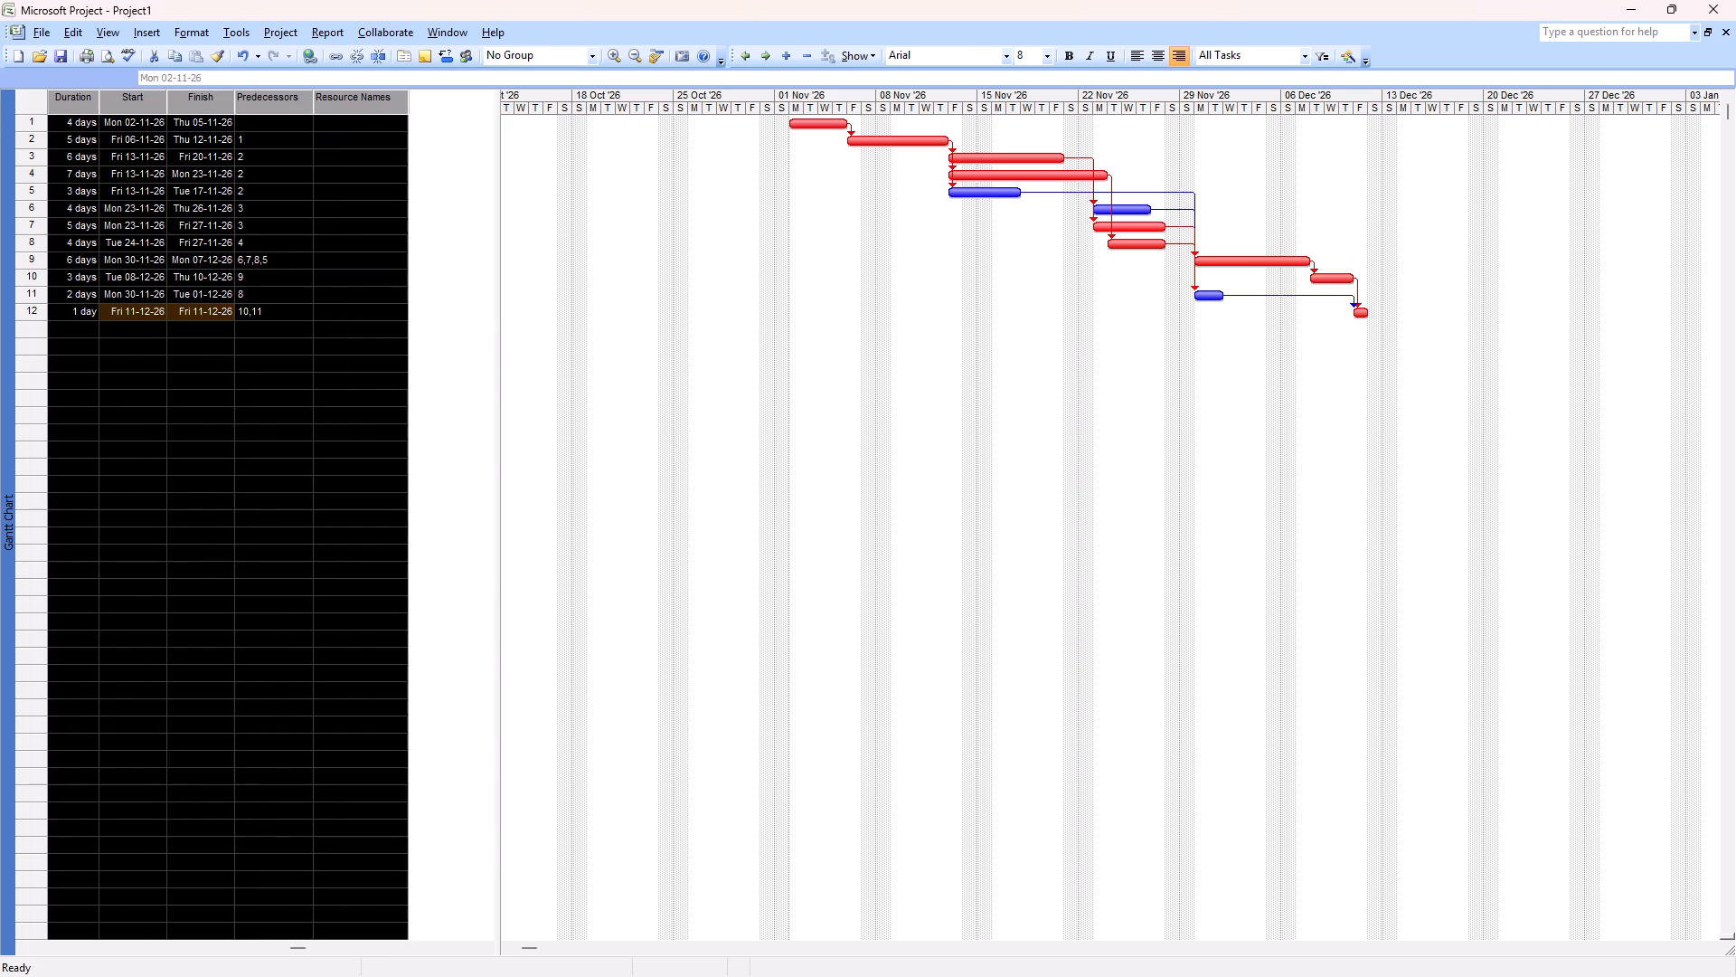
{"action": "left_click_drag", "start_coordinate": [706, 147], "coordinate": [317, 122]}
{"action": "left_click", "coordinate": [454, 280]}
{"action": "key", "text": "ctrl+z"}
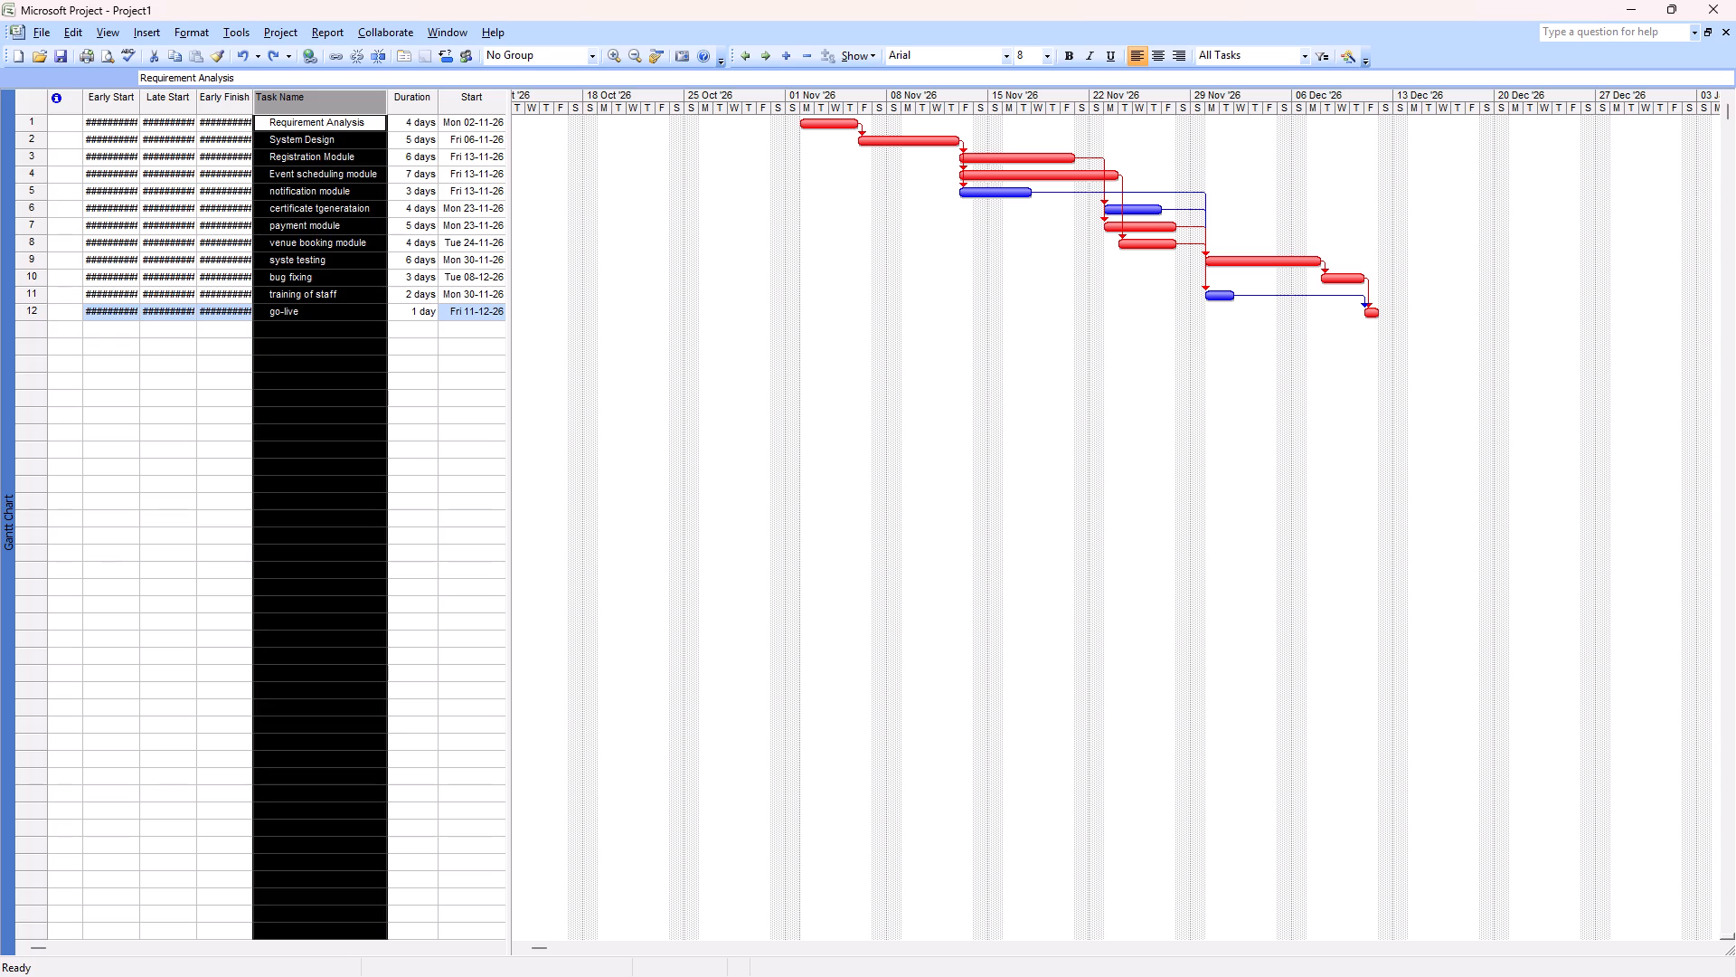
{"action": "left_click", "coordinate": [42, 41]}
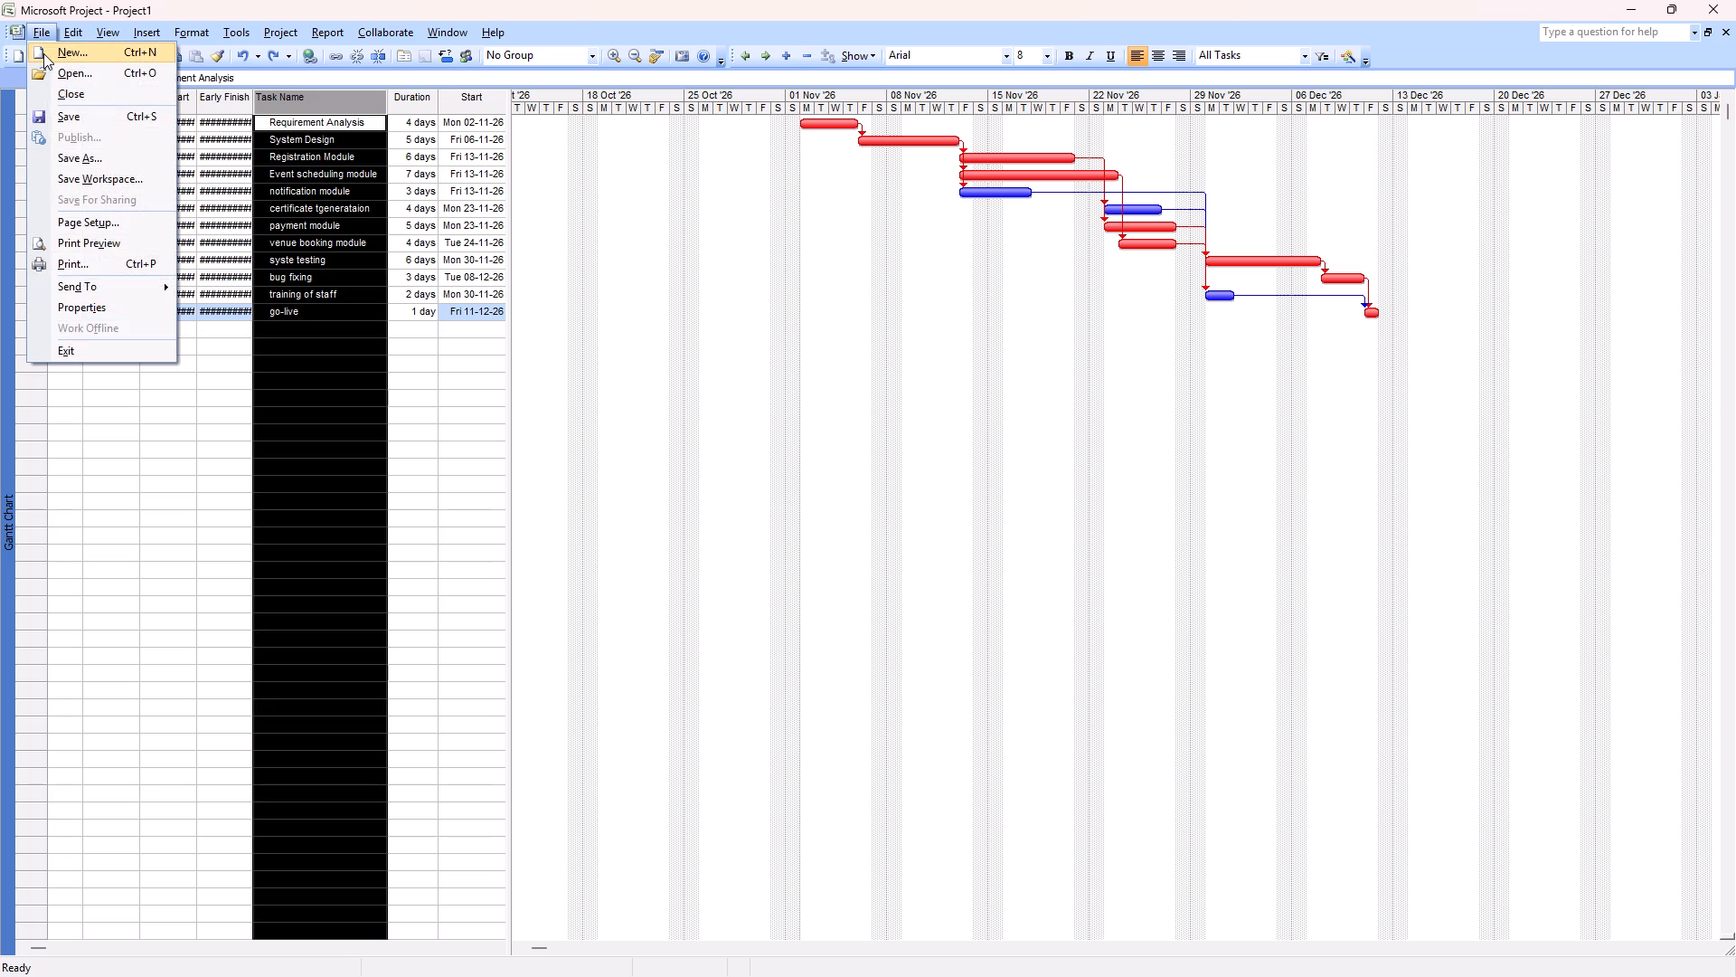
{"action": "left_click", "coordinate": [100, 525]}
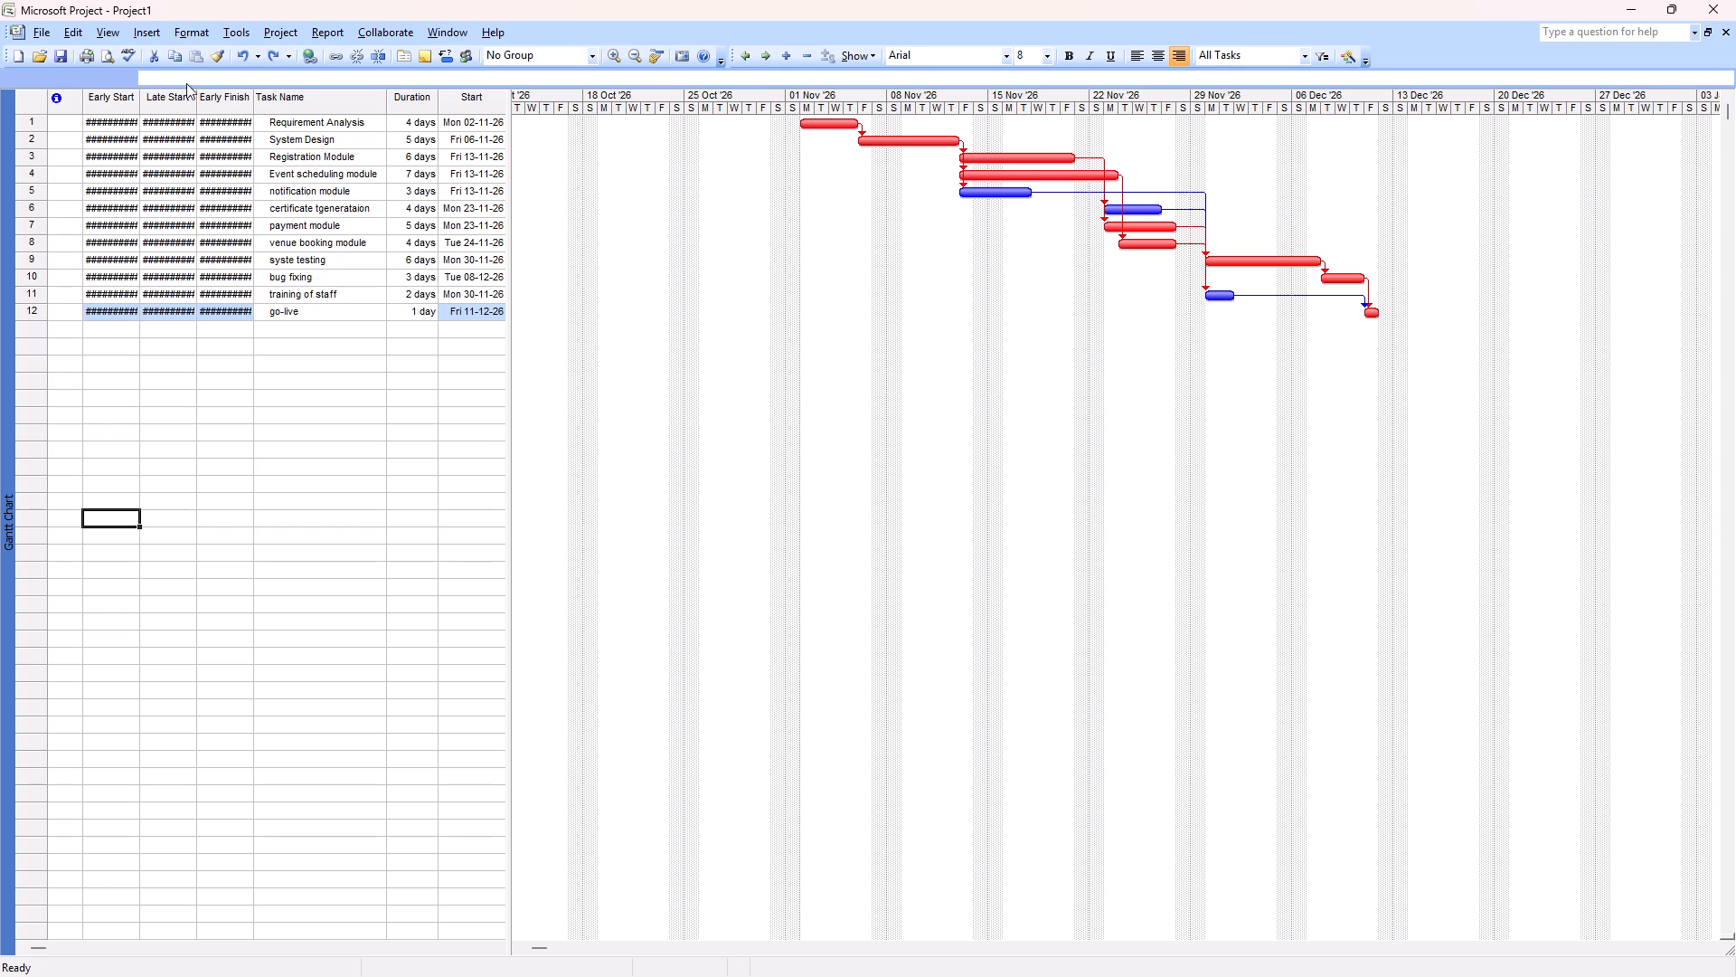
Insert a column showing the Late Finish field directly before the Task Name column in the task table.
{"action": "left_click", "coordinate": [285, 107]}
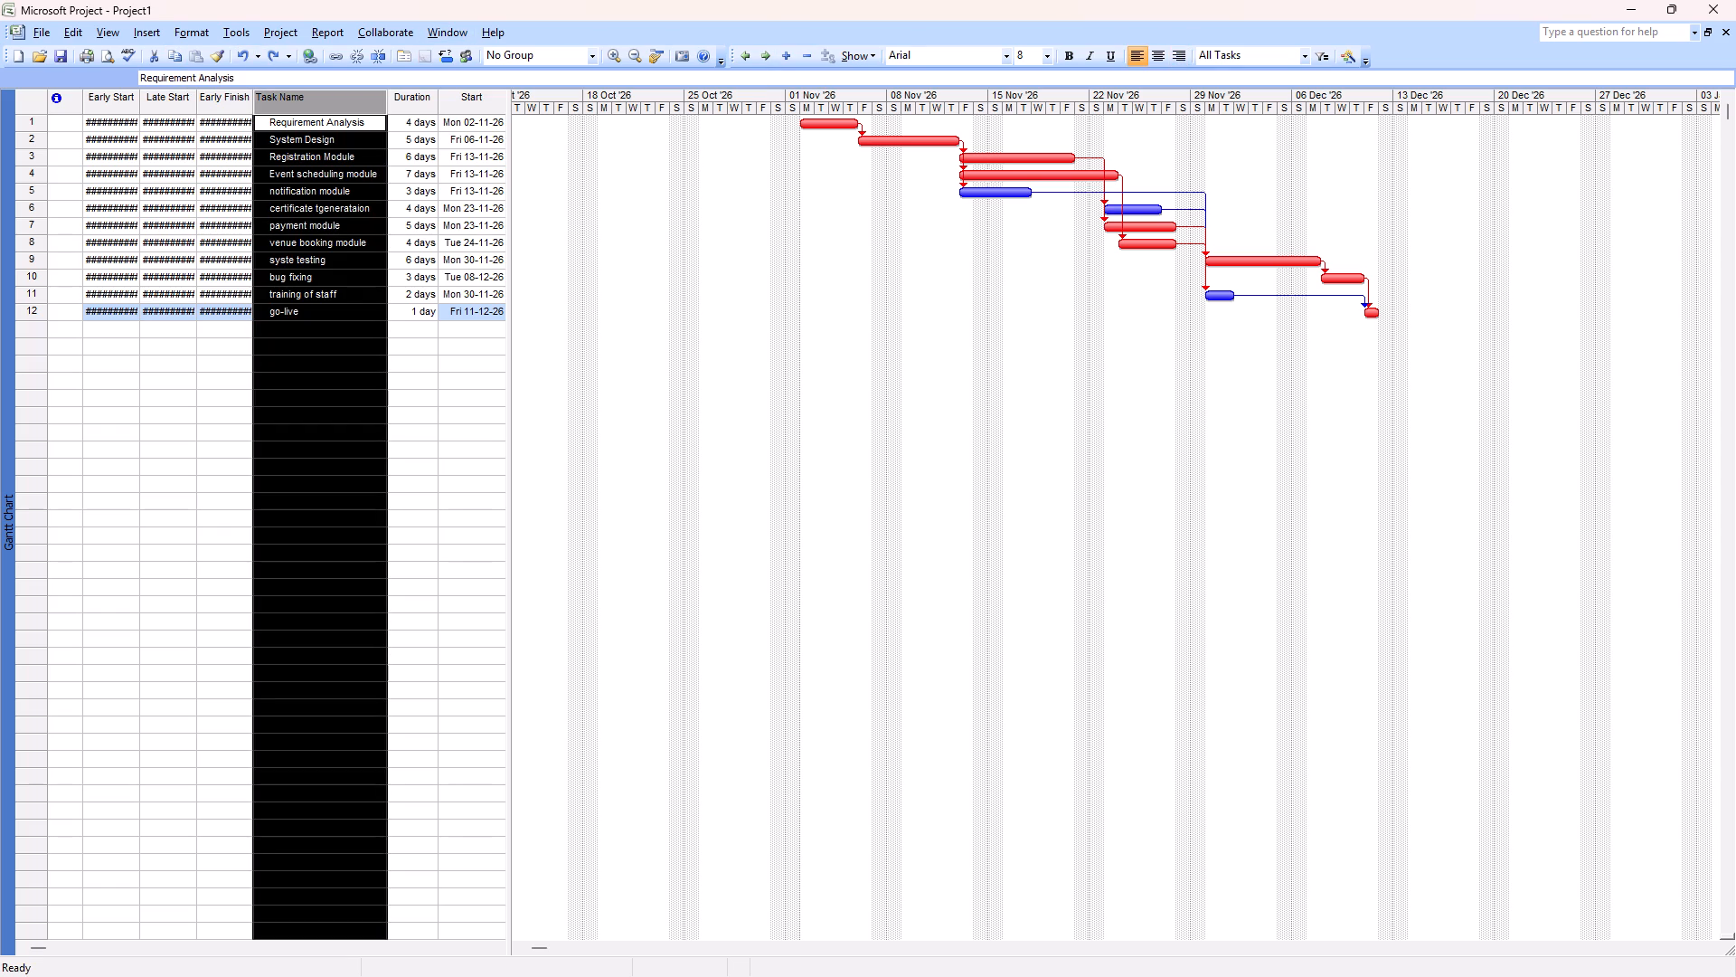
{"action": "left_click", "coordinate": [335, 107]}
{"action": "right_click", "coordinate": [338, 100]}
{"action": "left_click", "coordinate": [407, 194]}
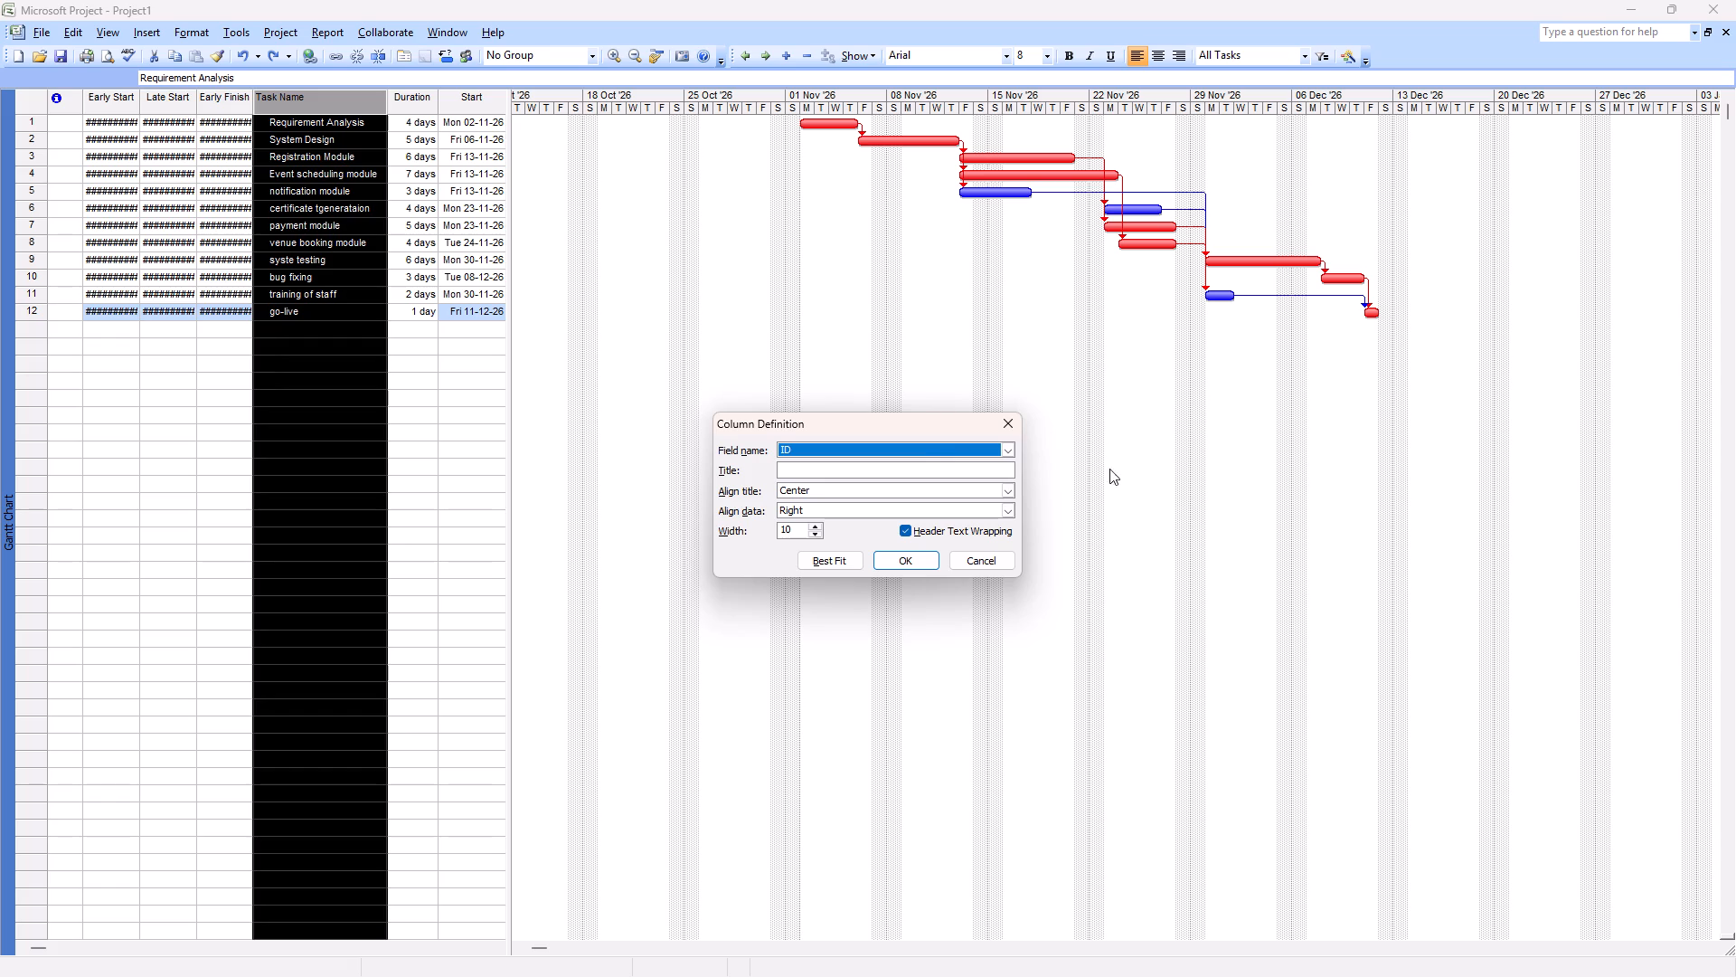
{"action": "left_click", "coordinate": [1008, 444]}
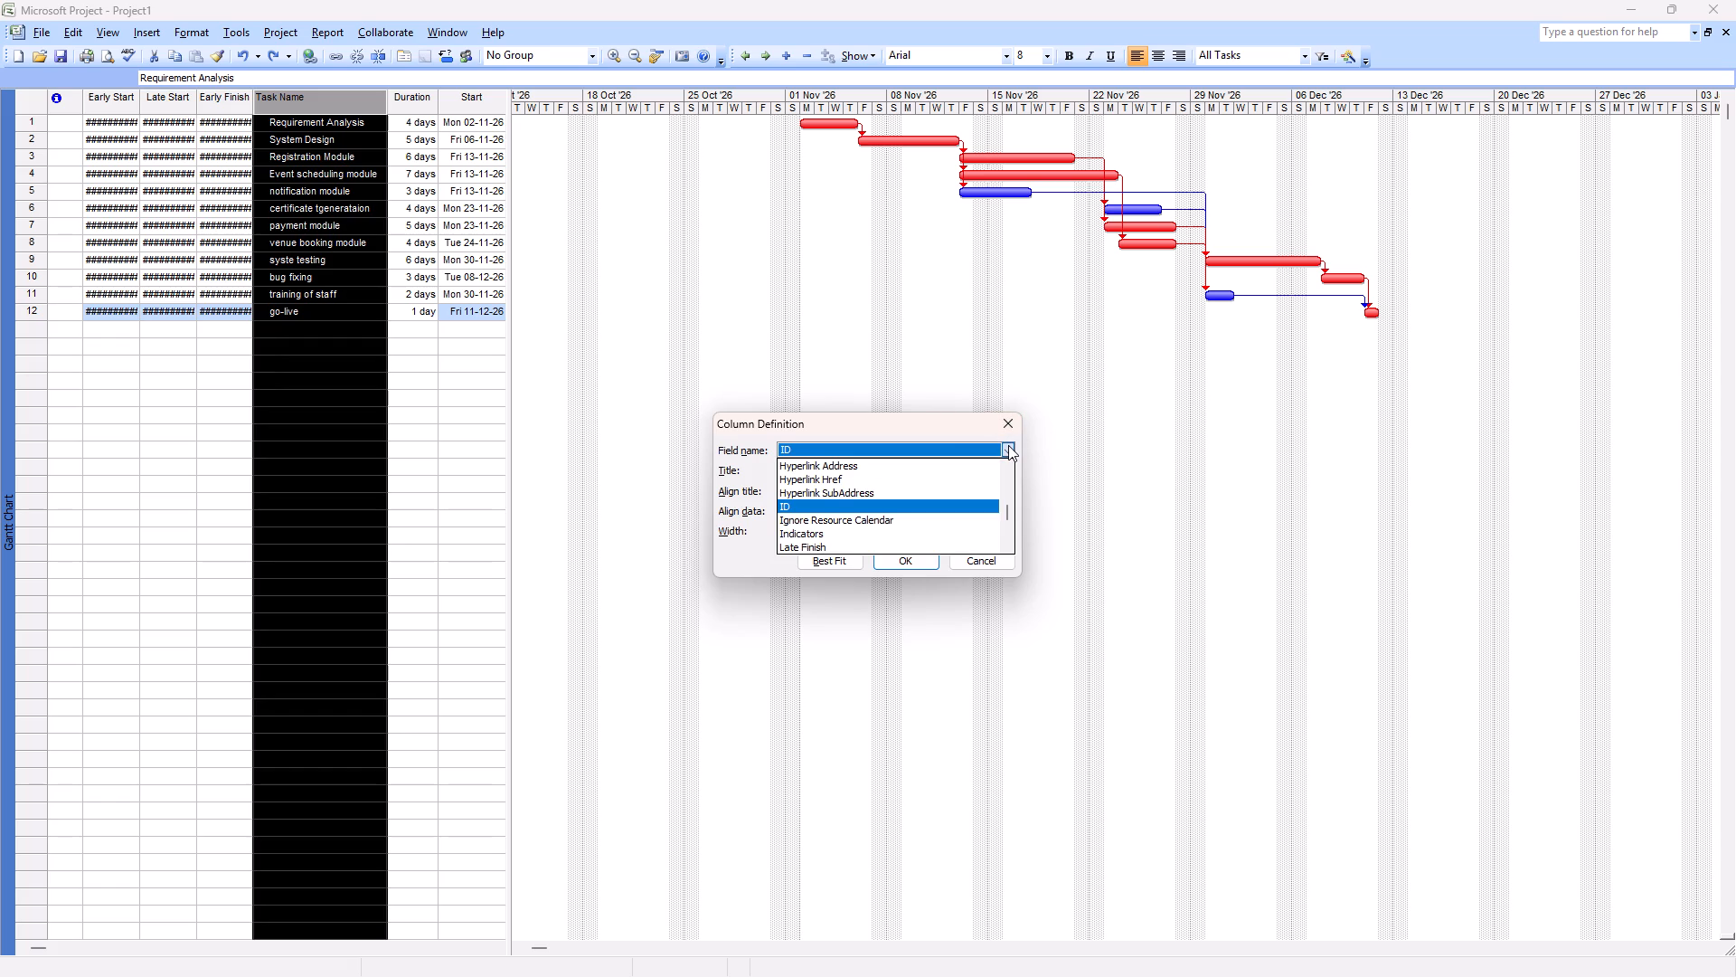
{"action": "left_click", "coordinate": [947, 542]}
{"action": "left_click", "coordinate": [916, 564]}
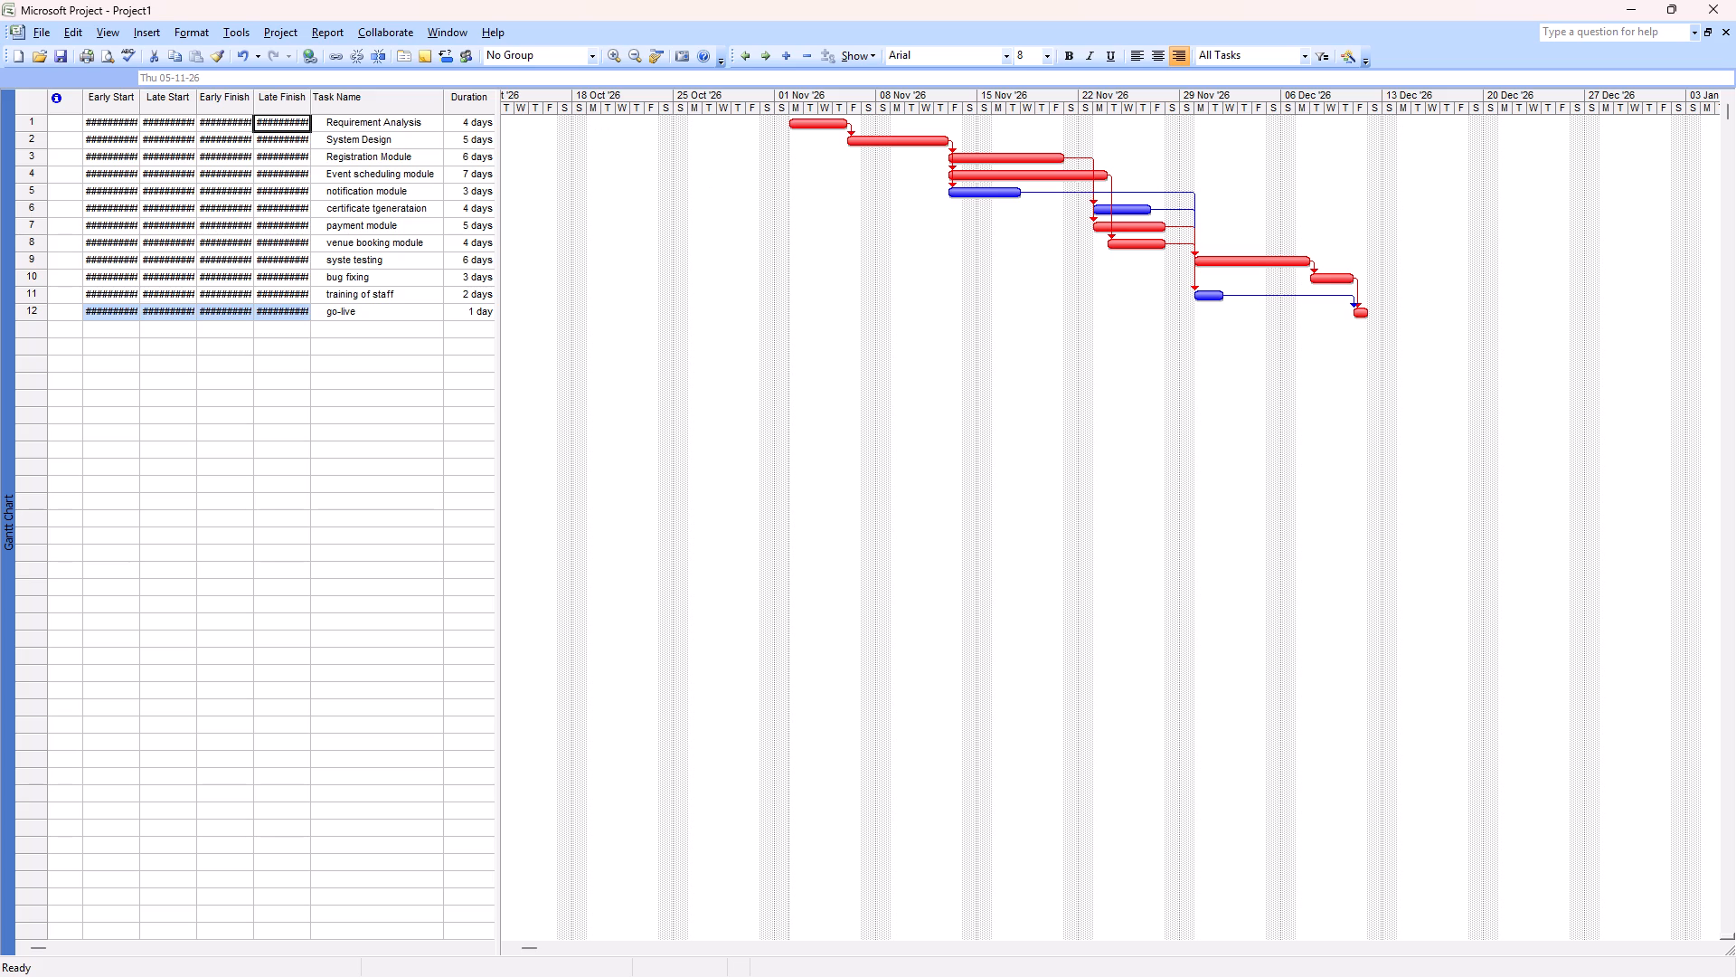
Widen the task table area beside the Gantt chart until all columns through Resource Names are shown.
{"action": "left_click_drag", "start_coordinate": [498, 107], "coordinate": [499, 107]}
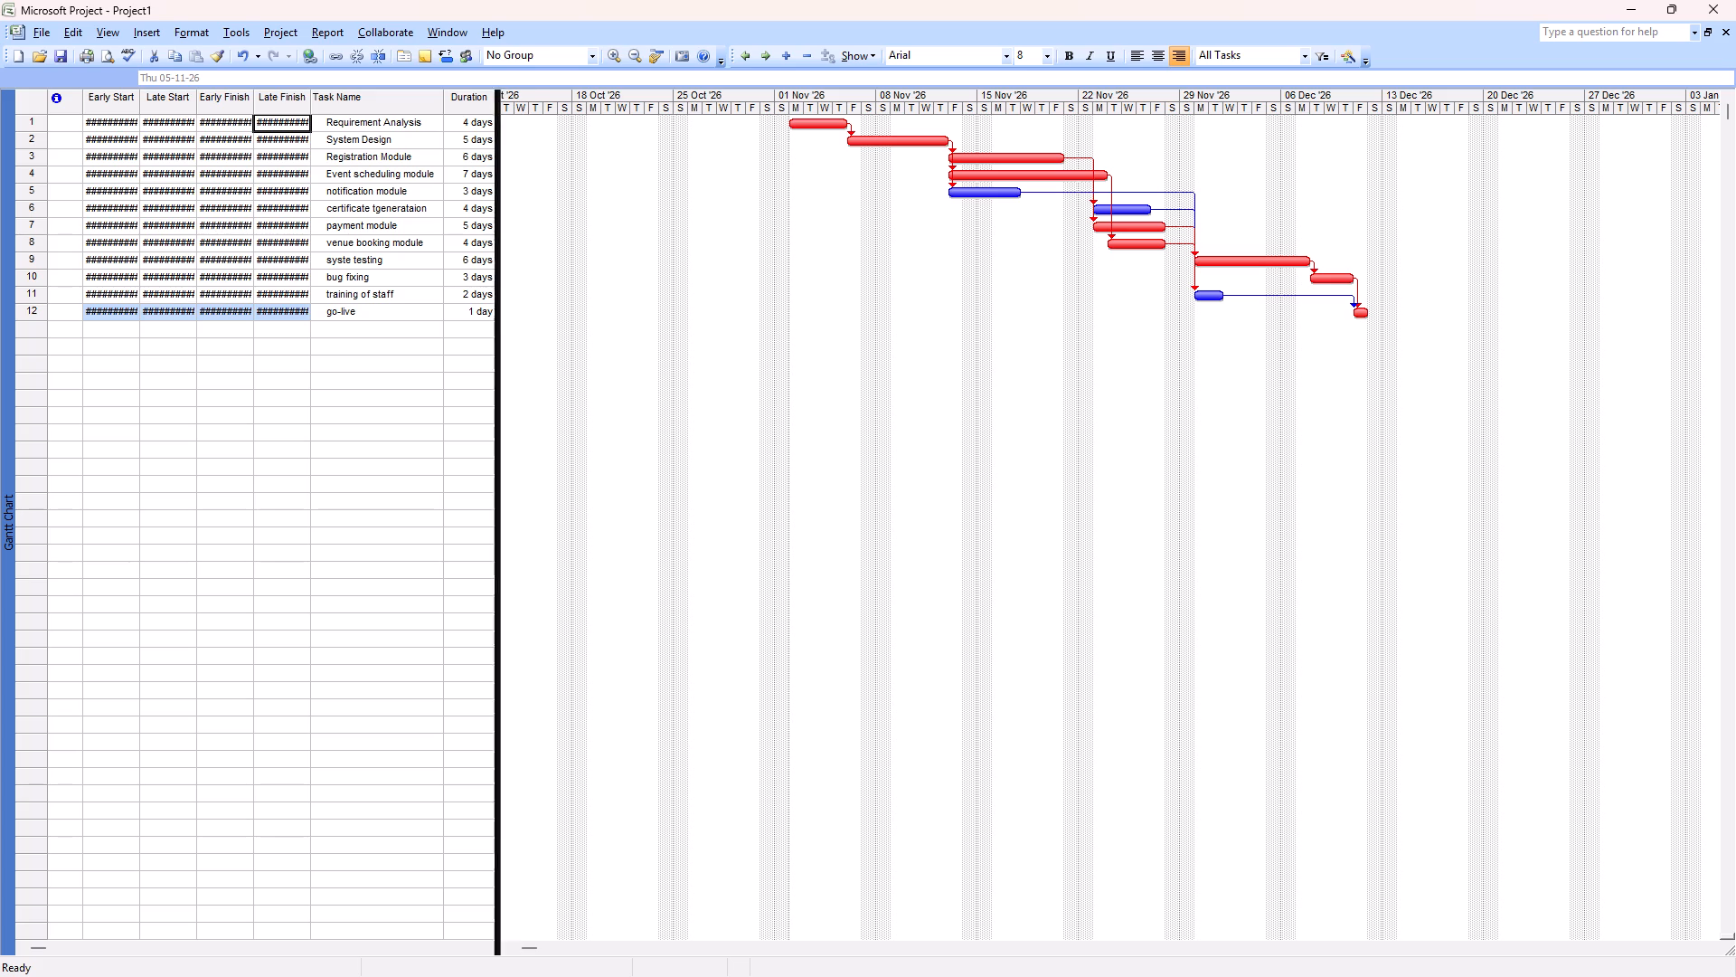
{"action": "left_click_drag", "start_coordinate": [499, 107], "coordinate": [603, 118]}
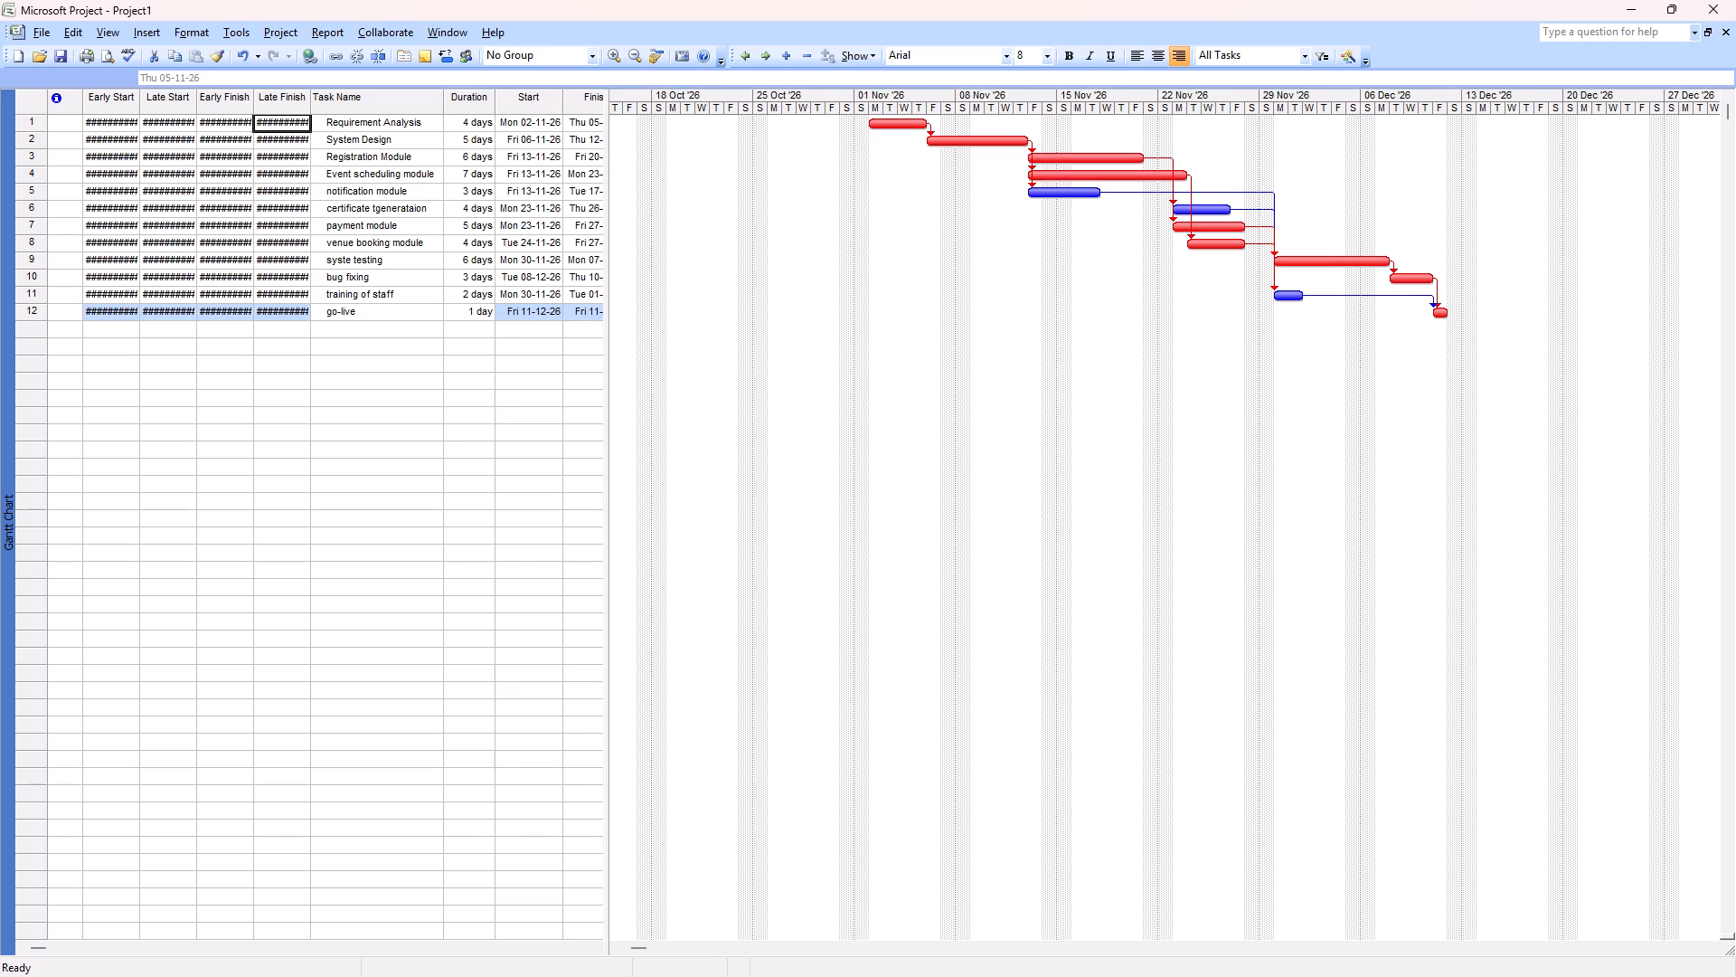
{"action": "left_click_drag", "start_coordinate": [609, 120], "coordinate": [693, 131]}
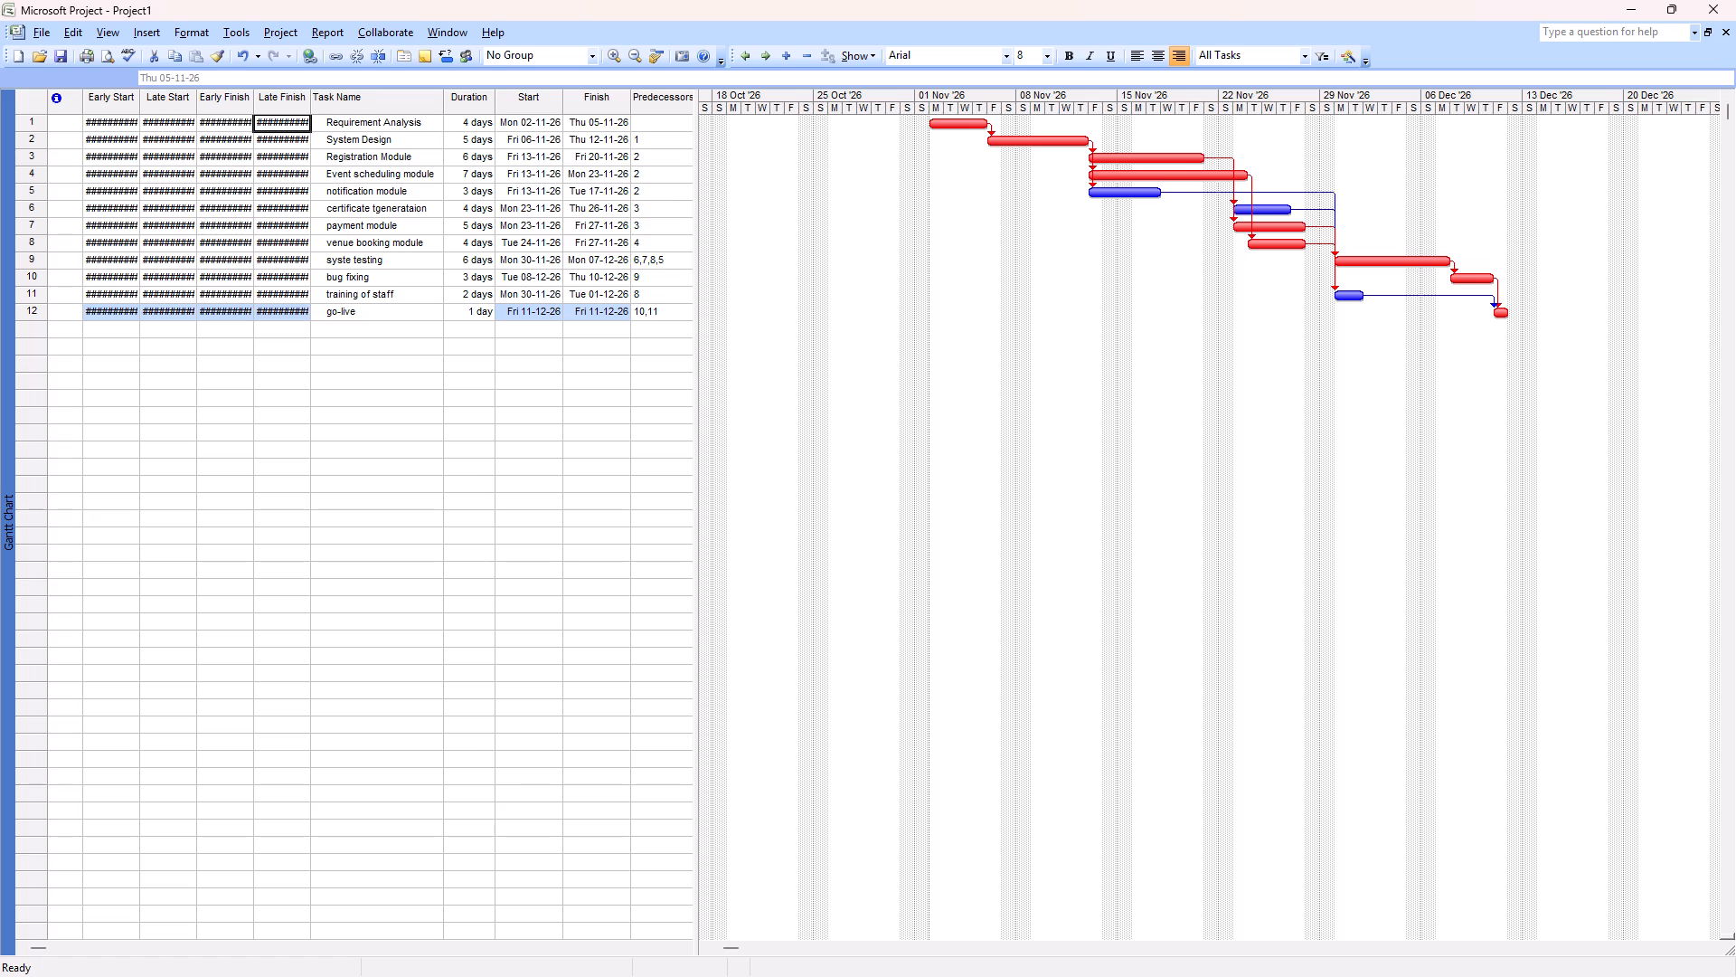
{"action": "right_click", "coordinate": [126, 109]}
{"action": "left_click", "coordinate": [156, 124]}
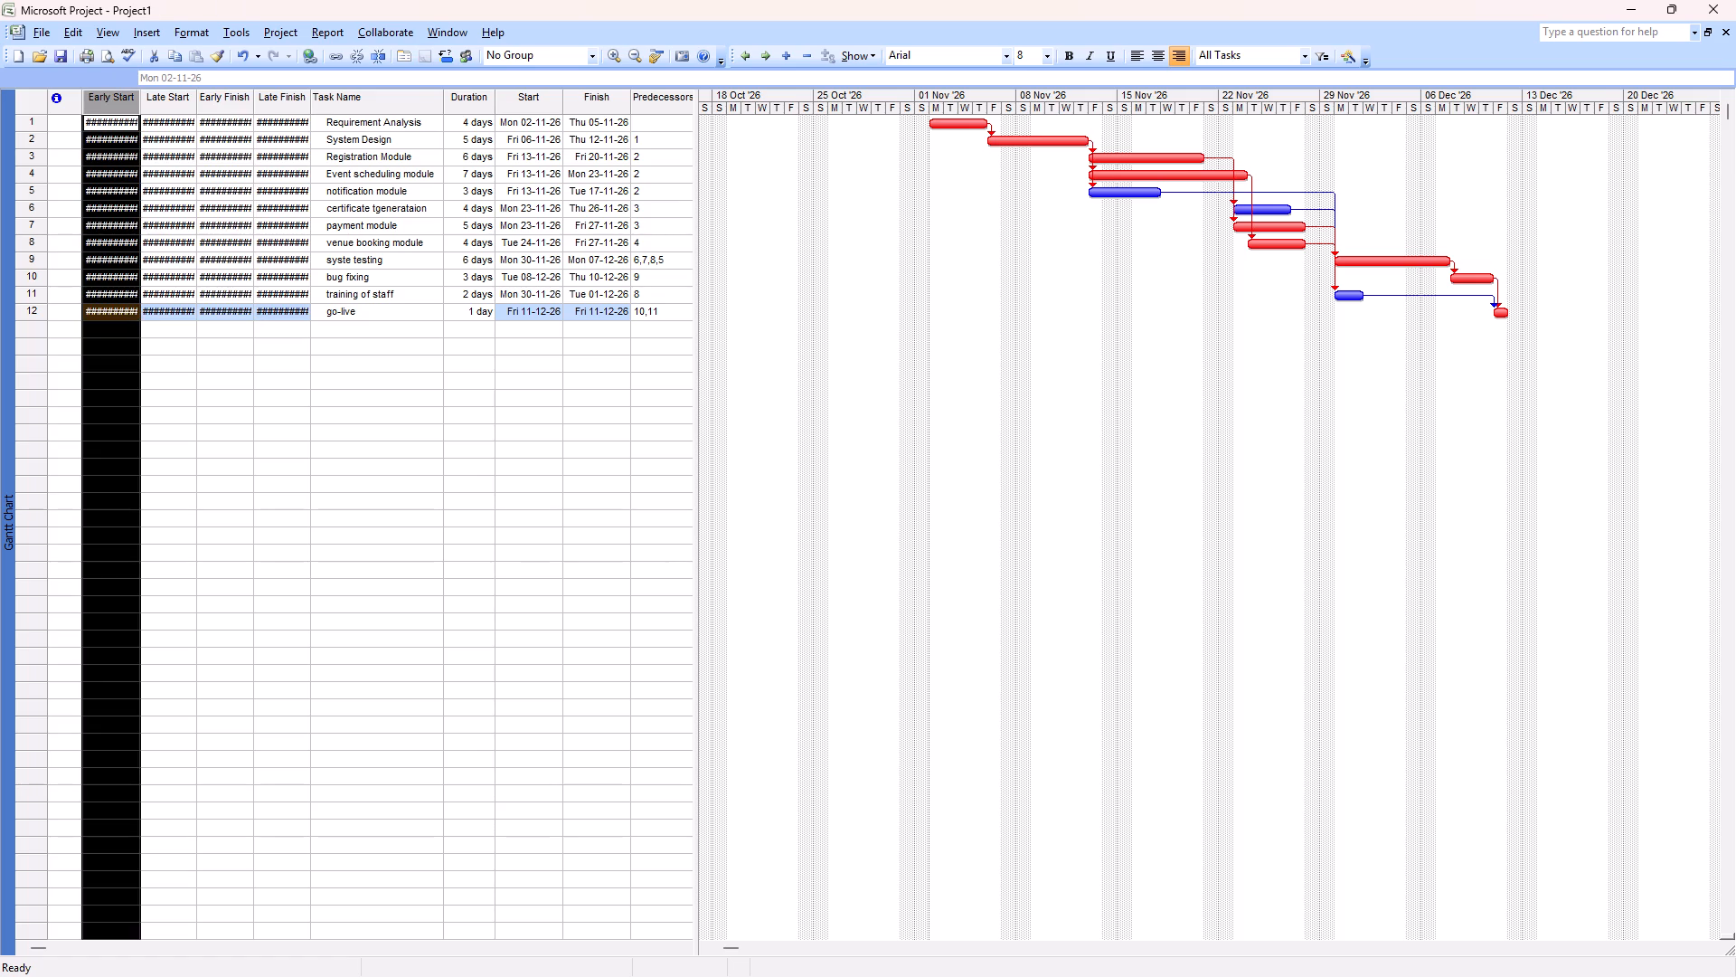
{"action": "left_click", "coordinate": [691, 107]}
{"action": "left_click_drag", "start_coordinate": [691, 107], "coordinate": [1096, 223]}
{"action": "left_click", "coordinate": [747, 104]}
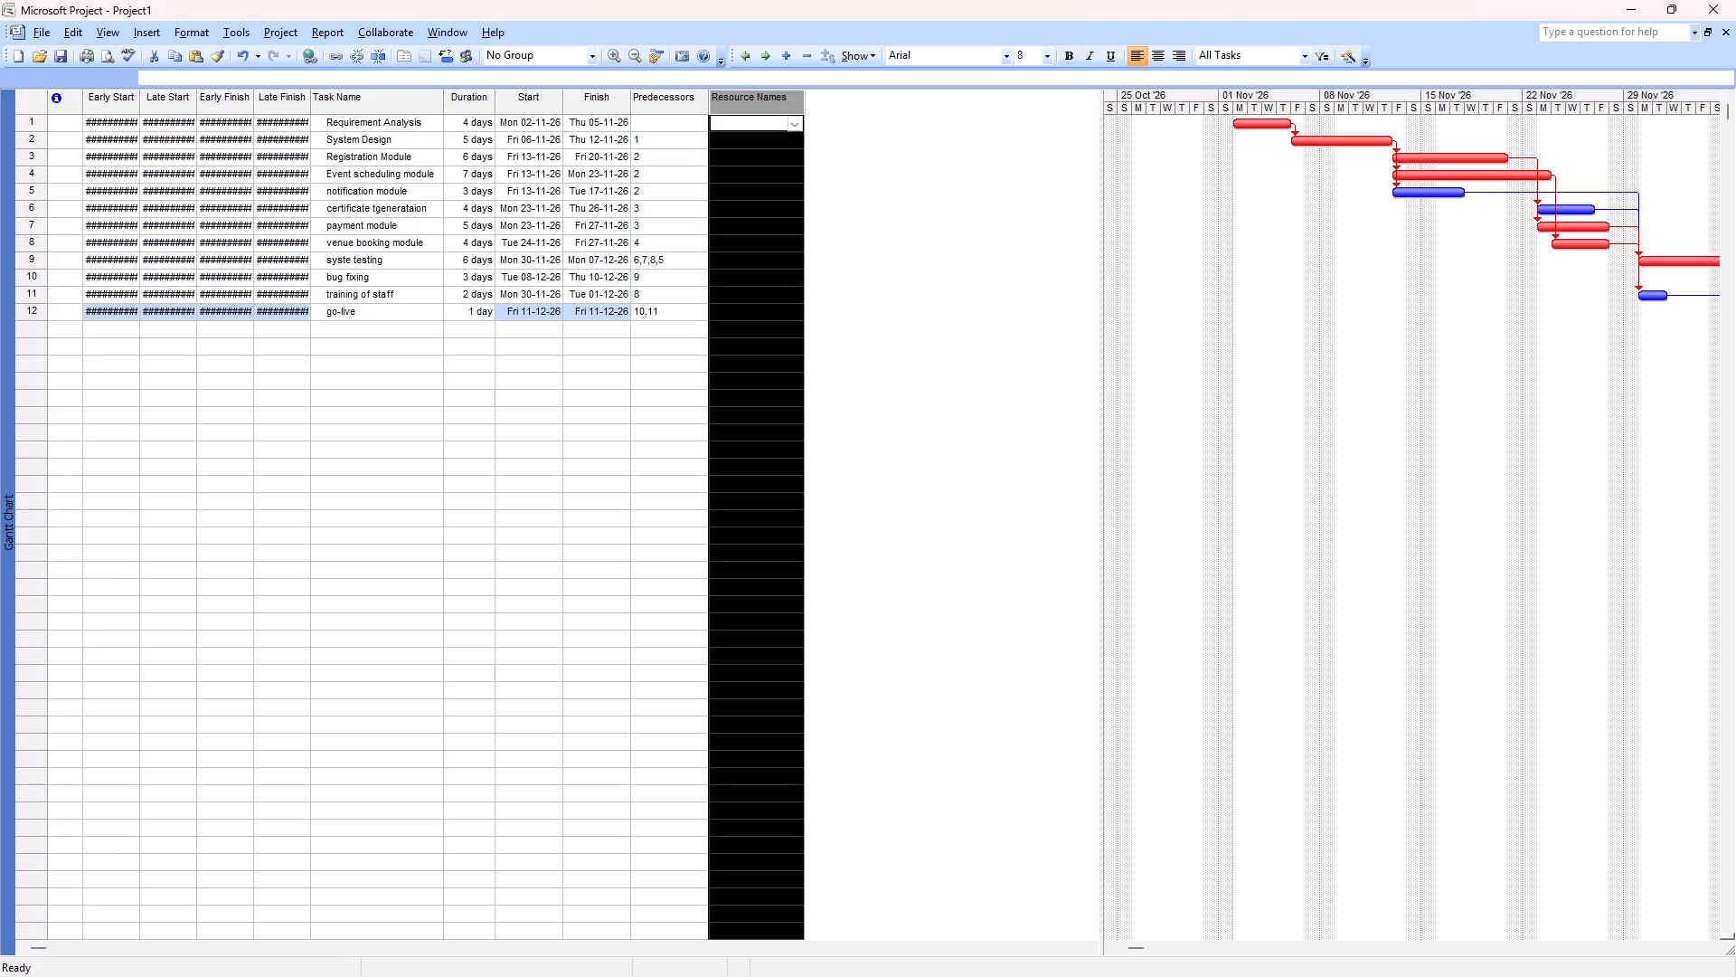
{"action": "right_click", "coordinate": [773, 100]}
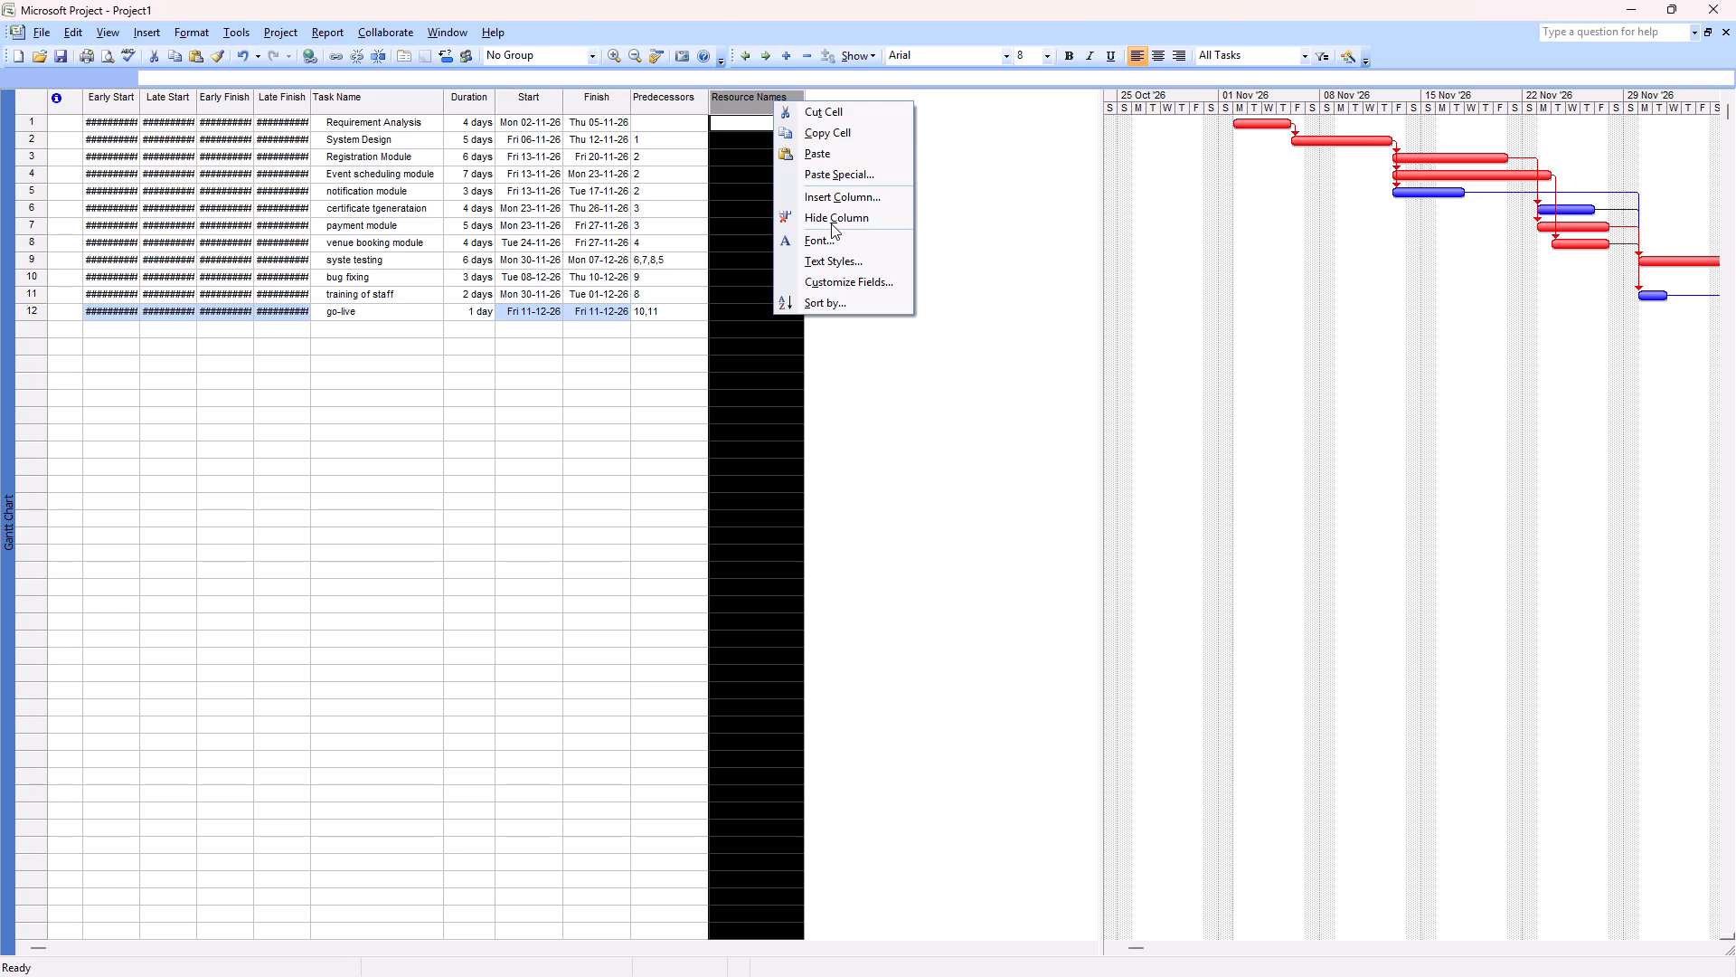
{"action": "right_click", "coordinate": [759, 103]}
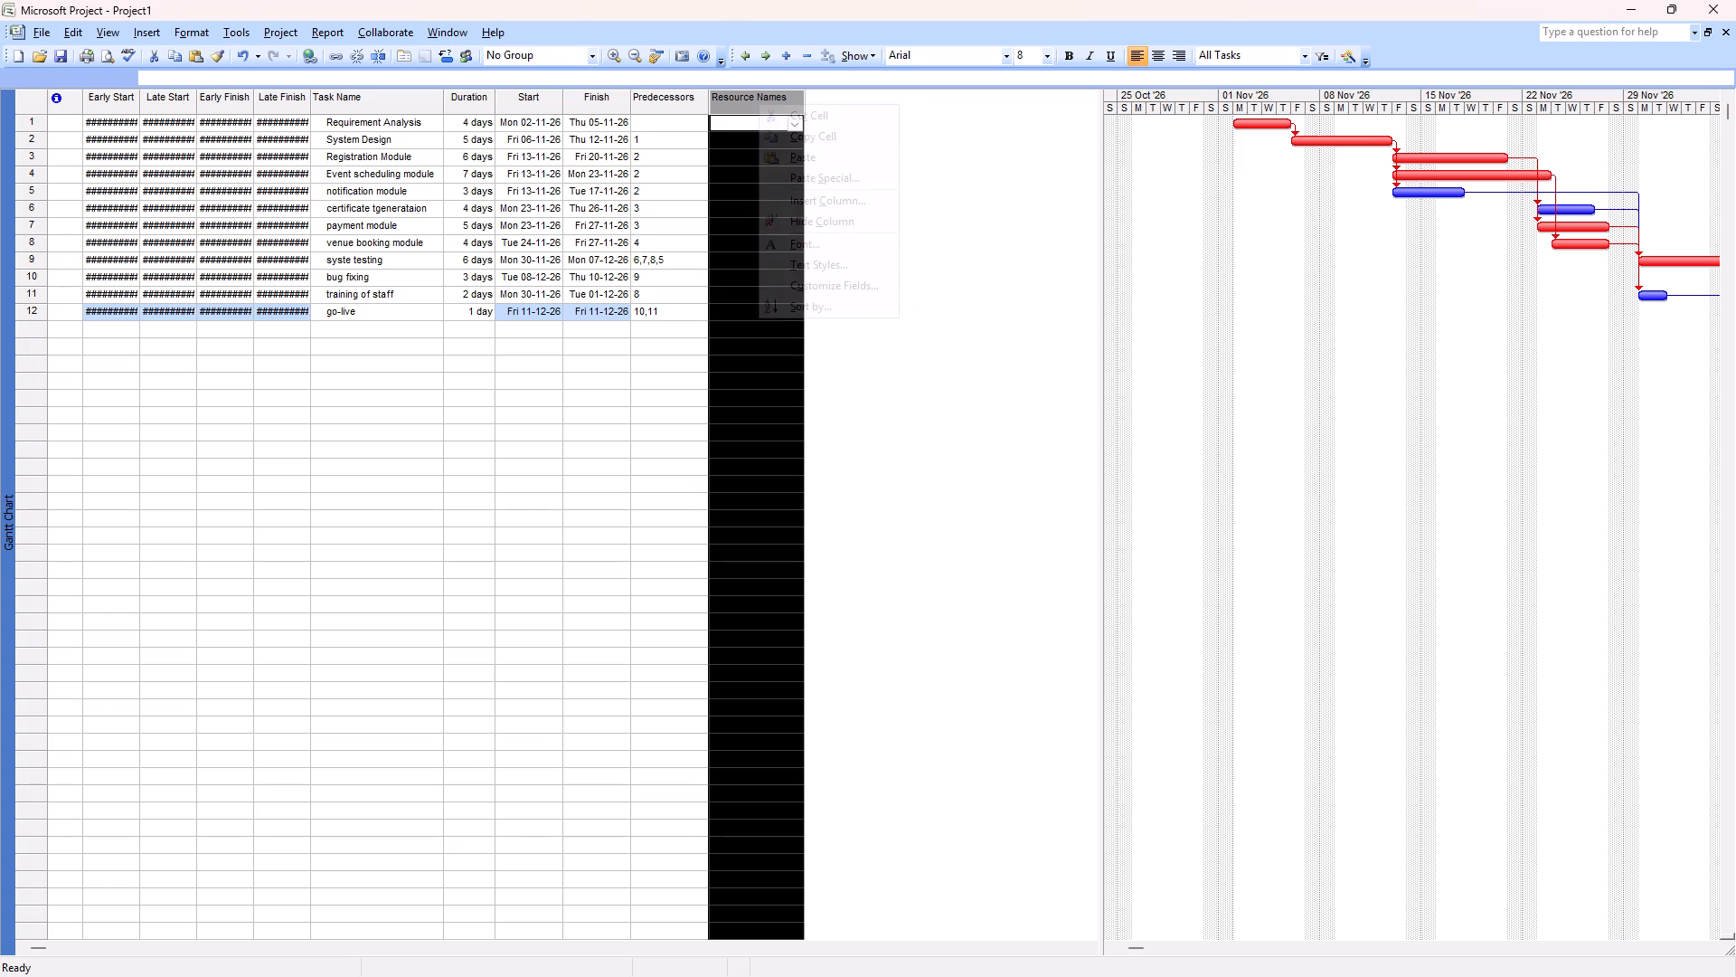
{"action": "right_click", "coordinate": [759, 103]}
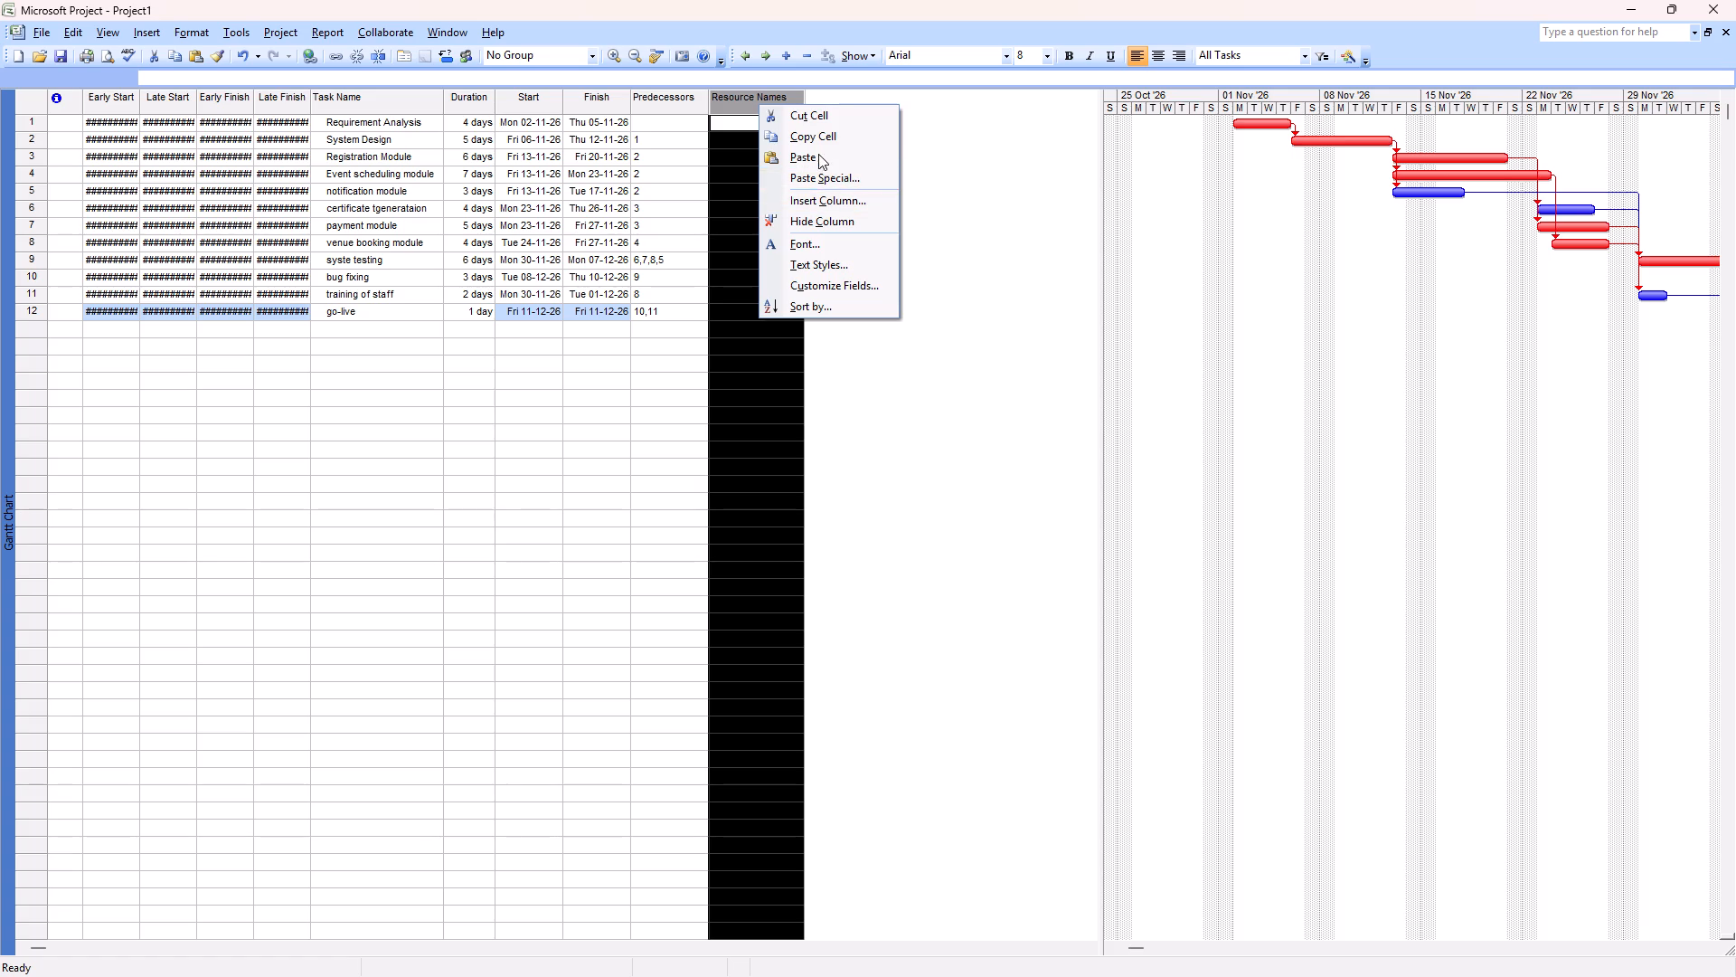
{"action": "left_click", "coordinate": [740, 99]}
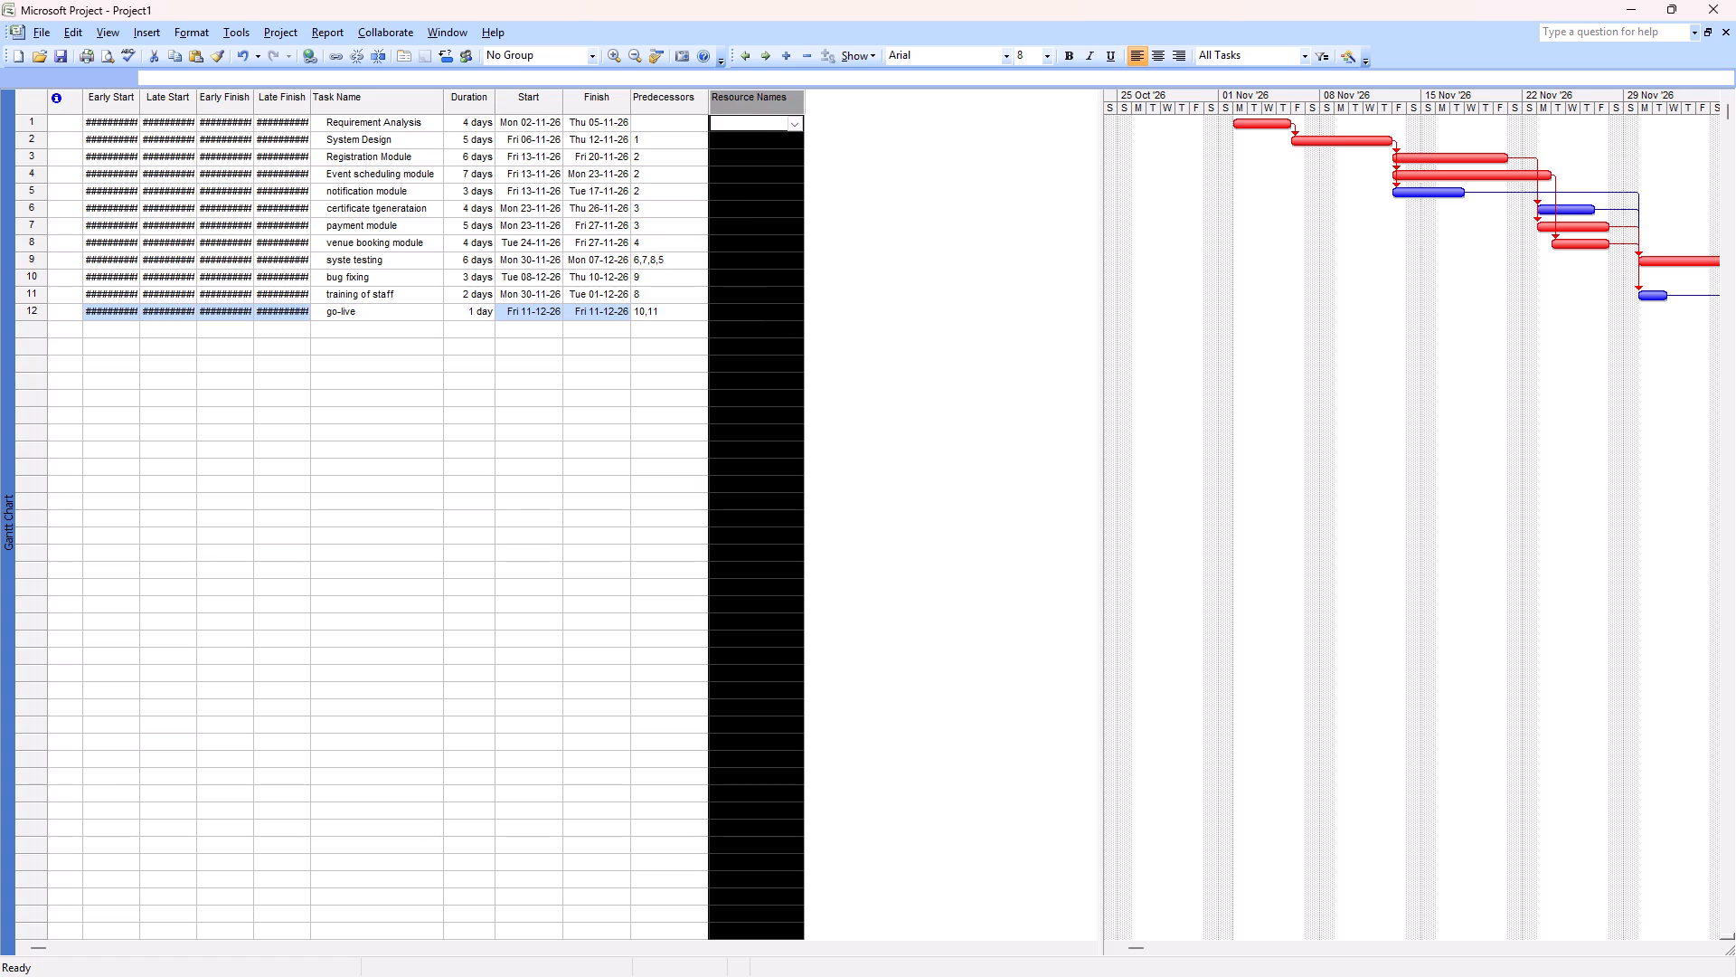
Select the Late Finish column and open its column commands.
{"action": "right_click", "coordinate": [288, 102]}
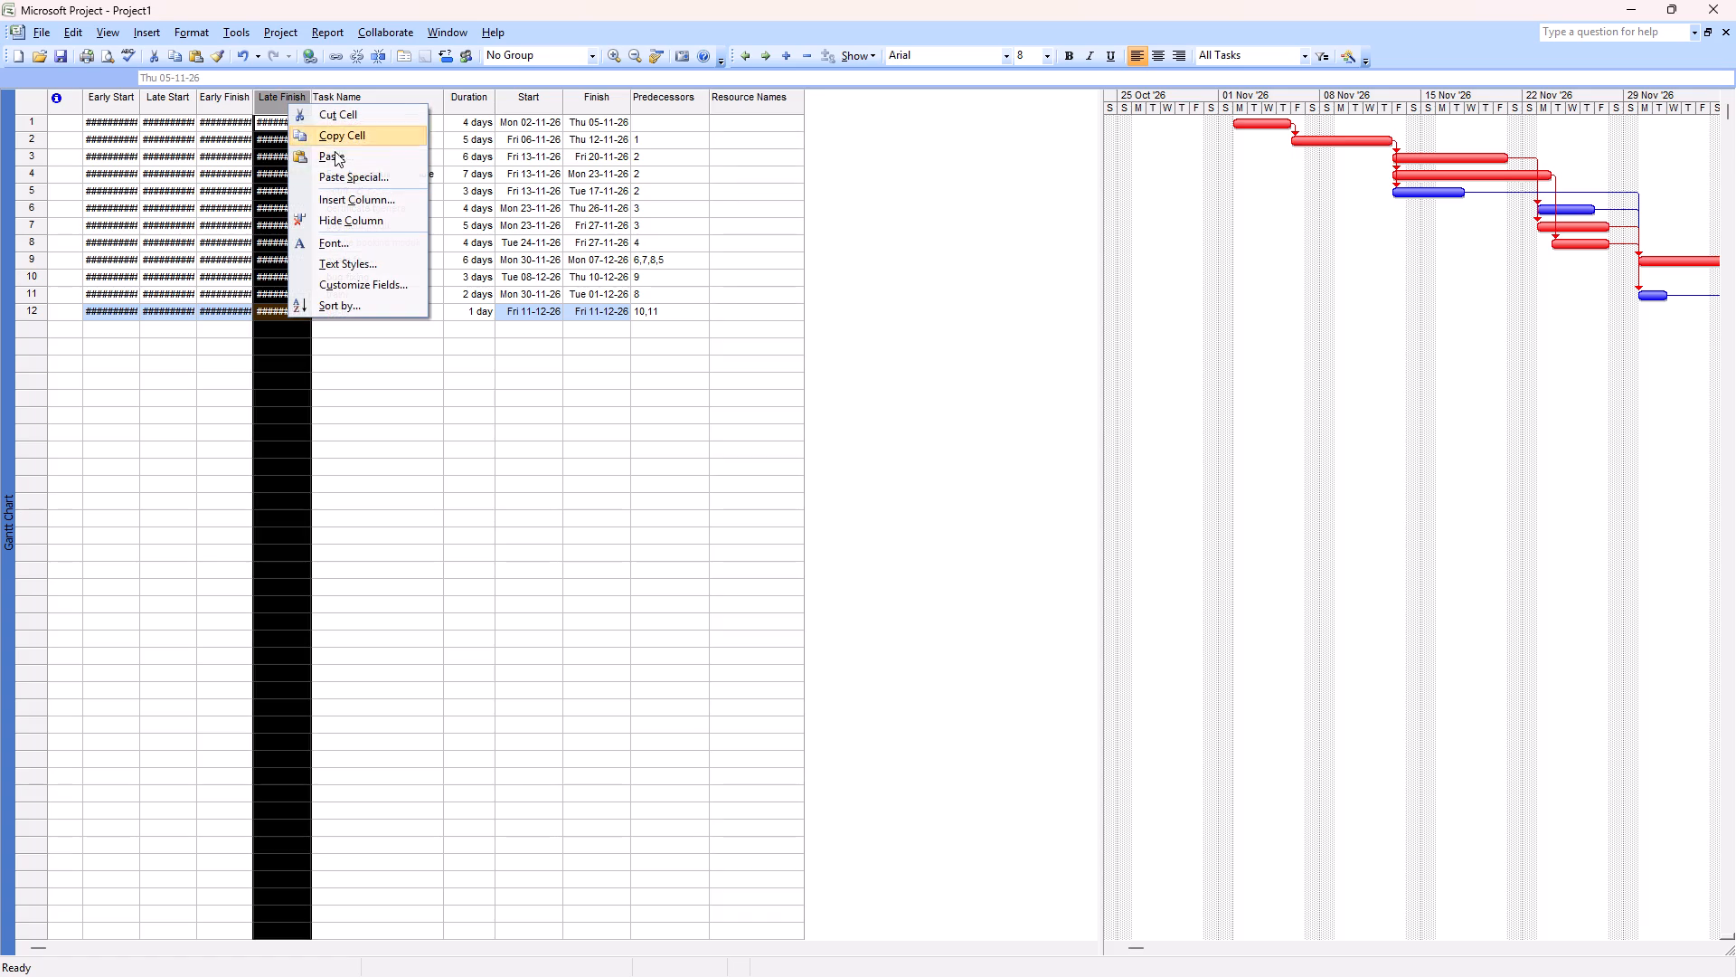
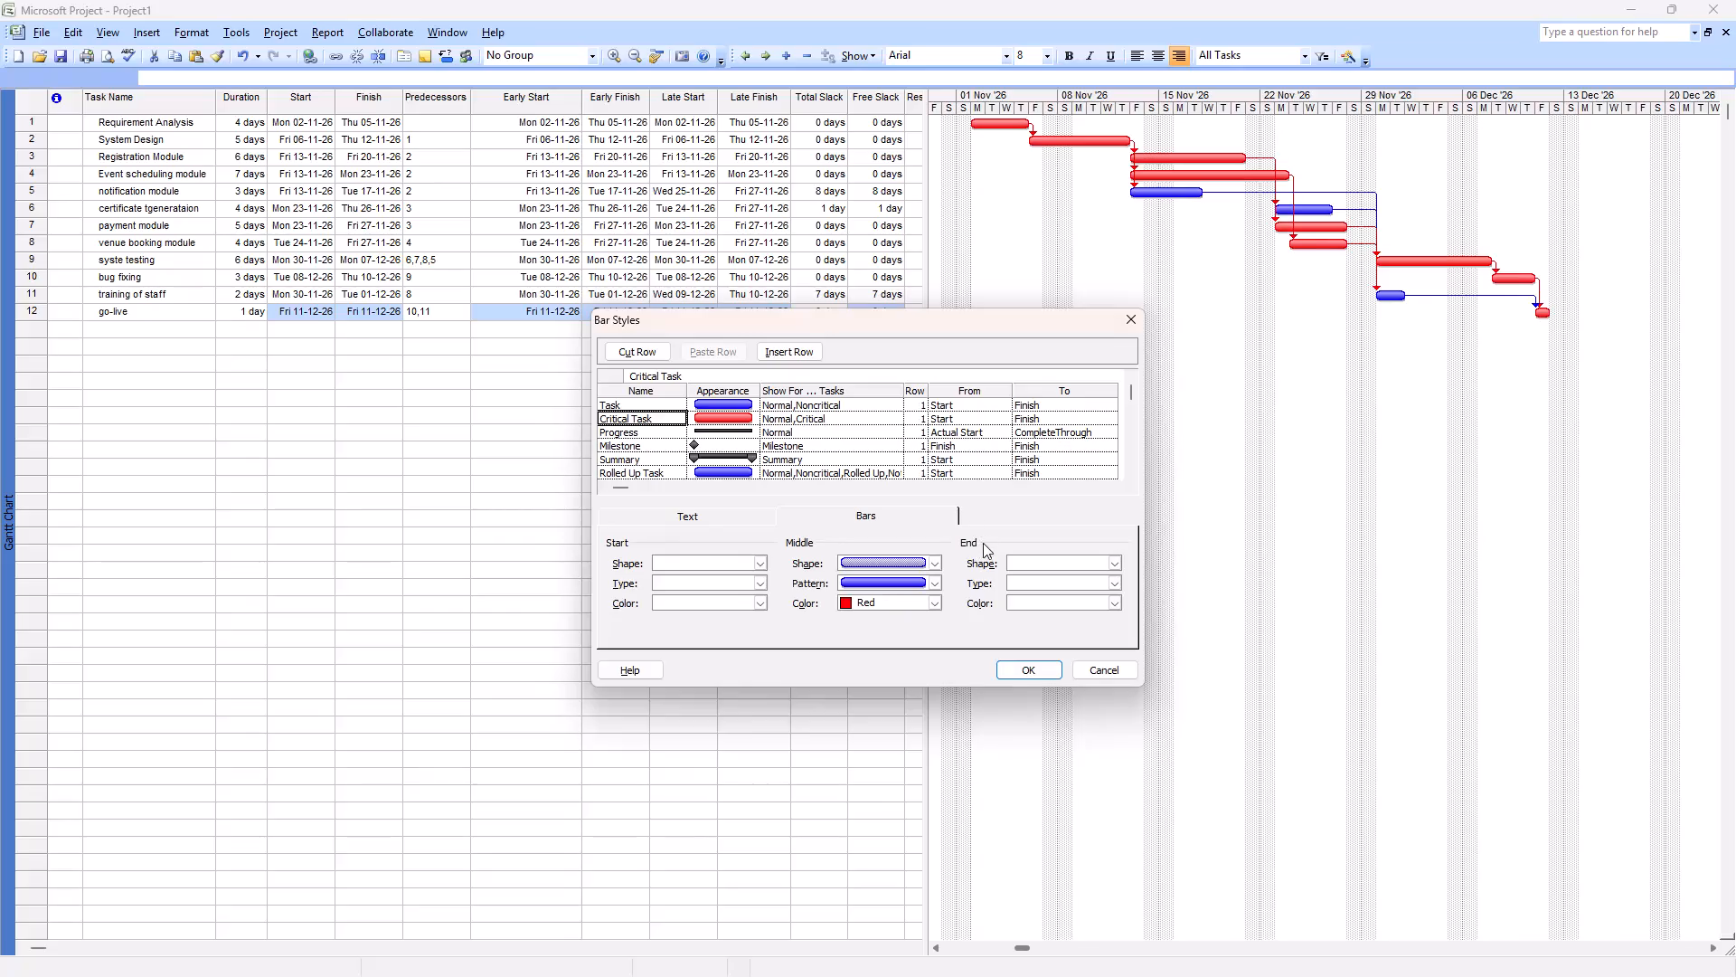
Give the Critical Task bar style a light hatched middle pattern, keeping its colour Red, and apply it to the Gantt chart.
{"action": "left_click", "coordinate": [936, 583]}
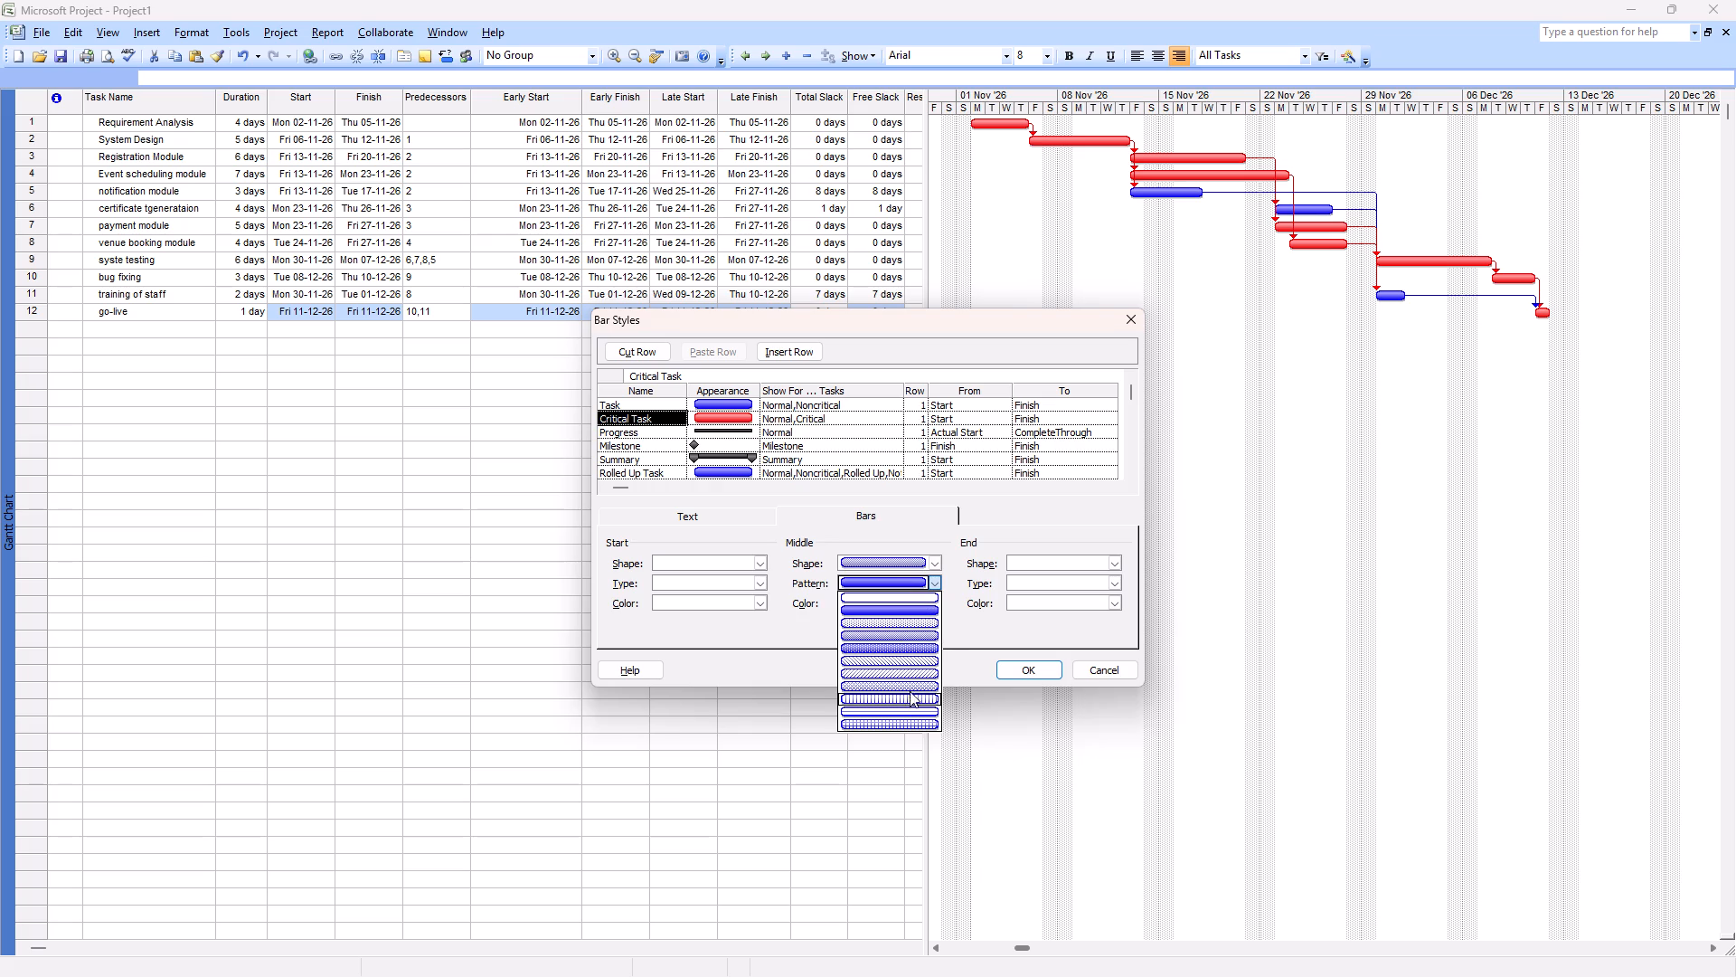
{"action": "left_click", "coordinate": [895, 669]}
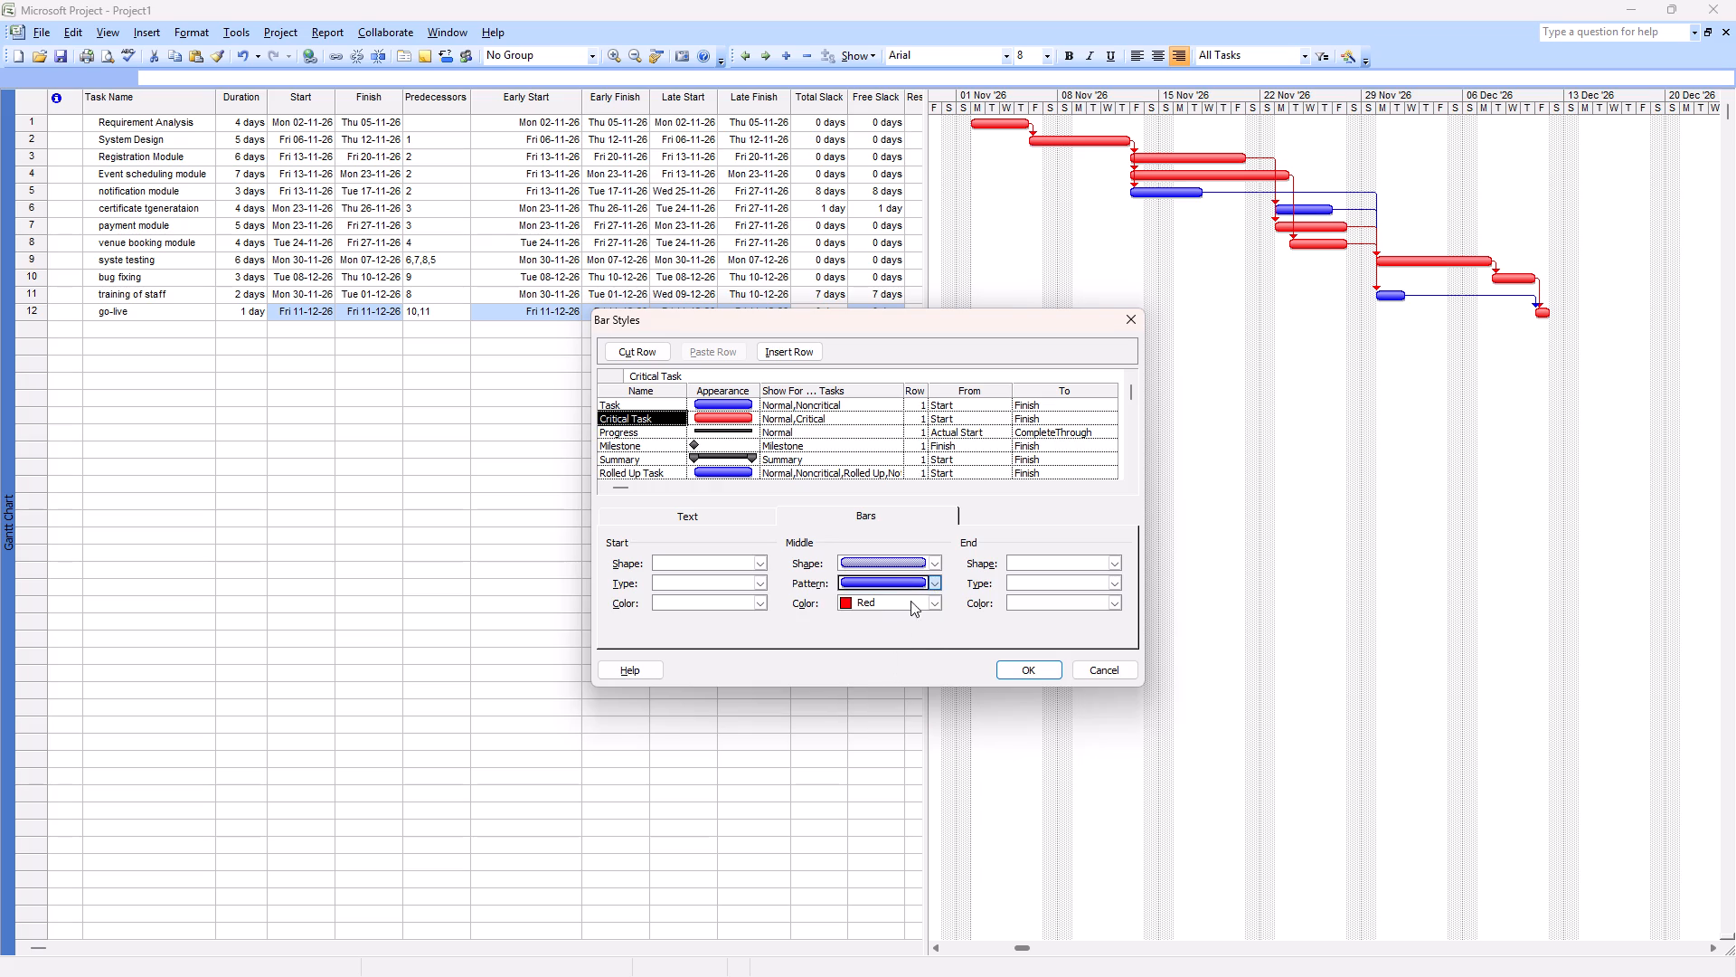
{"action": "left_click", "coordinate": [931, 600]}
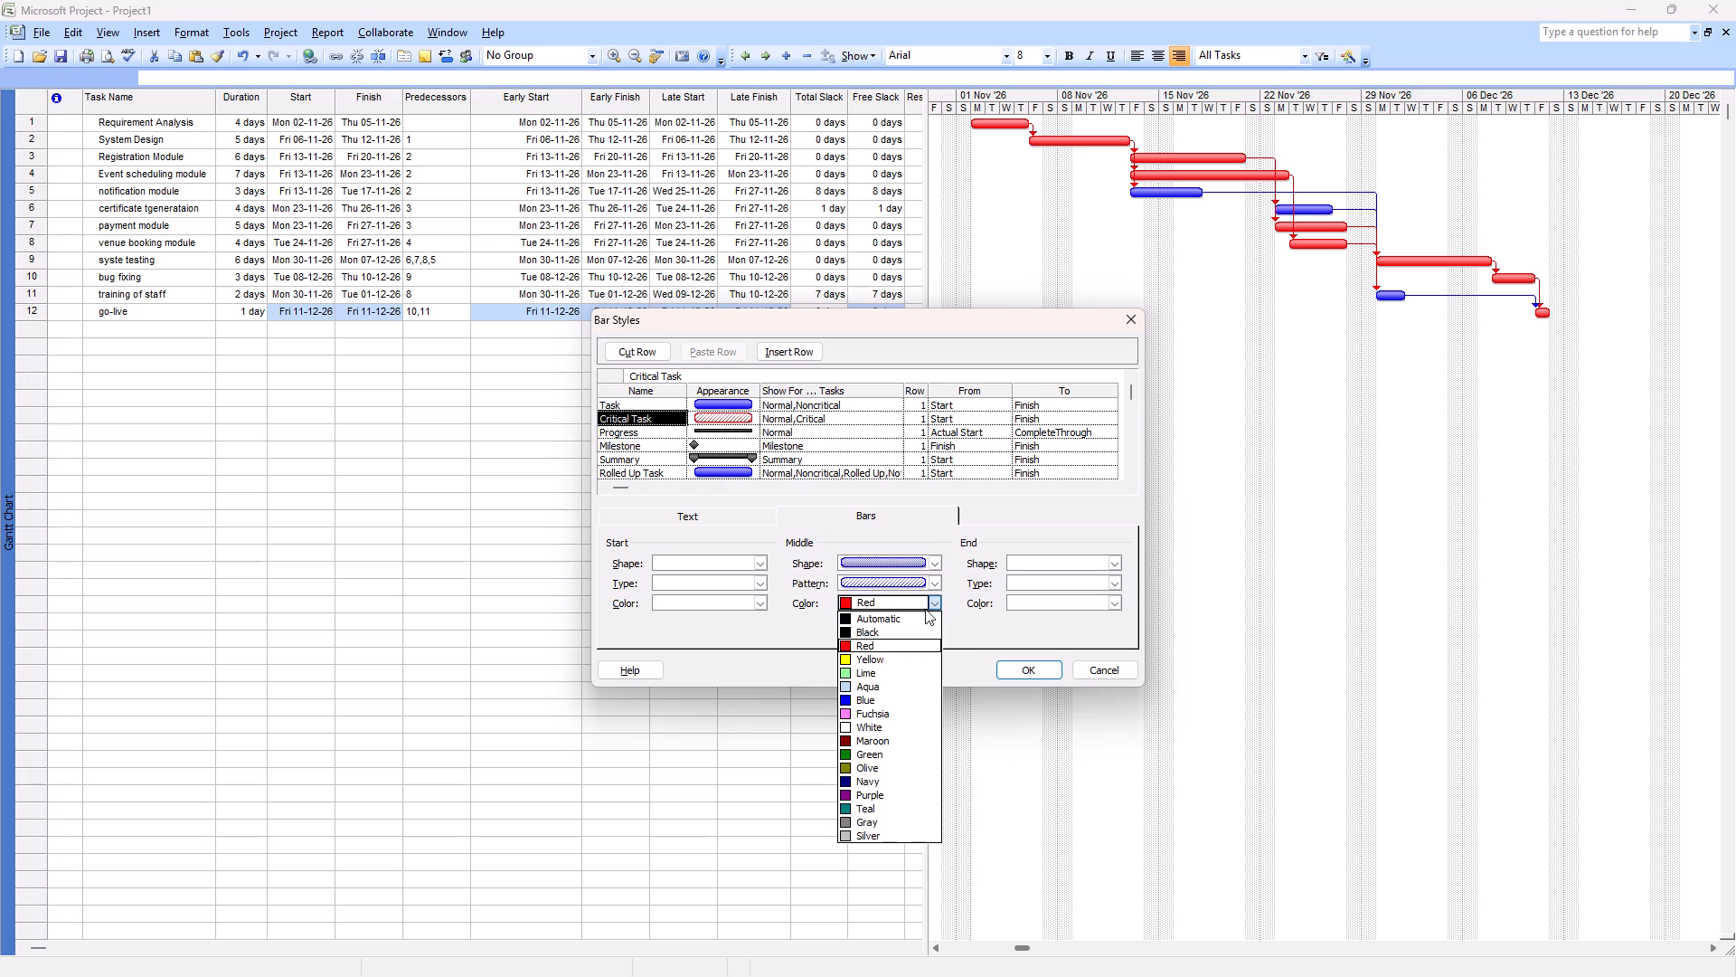
{"action": "scroll", "coordinate": [892, 671], "scroll_direction": "down", "scroll_amount": 5}
{"action": "scroll", "coordinate": [895, 676], "scroll_direction": "up", "scroll_amount": 2}
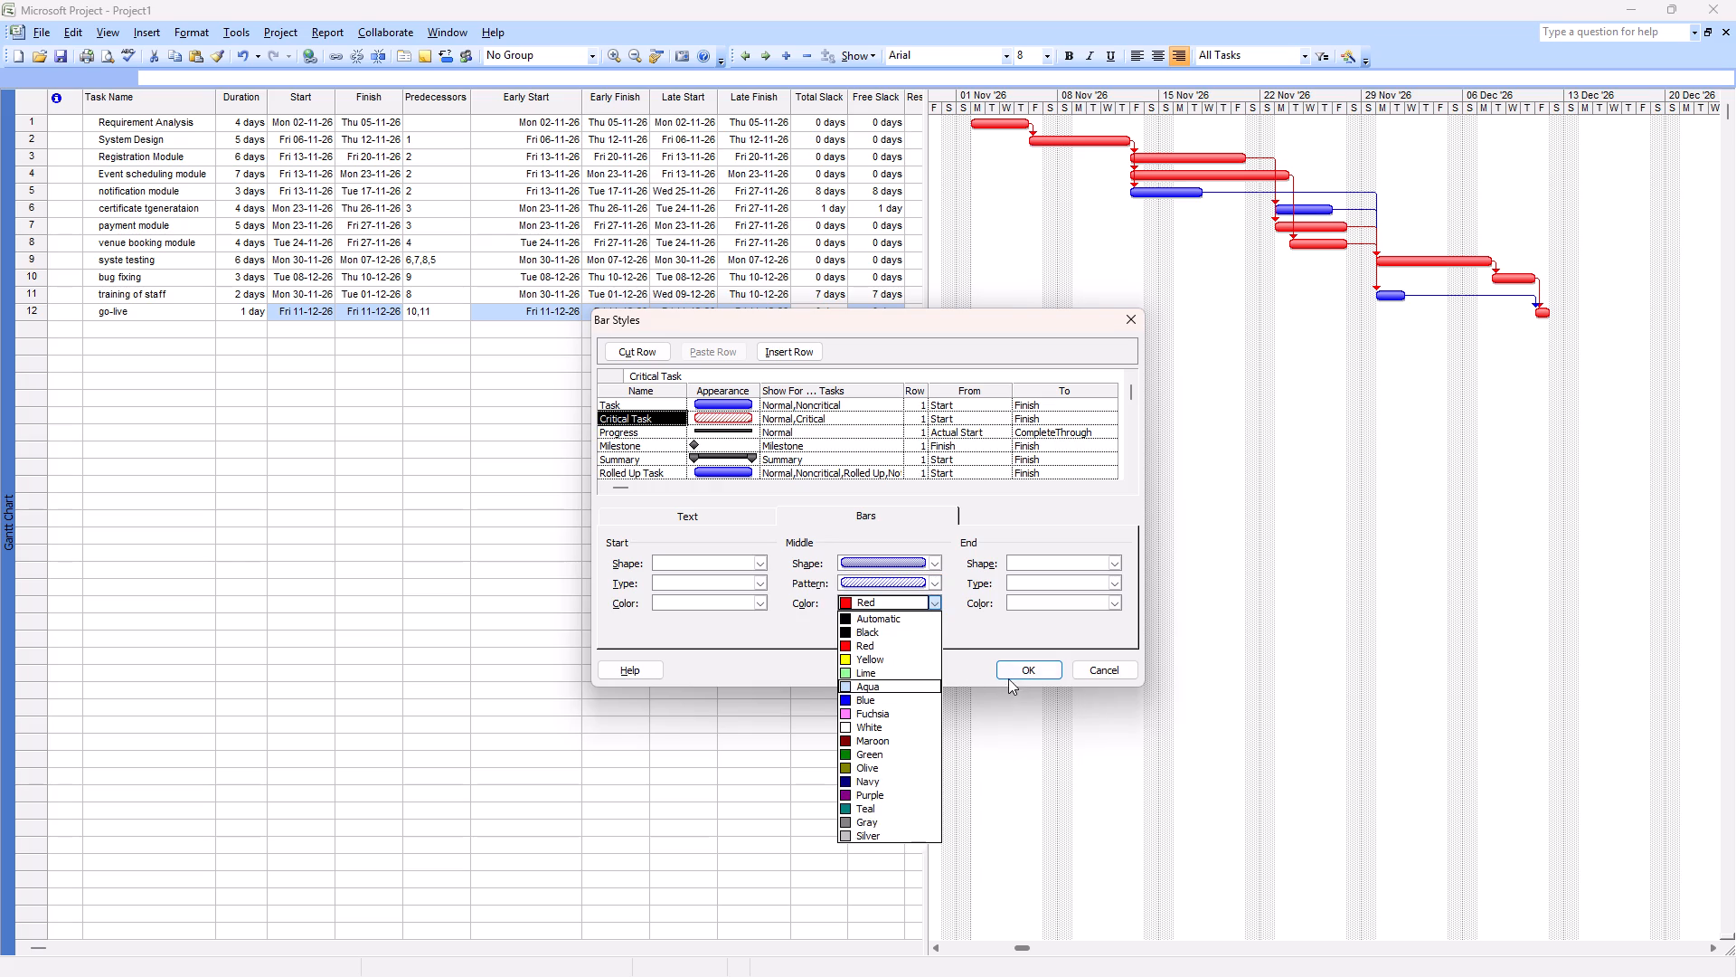
{"action": "left_click", "coordinate": [1023, 664]}
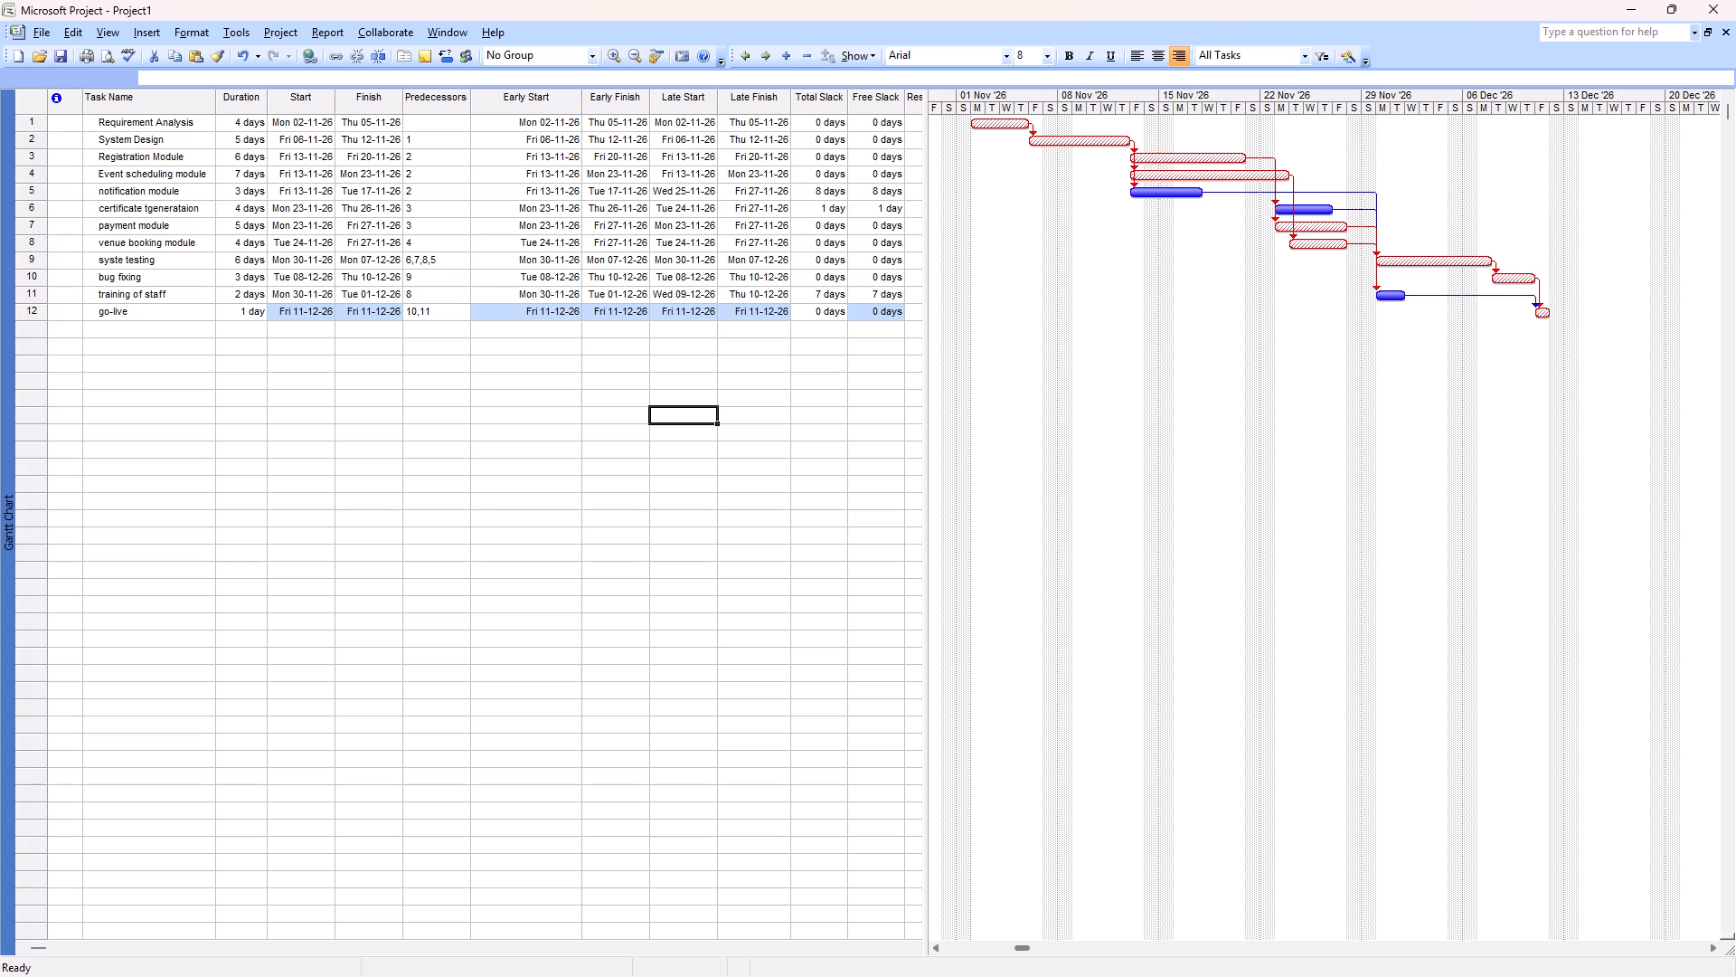
Set the duration of the Event scheduling module to 11 days and of the certificate generation task to 6 days.
{"action": "left_click", "coordinate": [254, 181]}
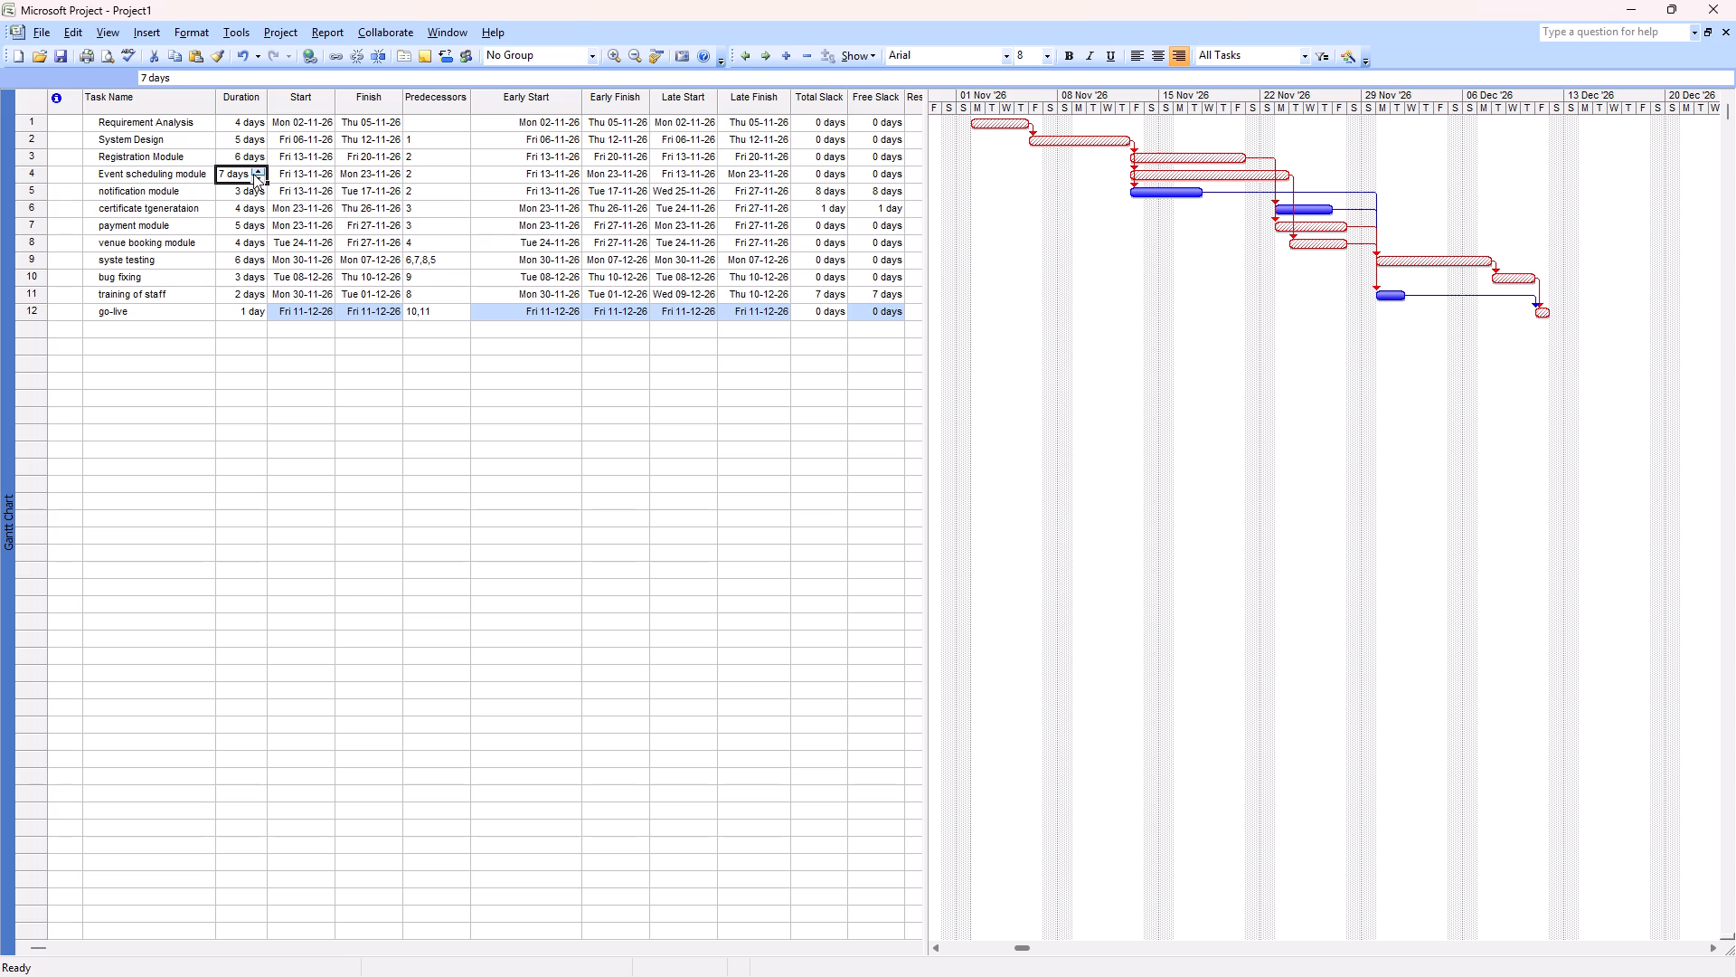
{"action": "type", "text": "11"}
{"action": "key", "text": "Return"}
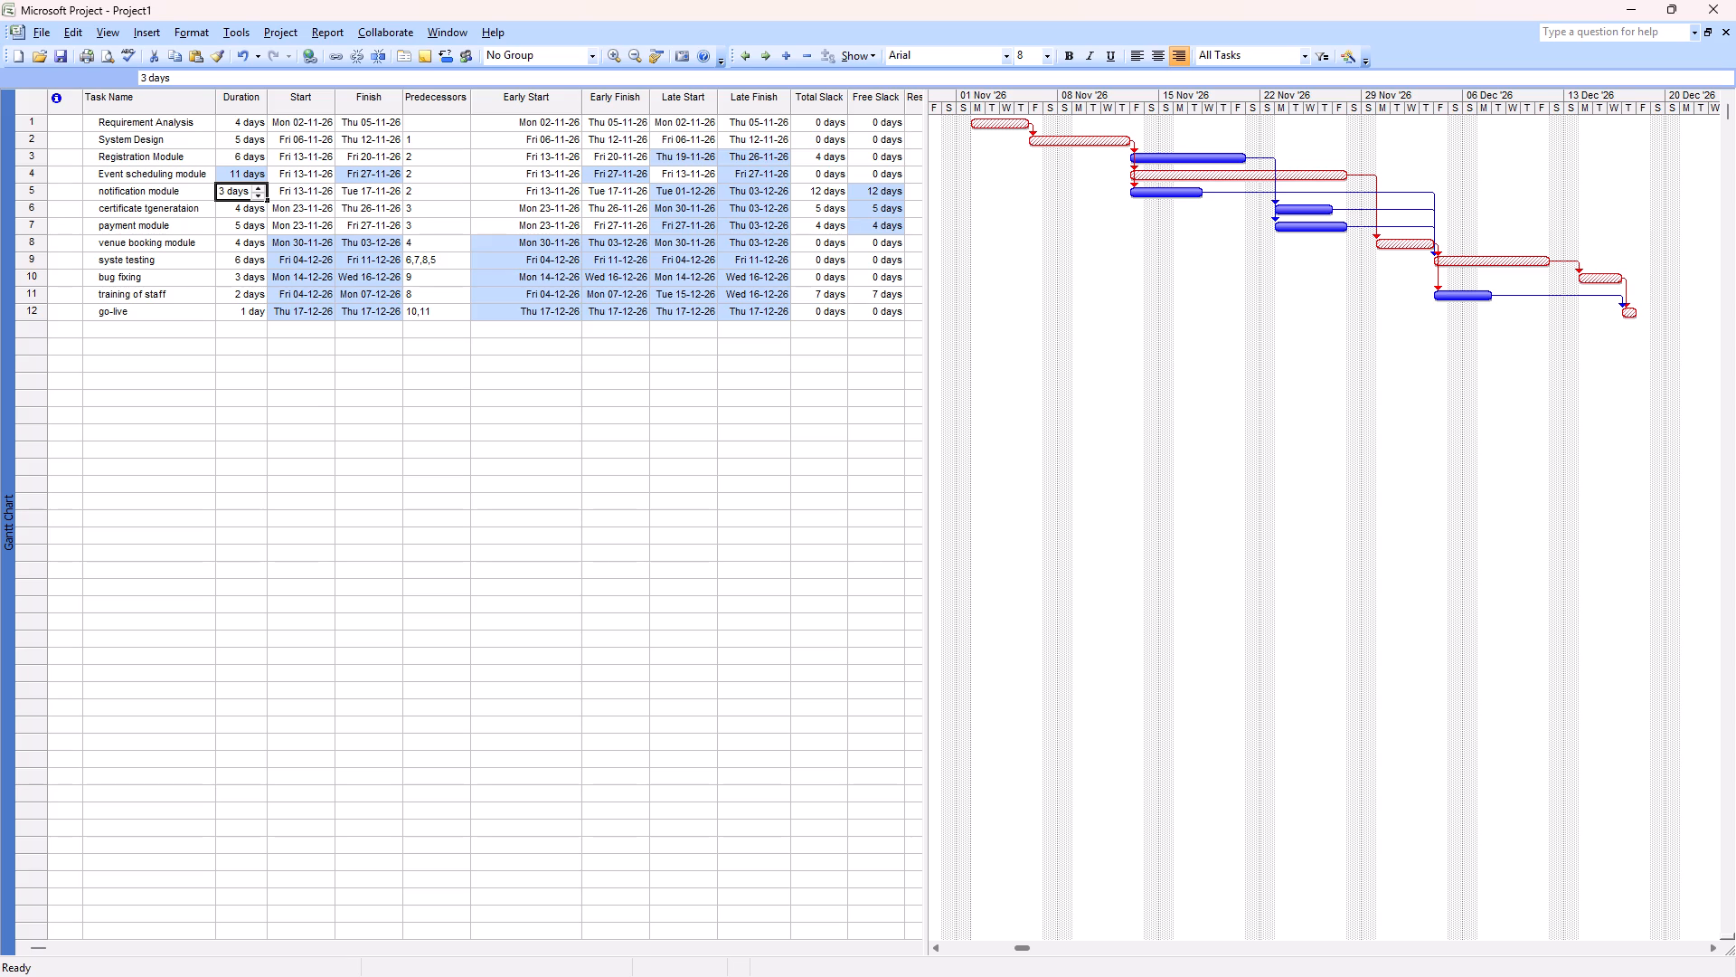
{"action": "left_click", "coordinate": [255, 204]}
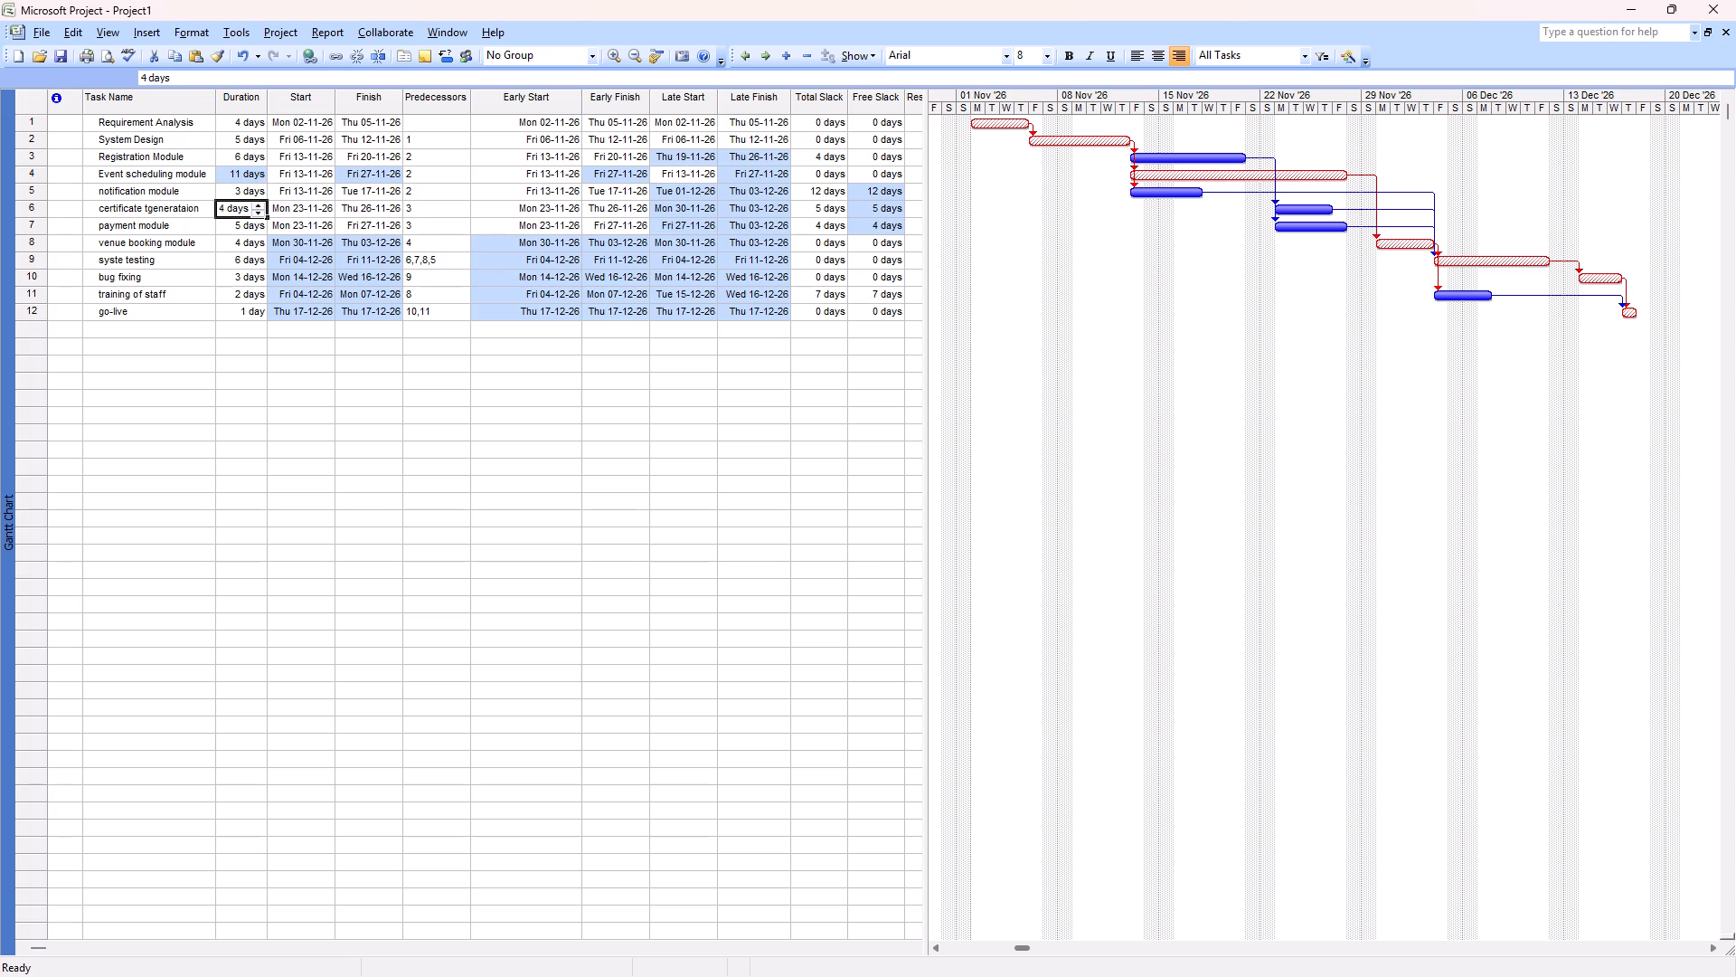
{"action": "key", "text": "6"}
{"action": "key", "text": "Return"}
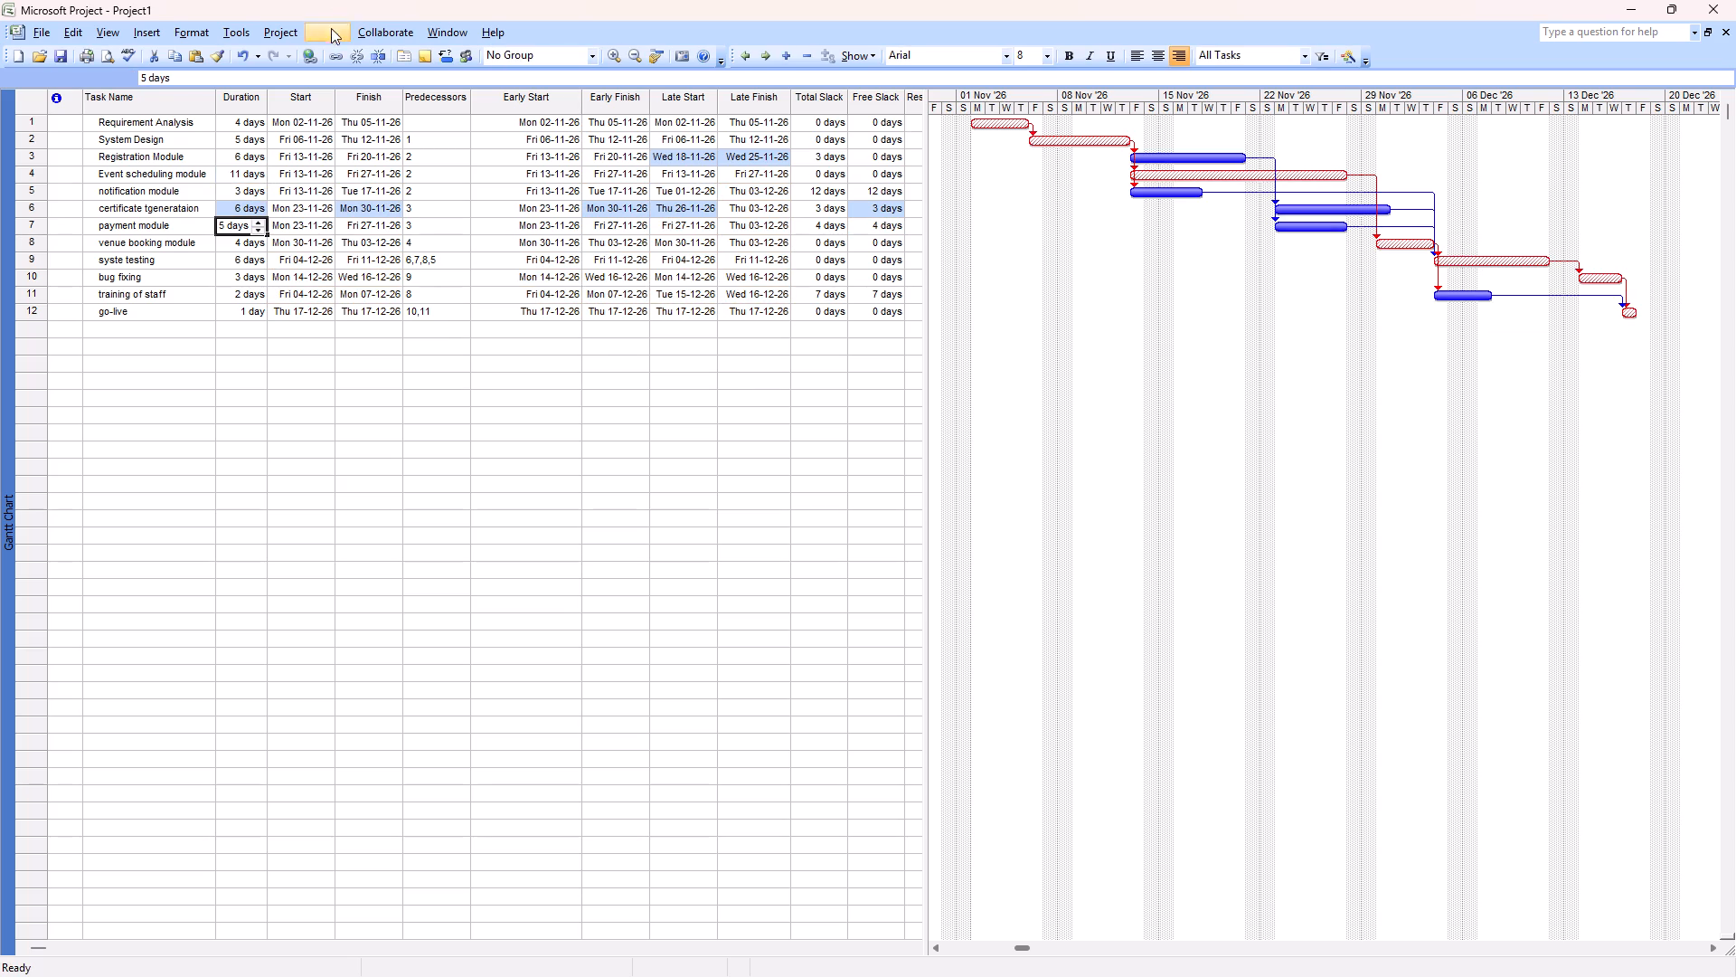
Set the duration of training of staff to 11 days and of bug fixing to 7 days.
{"action": "left_click", "coordinate": [249, 299]}
{"action": "type", "text": "11"}
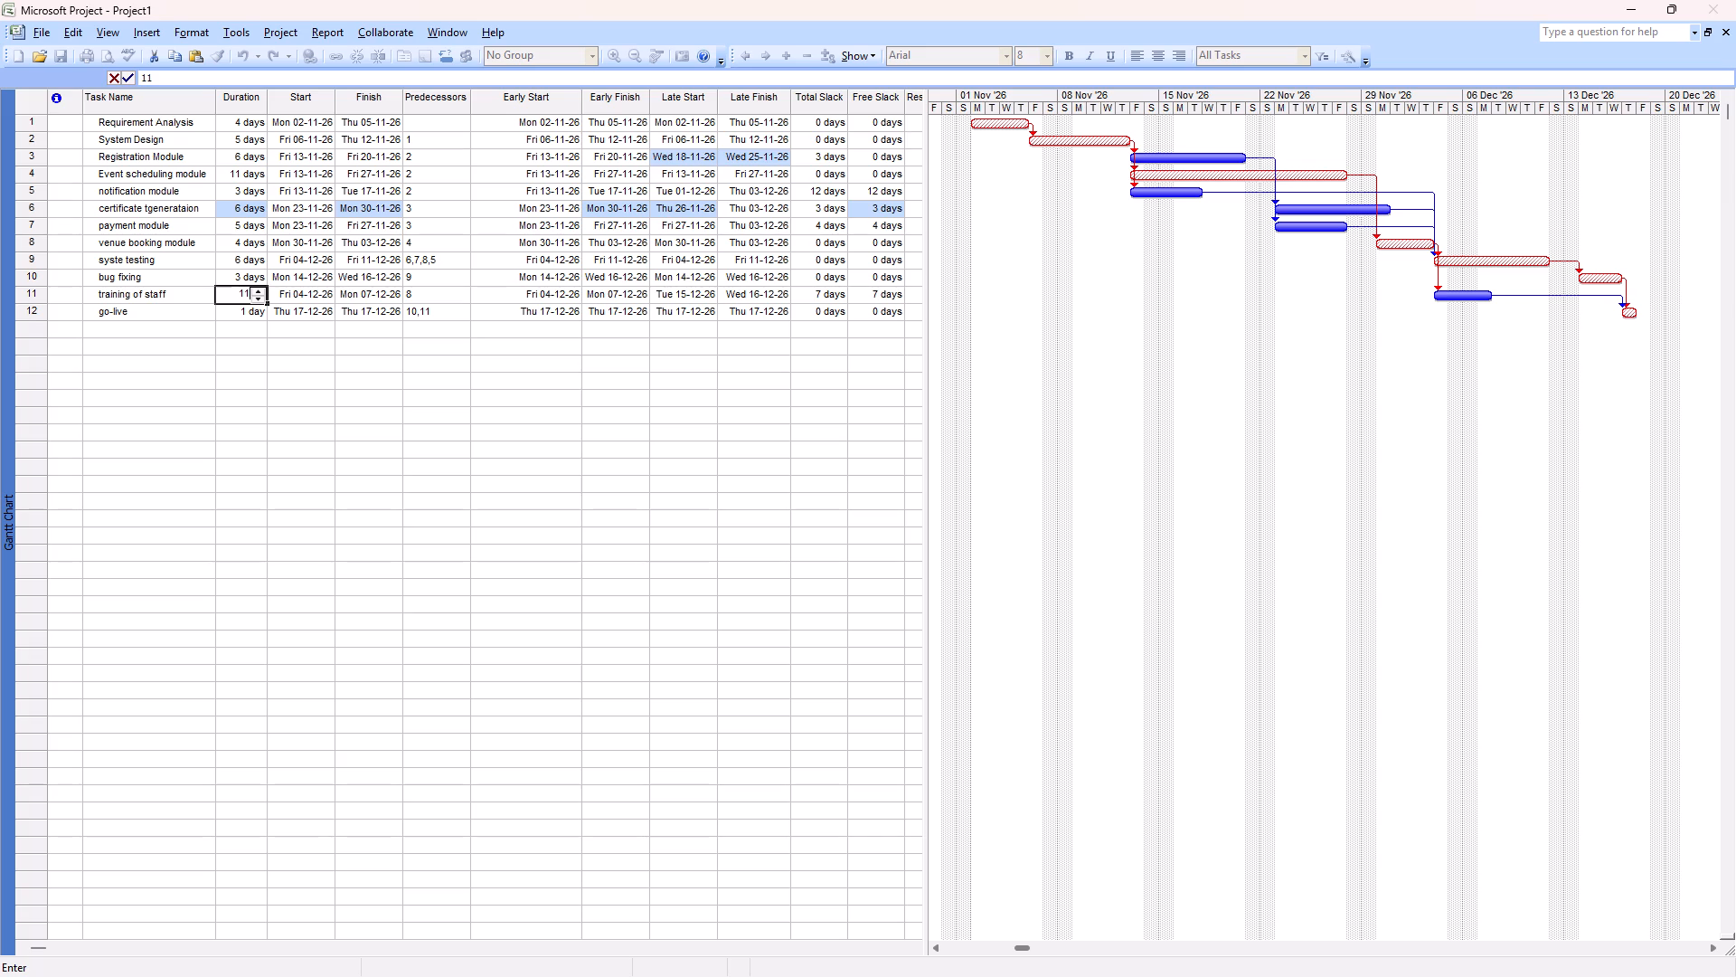
{"action": "key", "text": "Return"}
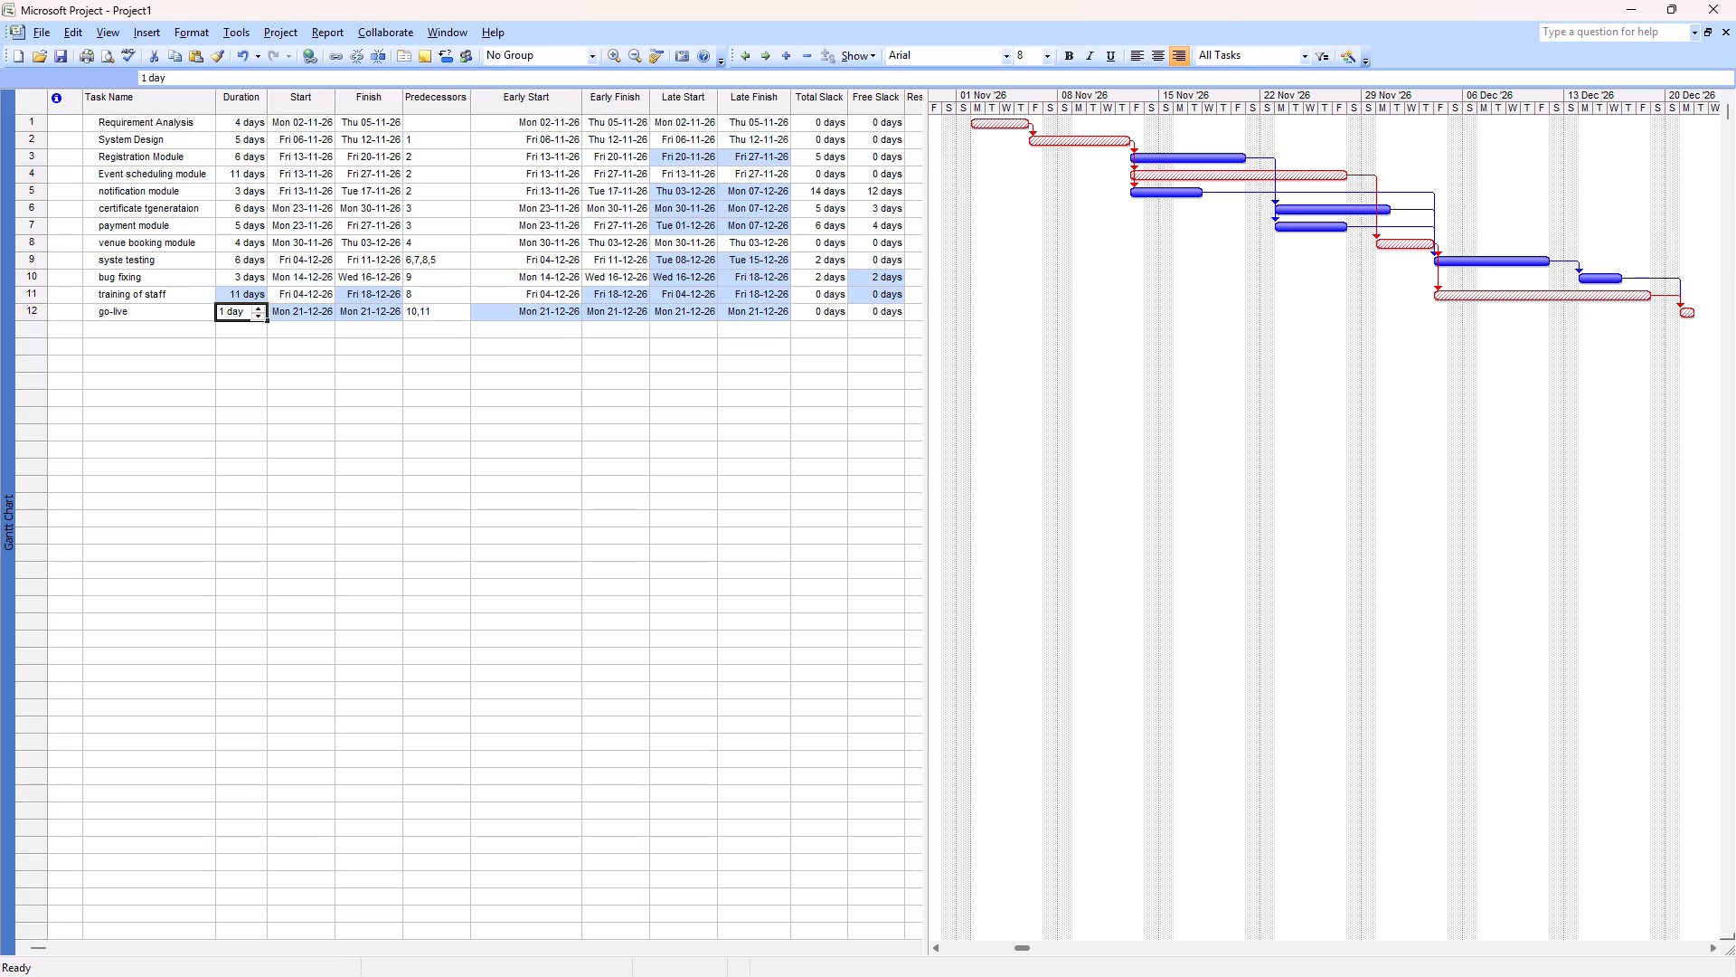
{"action": "left_click", "coordinate": [249, 276]}
{"action": "key", "text": "7"}
{"action": "key", "text": "Return"}
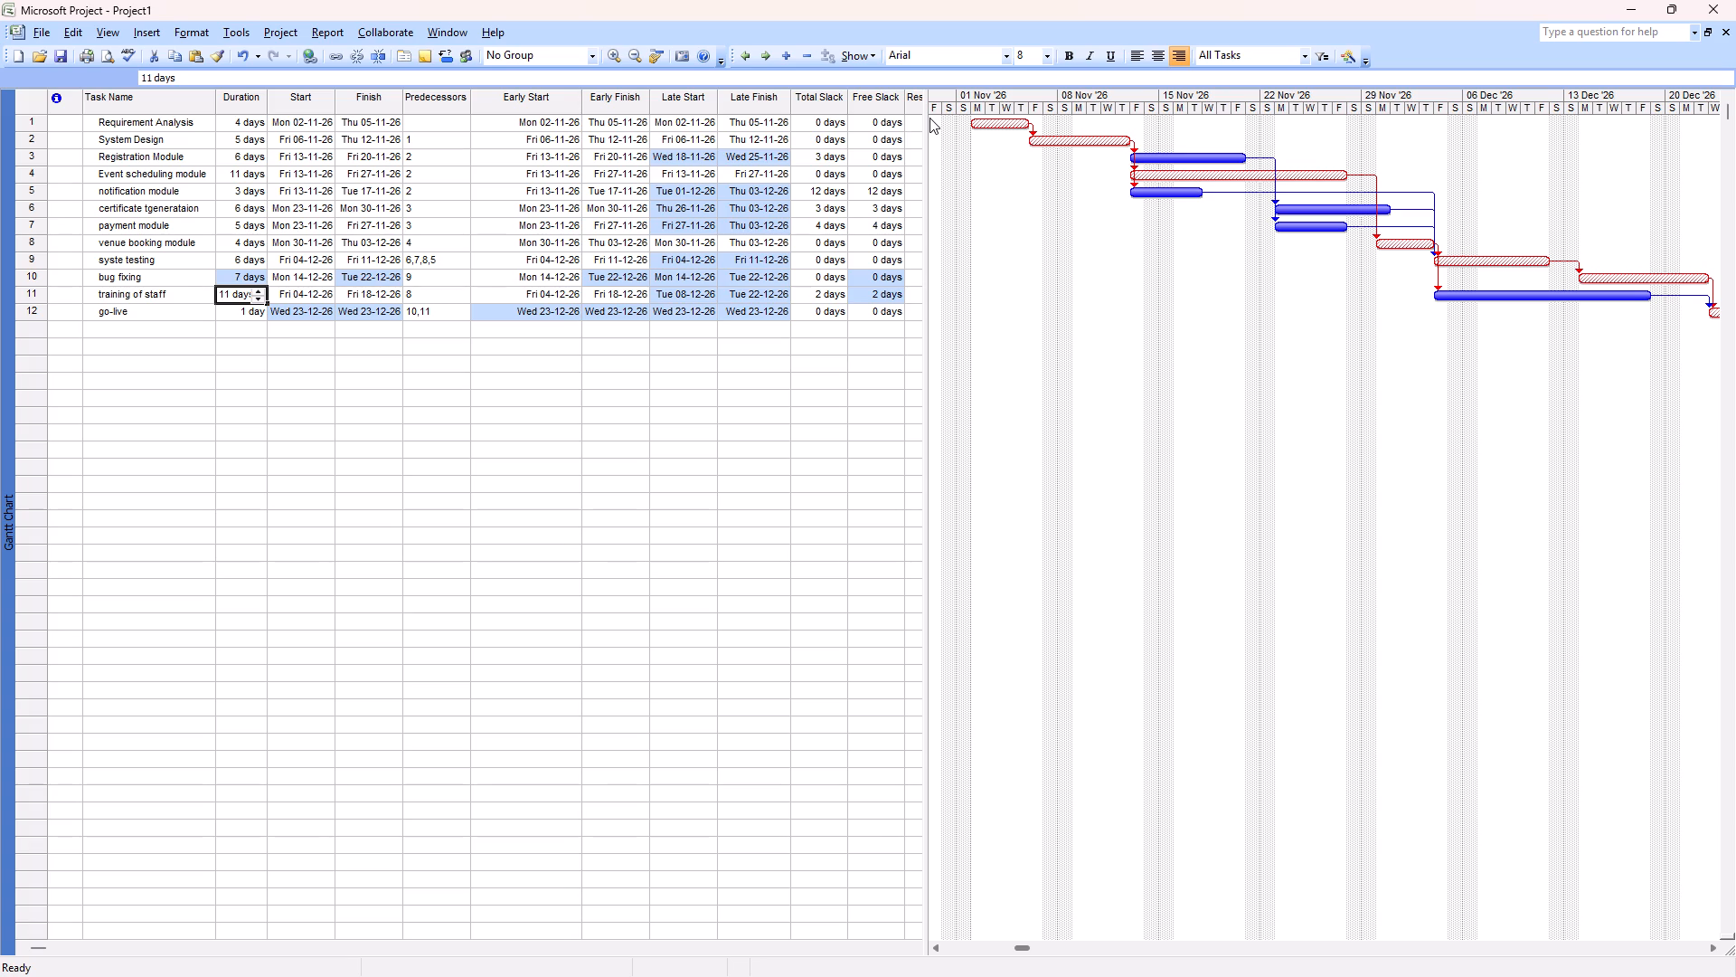
Adjust the split between table and Gantt chart and examine the whole timeline from Requirement Analysis through go-live.
{"action": "left_click_drag", "start_coordinate": [927, 123], "coordinate": [970, 118]}
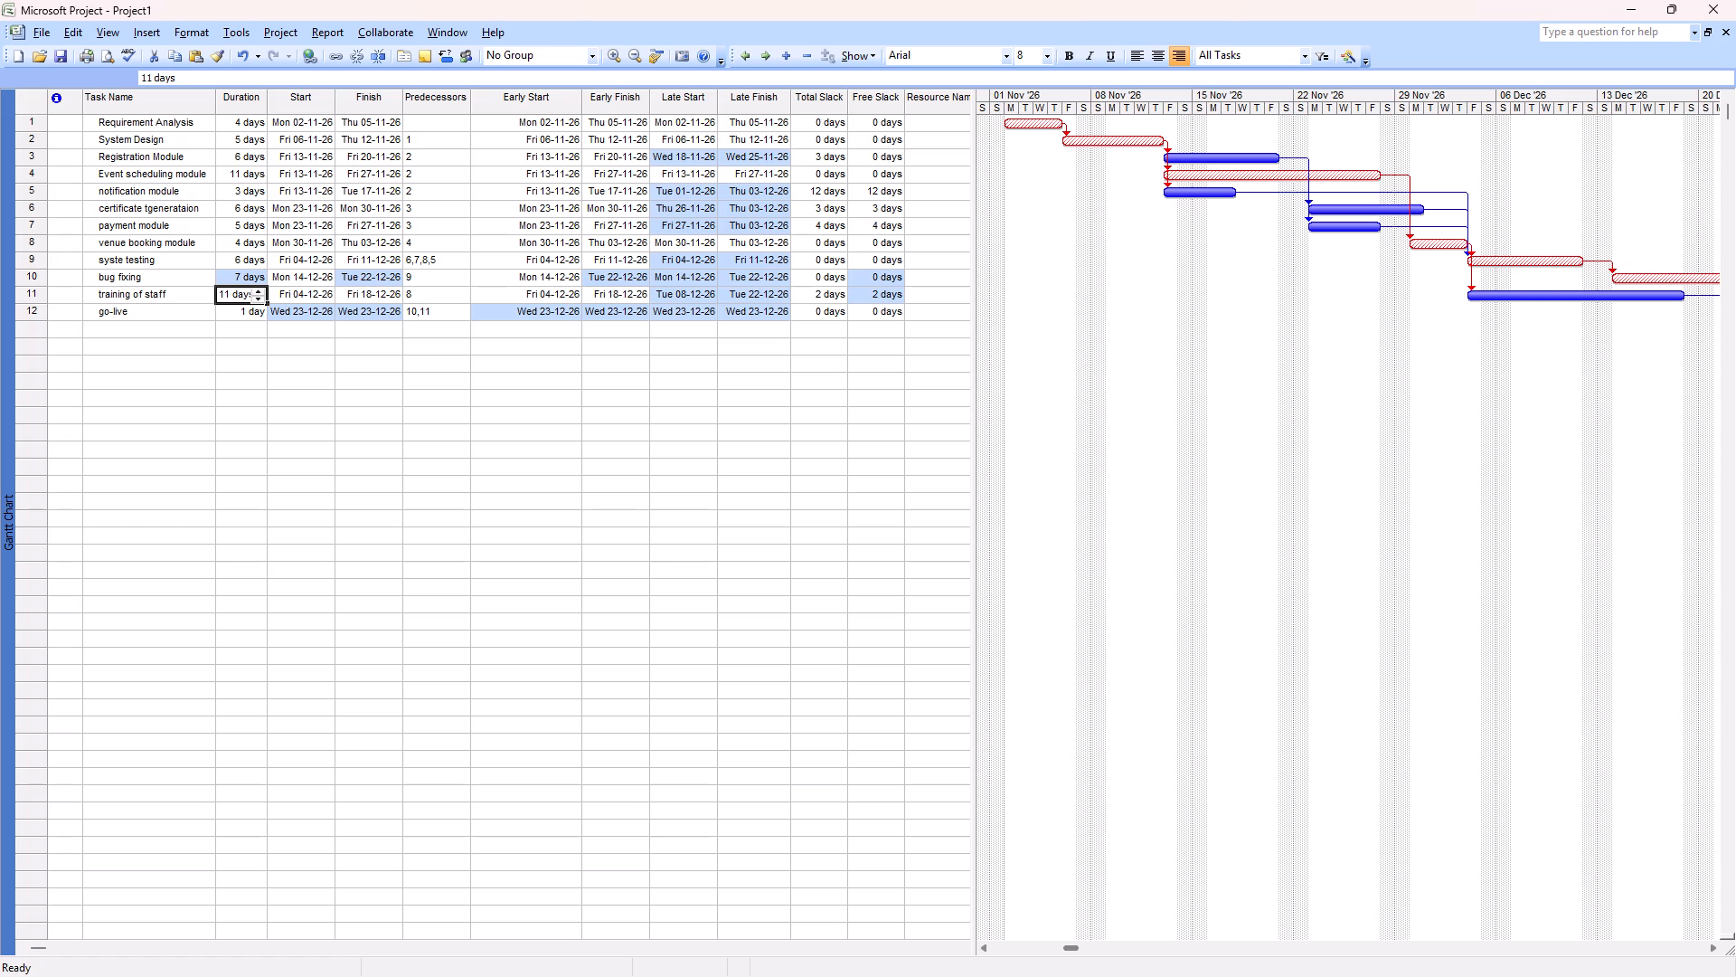
{"action": "left_click_drag", "start_coordinate": [973, 162], "coordinate": [918, 201]}
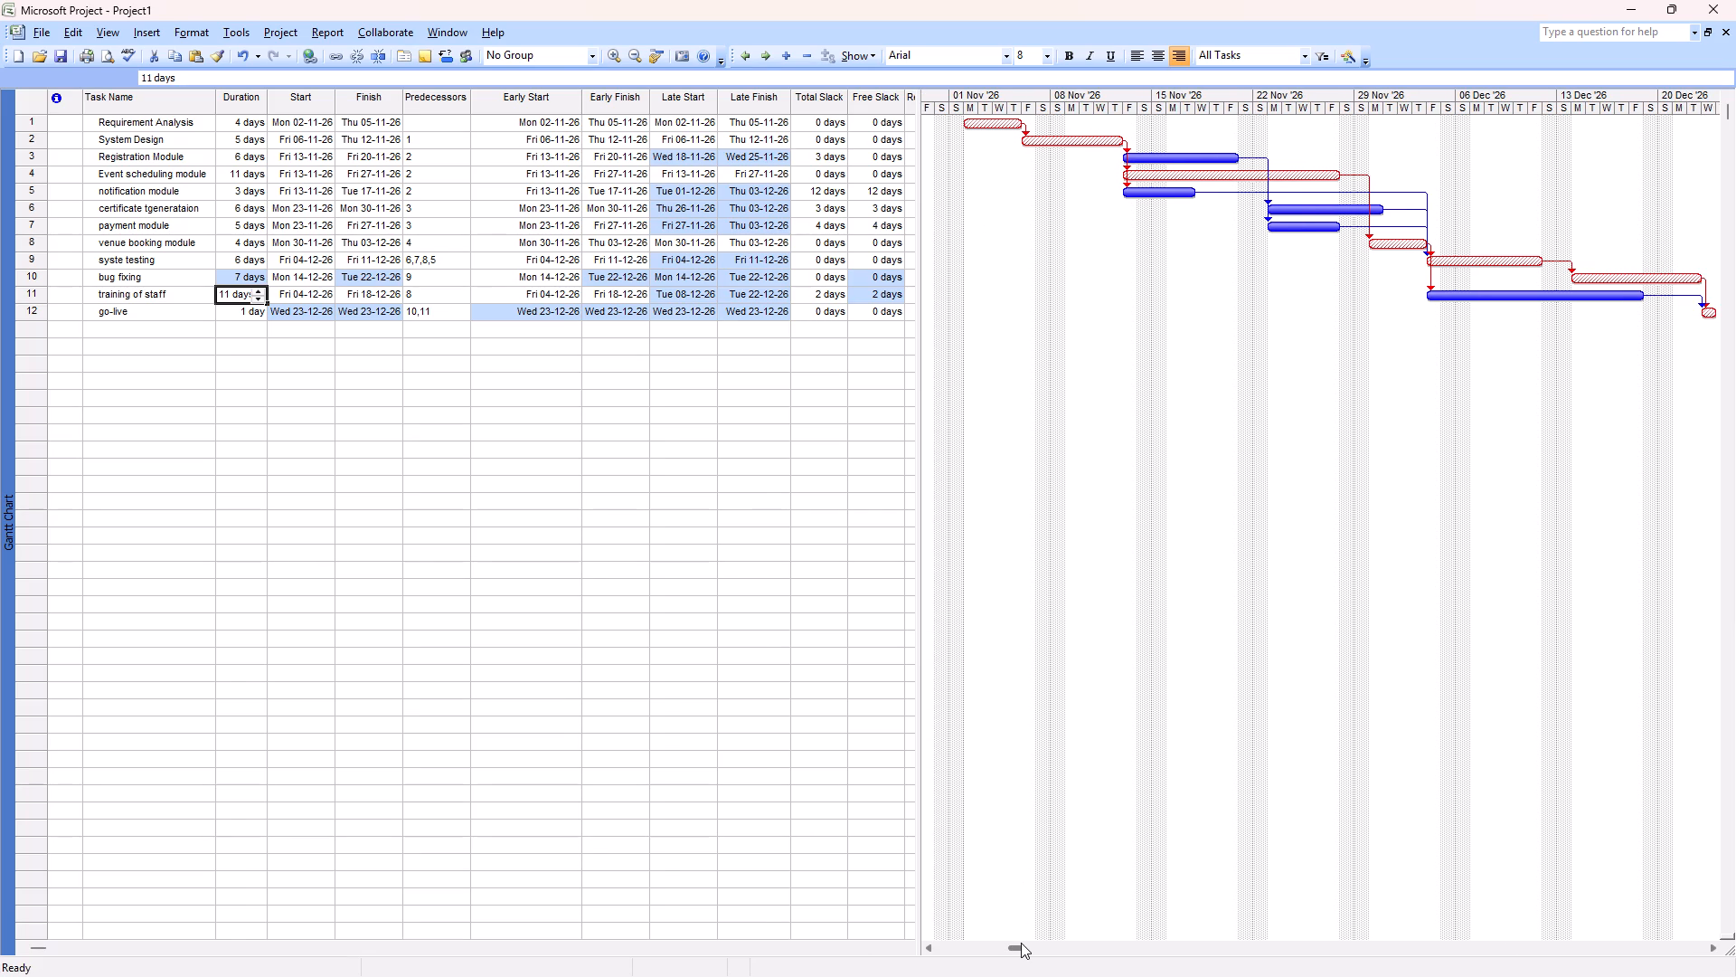
{"action": "left_click", "coordinate": [1021, 943]}
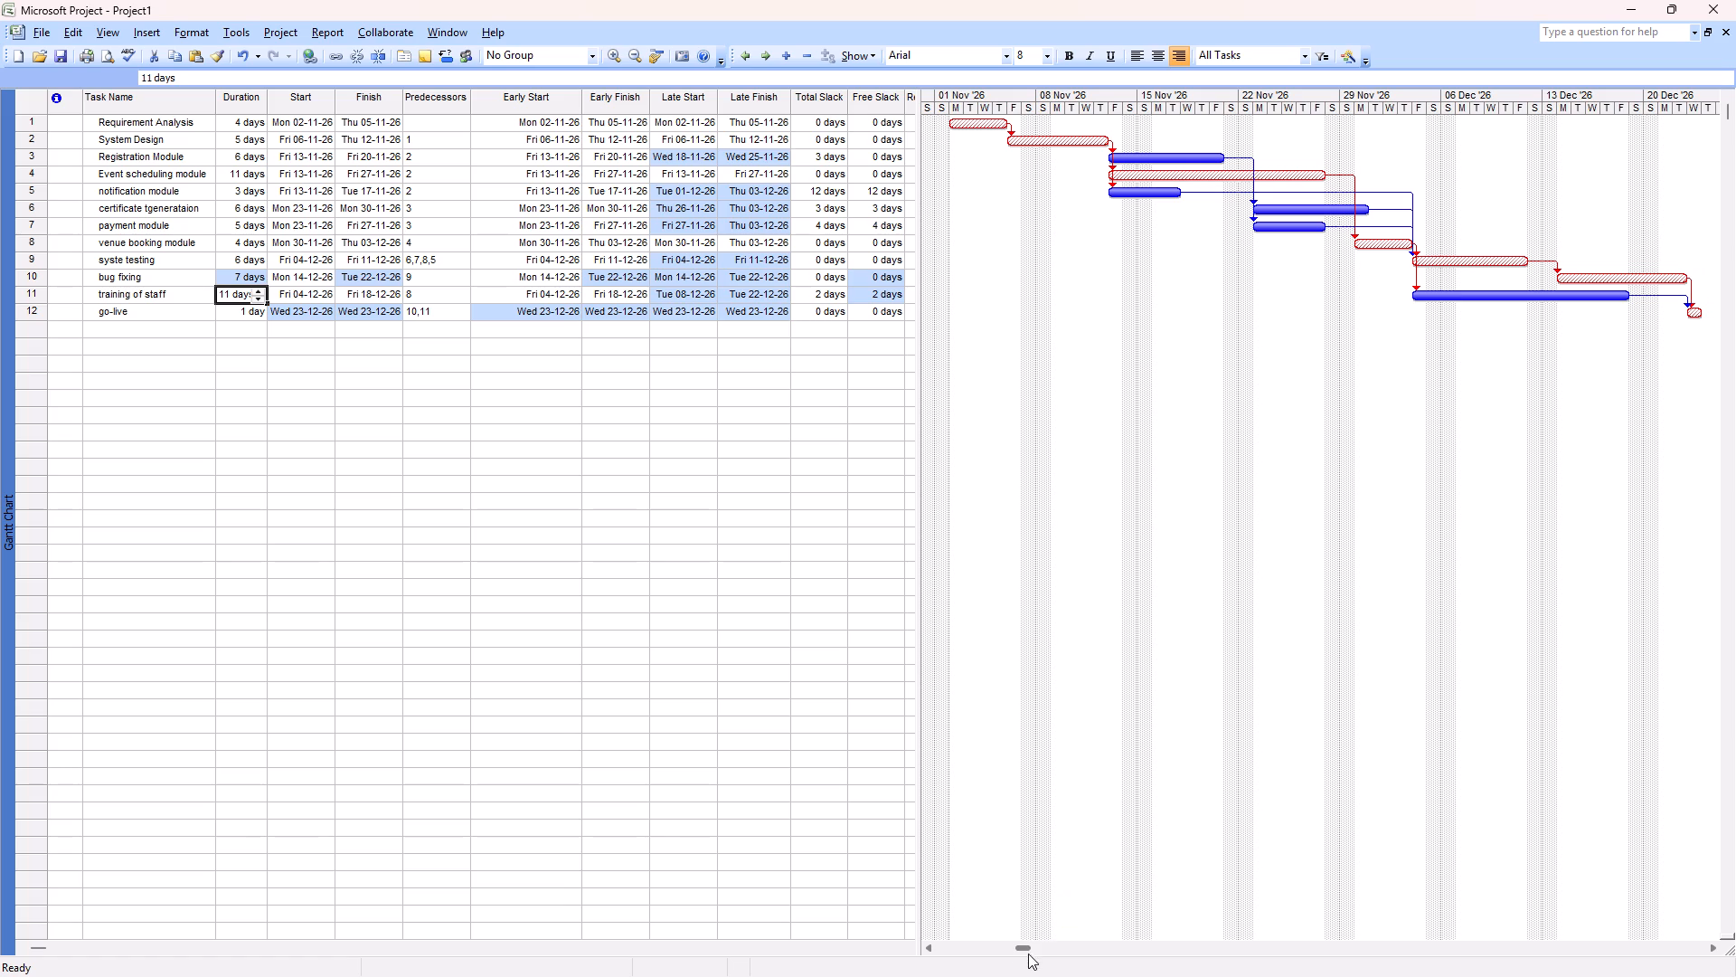
{"action": "left_click_drag", "start_coordinate": [1030, 949], "coordinate": [1049, 946]}
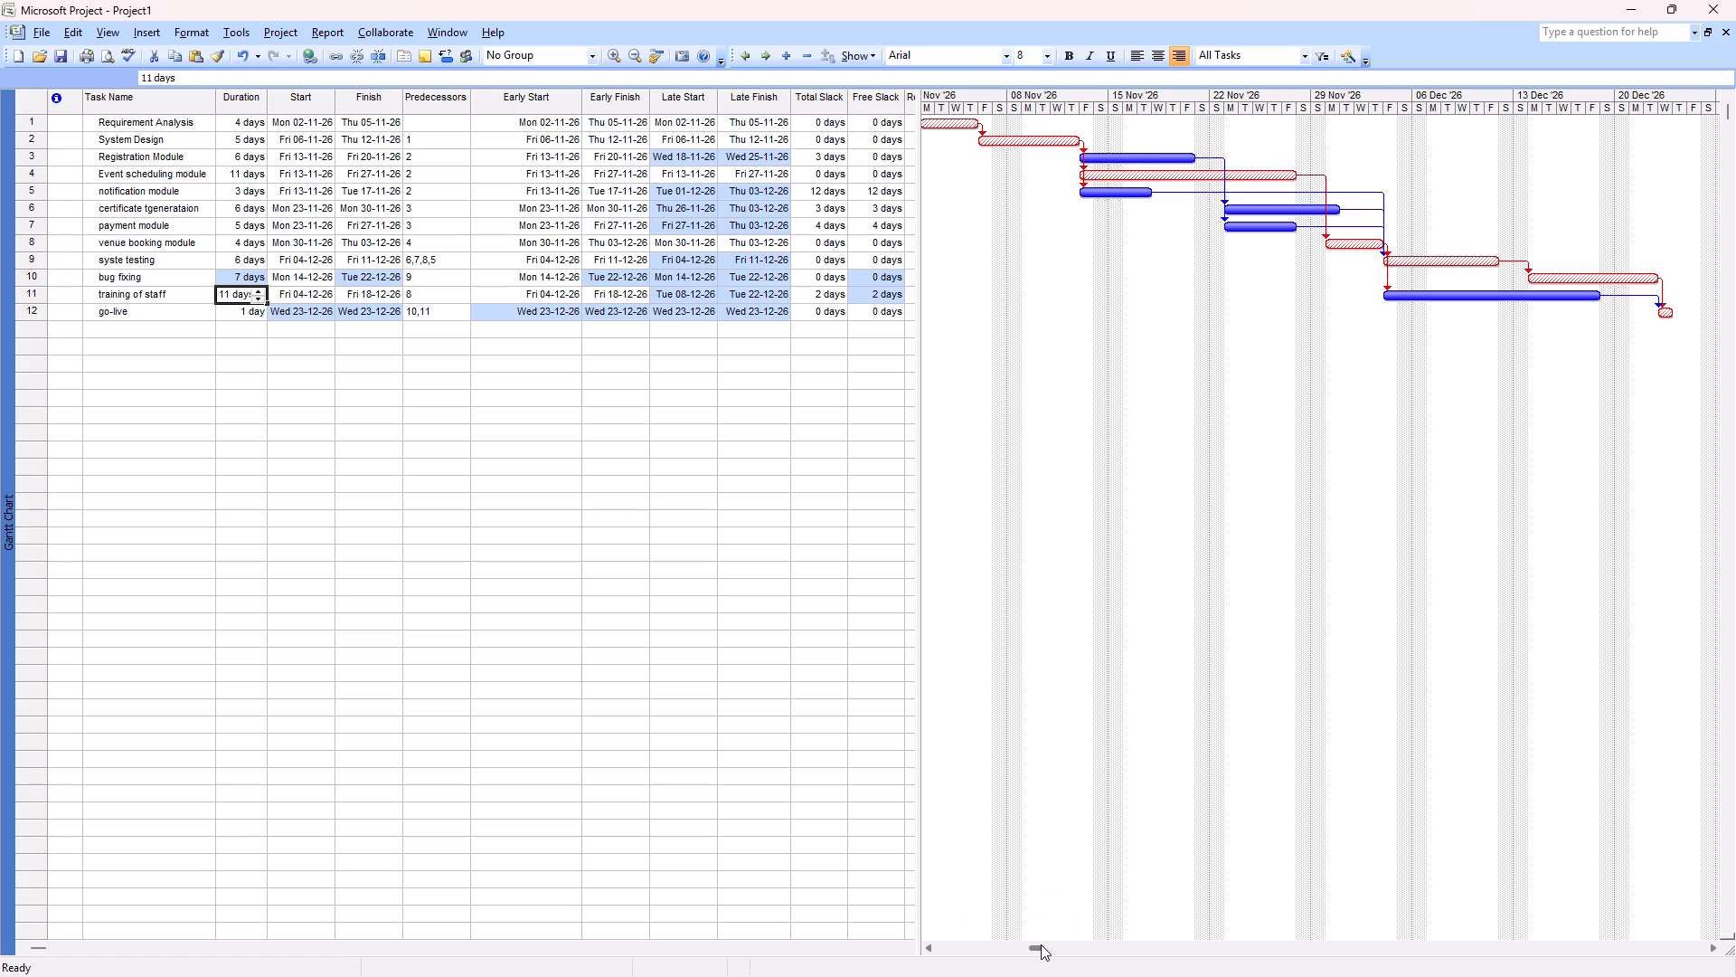
{"action": "left_click_drag", "start_coordinate": [1032, 944], "coordinate": [1006, 964]}
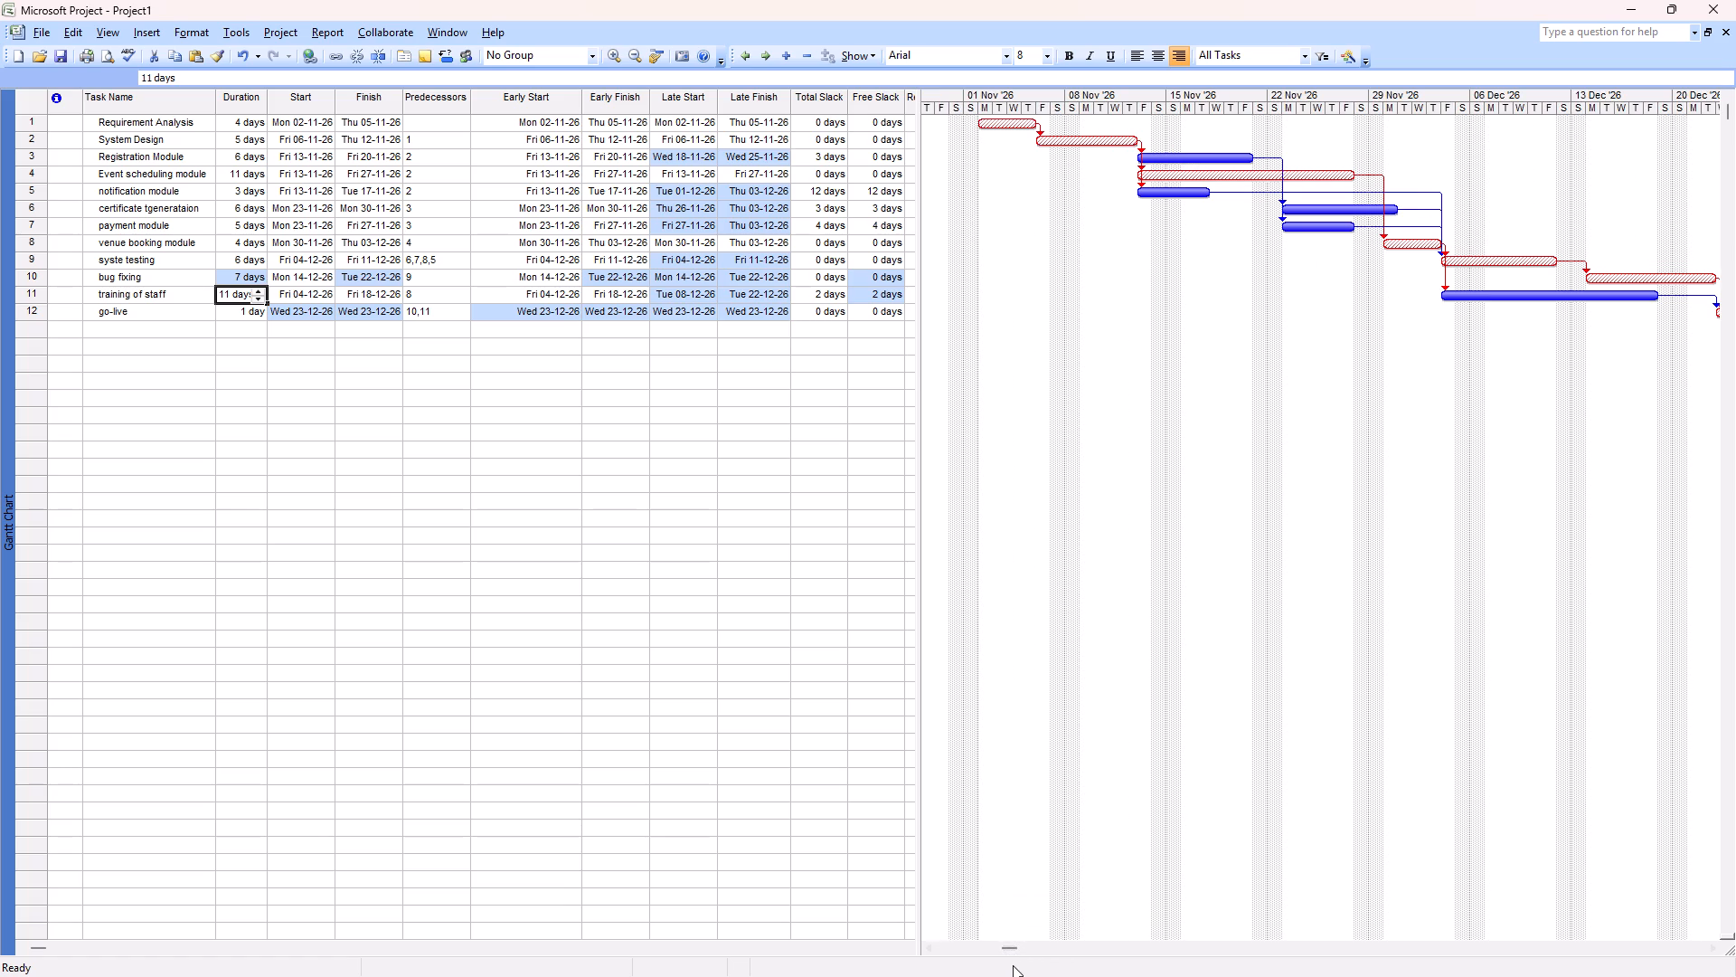
{"action": "left_click_drag", "start_coordinate": [1012, 951], "coordinate": [1023, 949]}
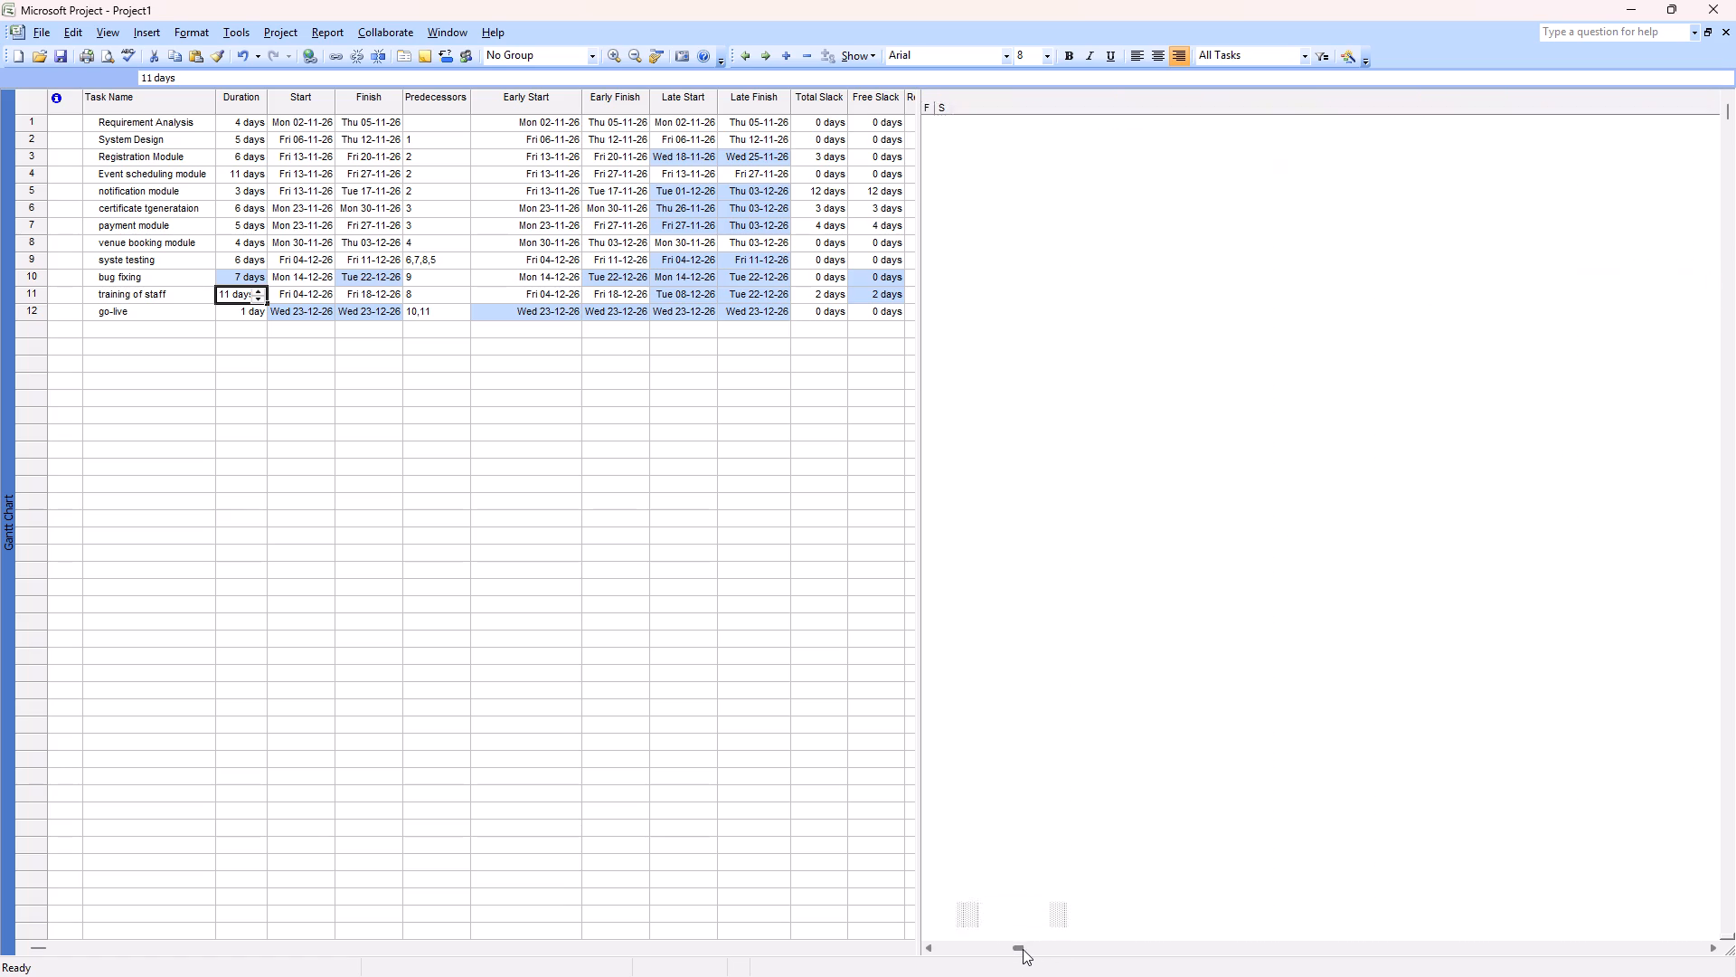
{"action": "left_click_drag", "start_coordinate": [1019, 948], "coordinate": [1037, 947]}
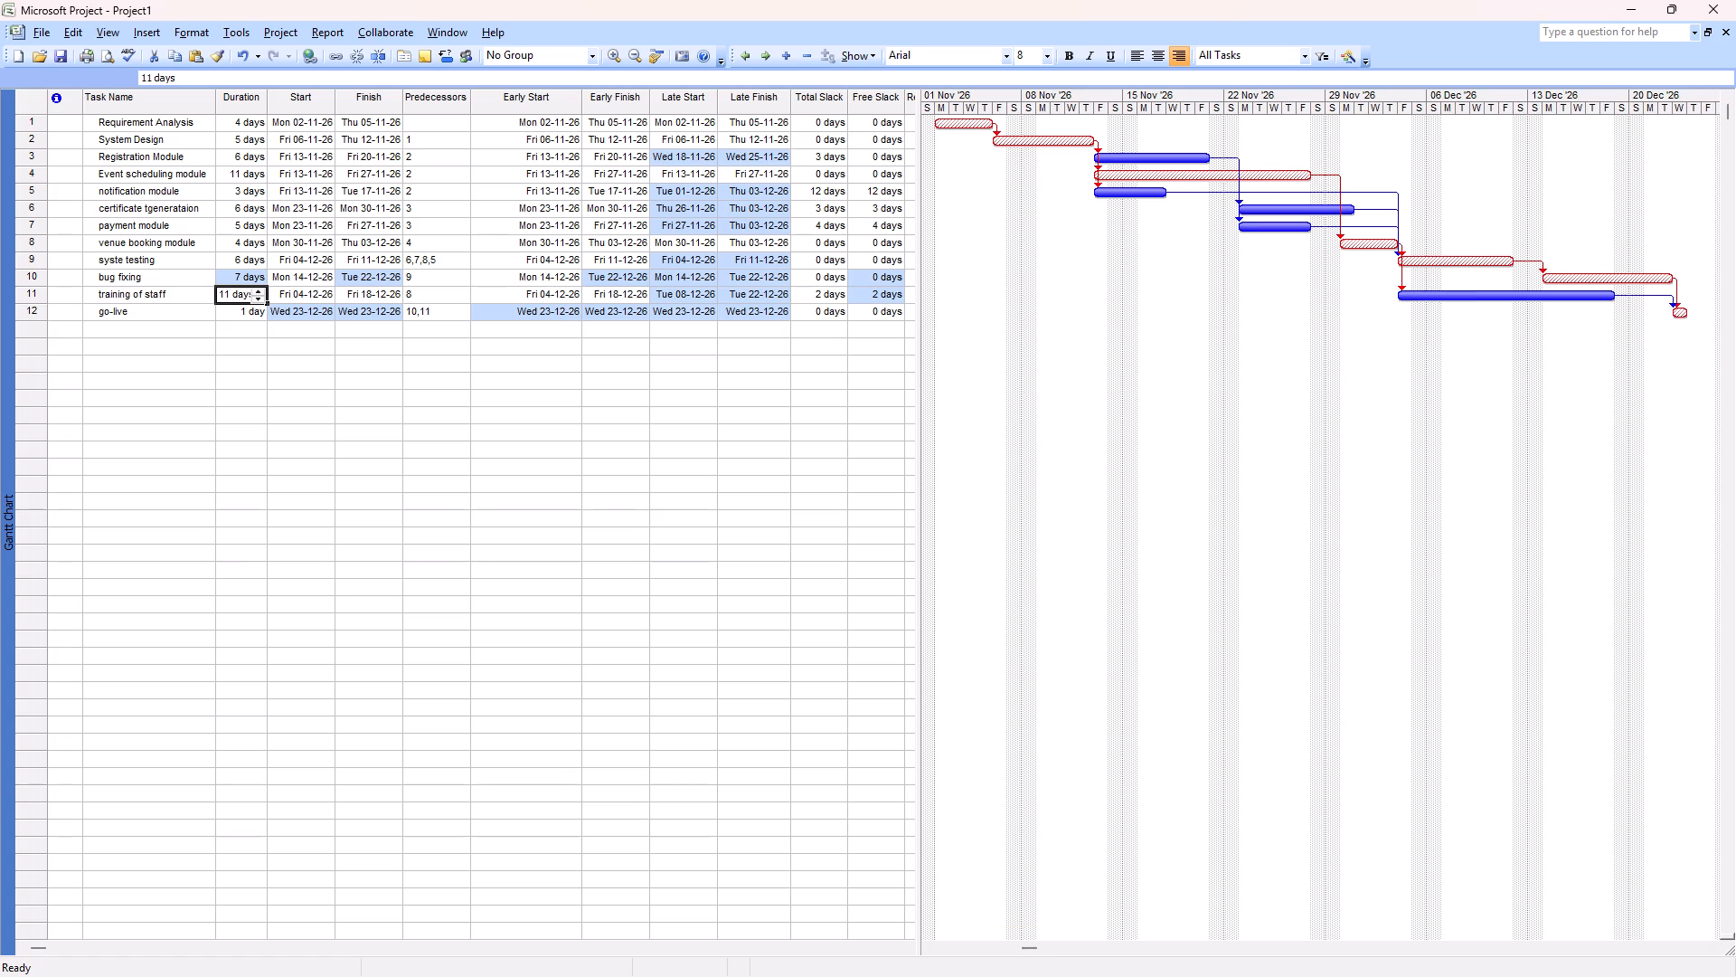
{"action": "left_click", "coordinate": [764, 579]}
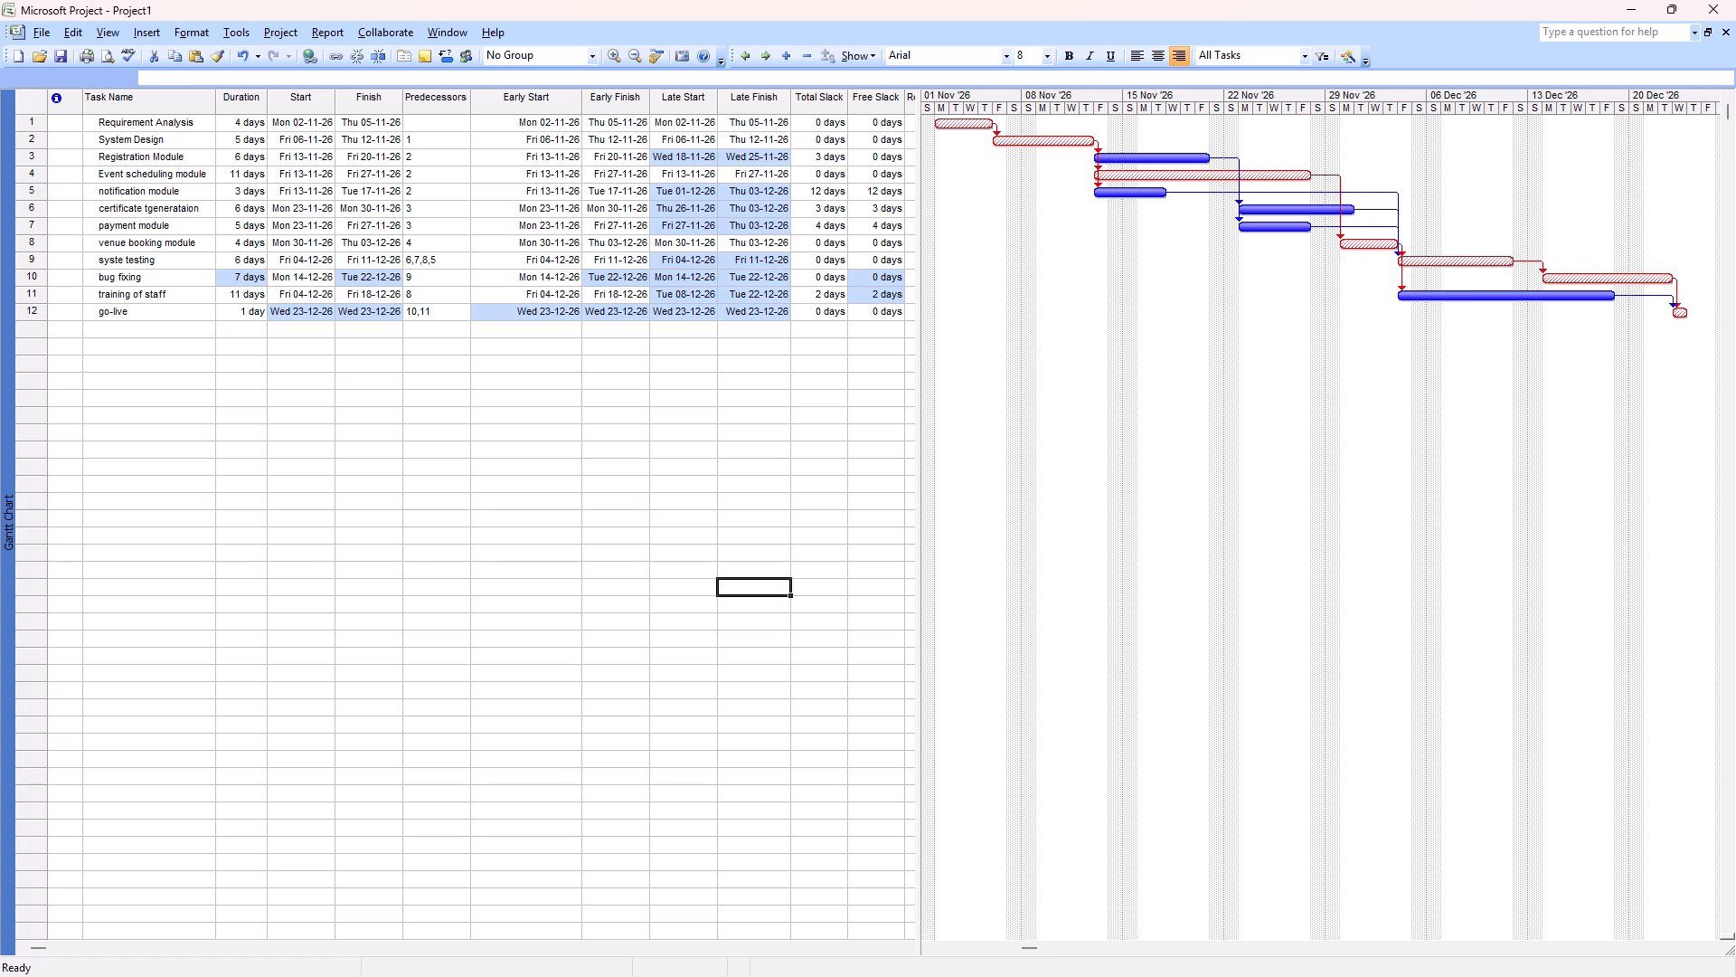
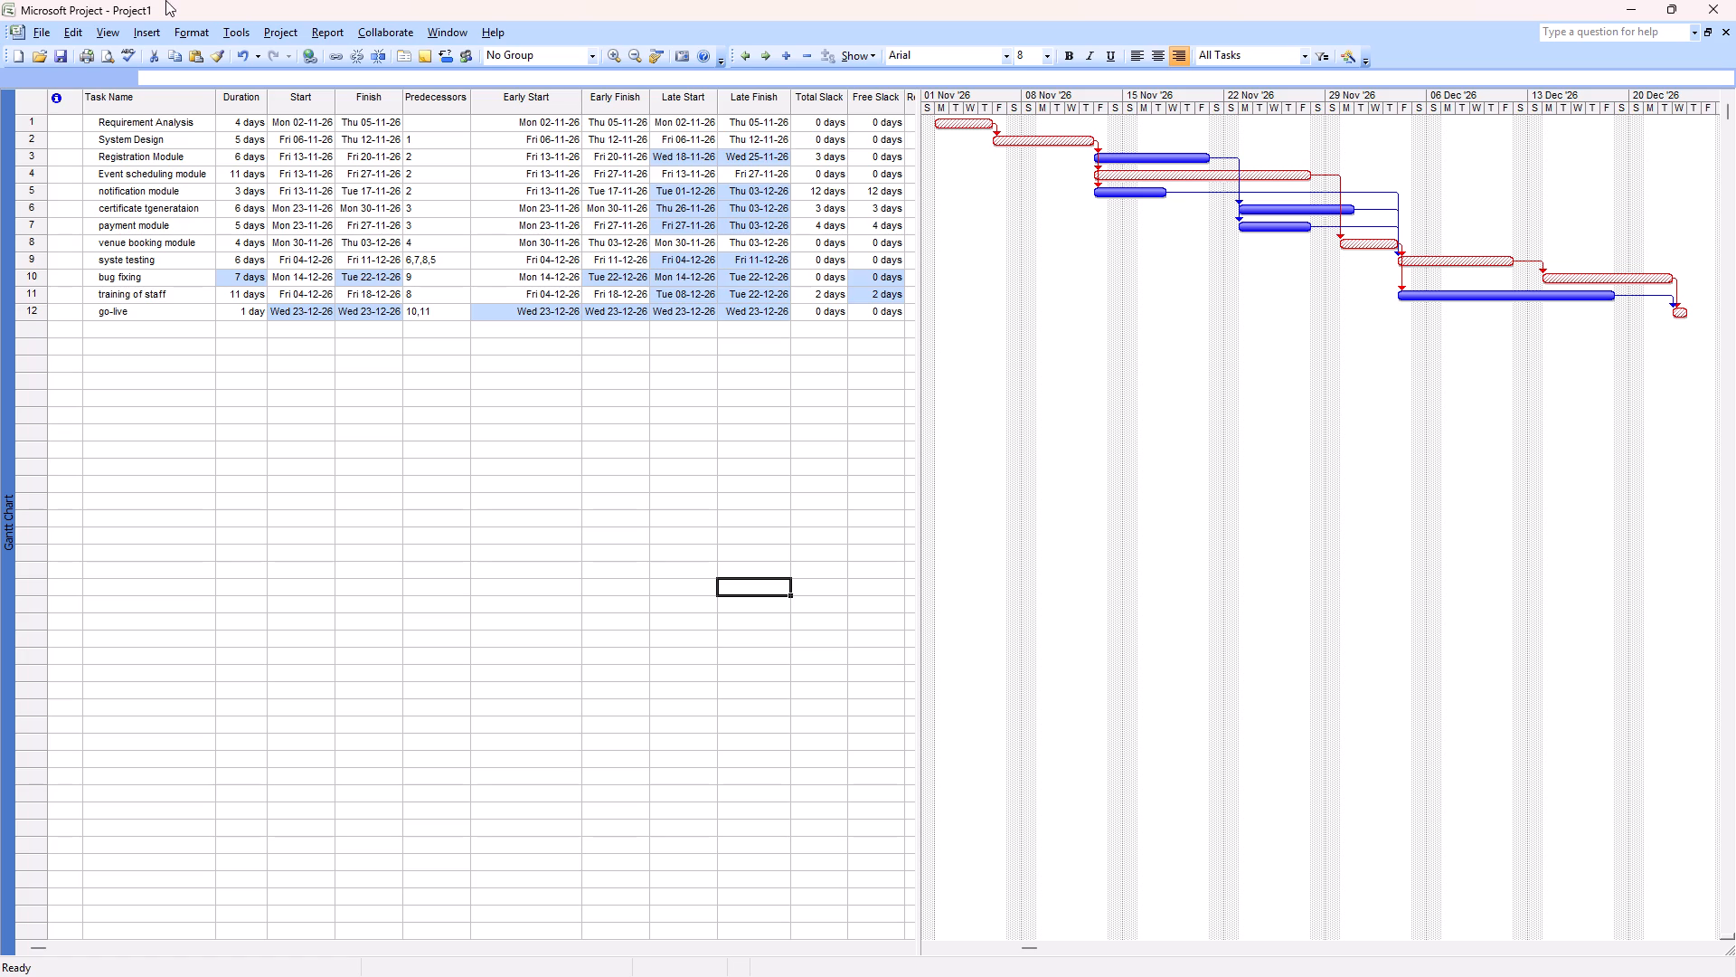
Turn on the project summary task in the view options for Project1.
{"action": "left_click", "coordinate": [237, 29]}
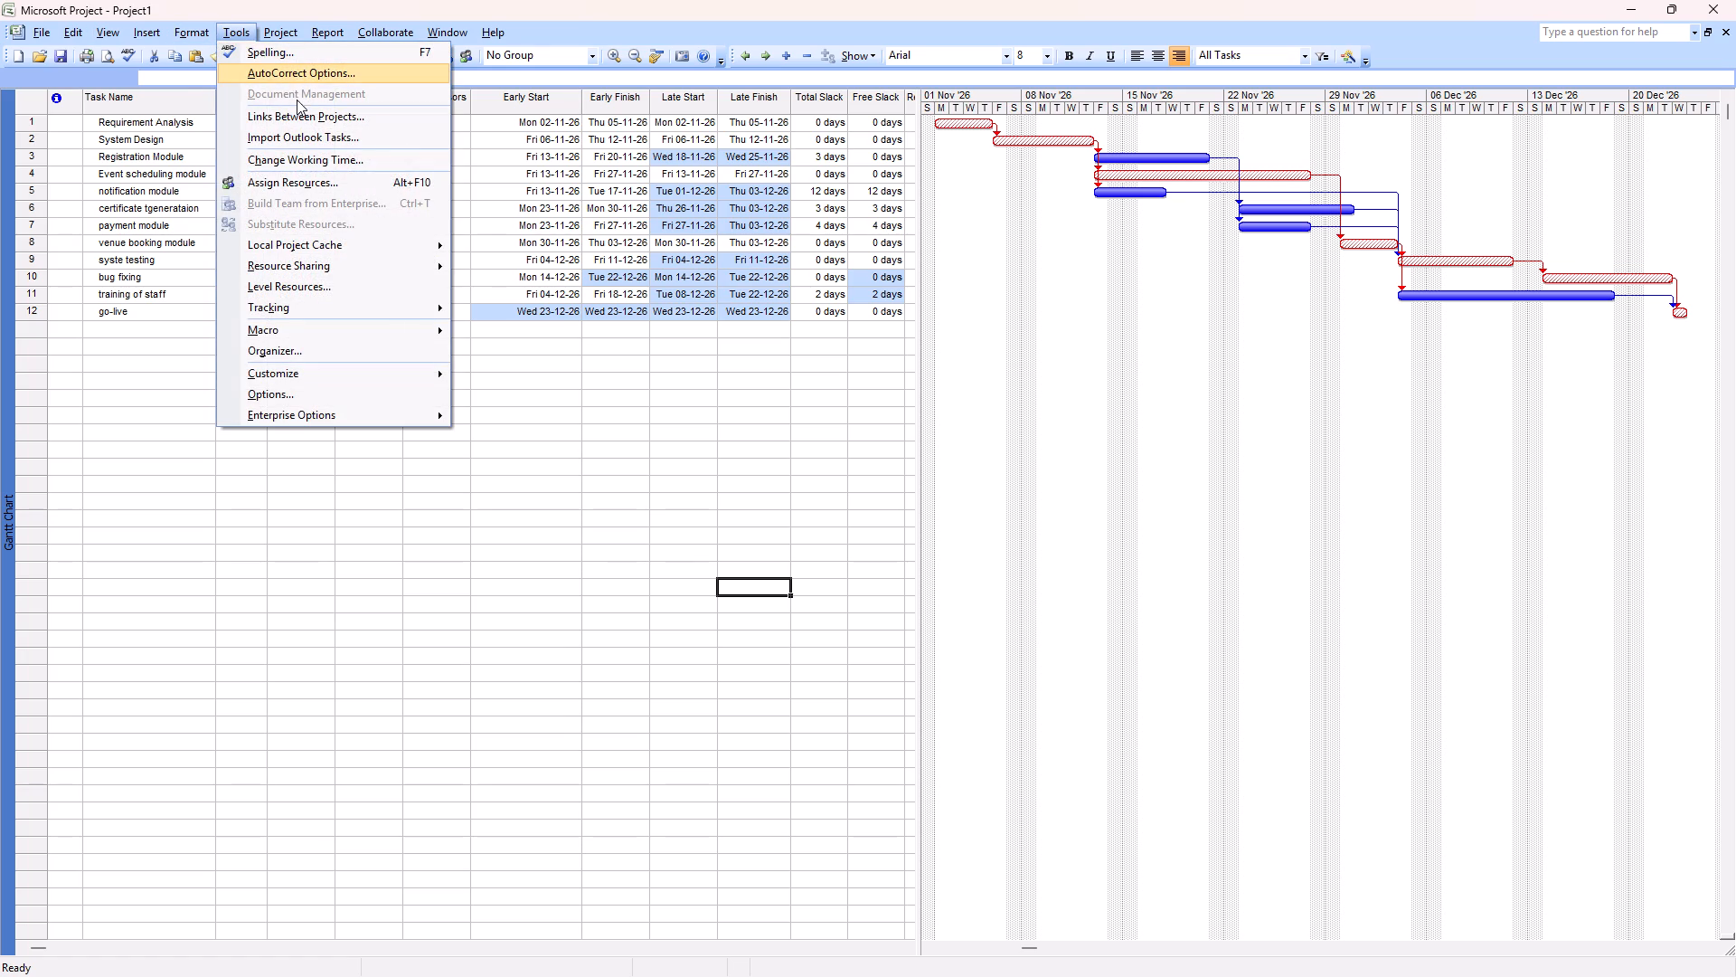
{"action": "left_click", "coordinate": [373, 392]}
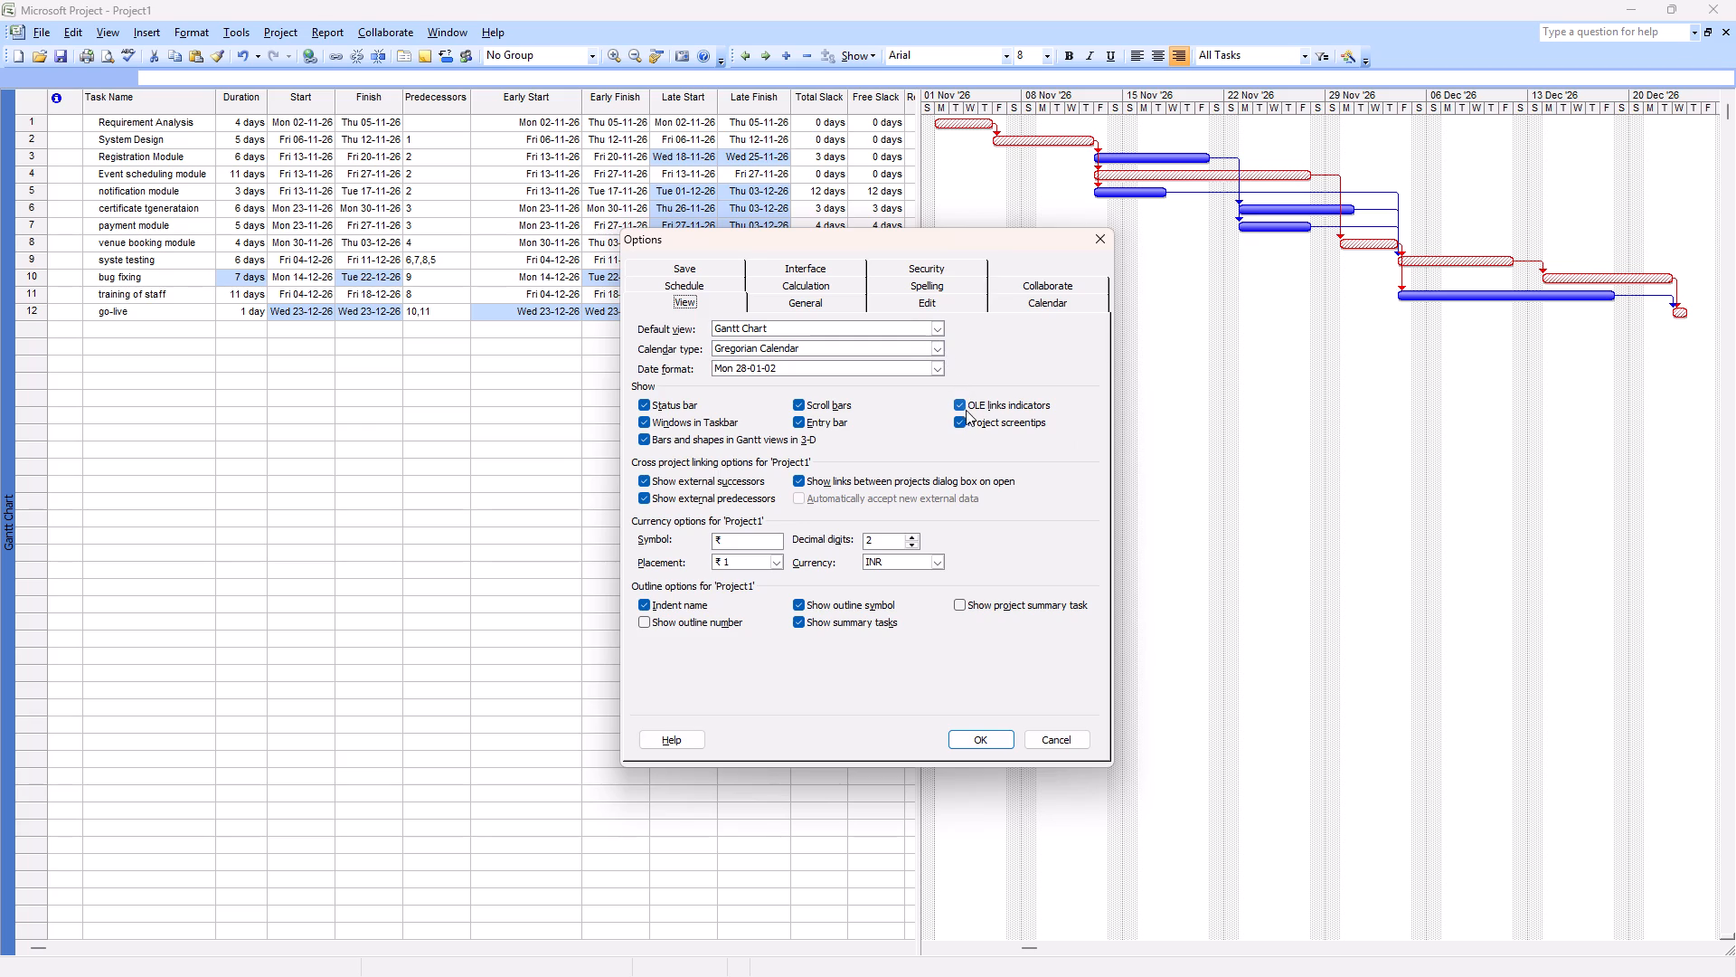
{"action": "left_click", "coordinate": [955, 609]}
{"action": "left_click_drag", "start_coordinate": [995, 741], "coordinate": [1042, 752]}
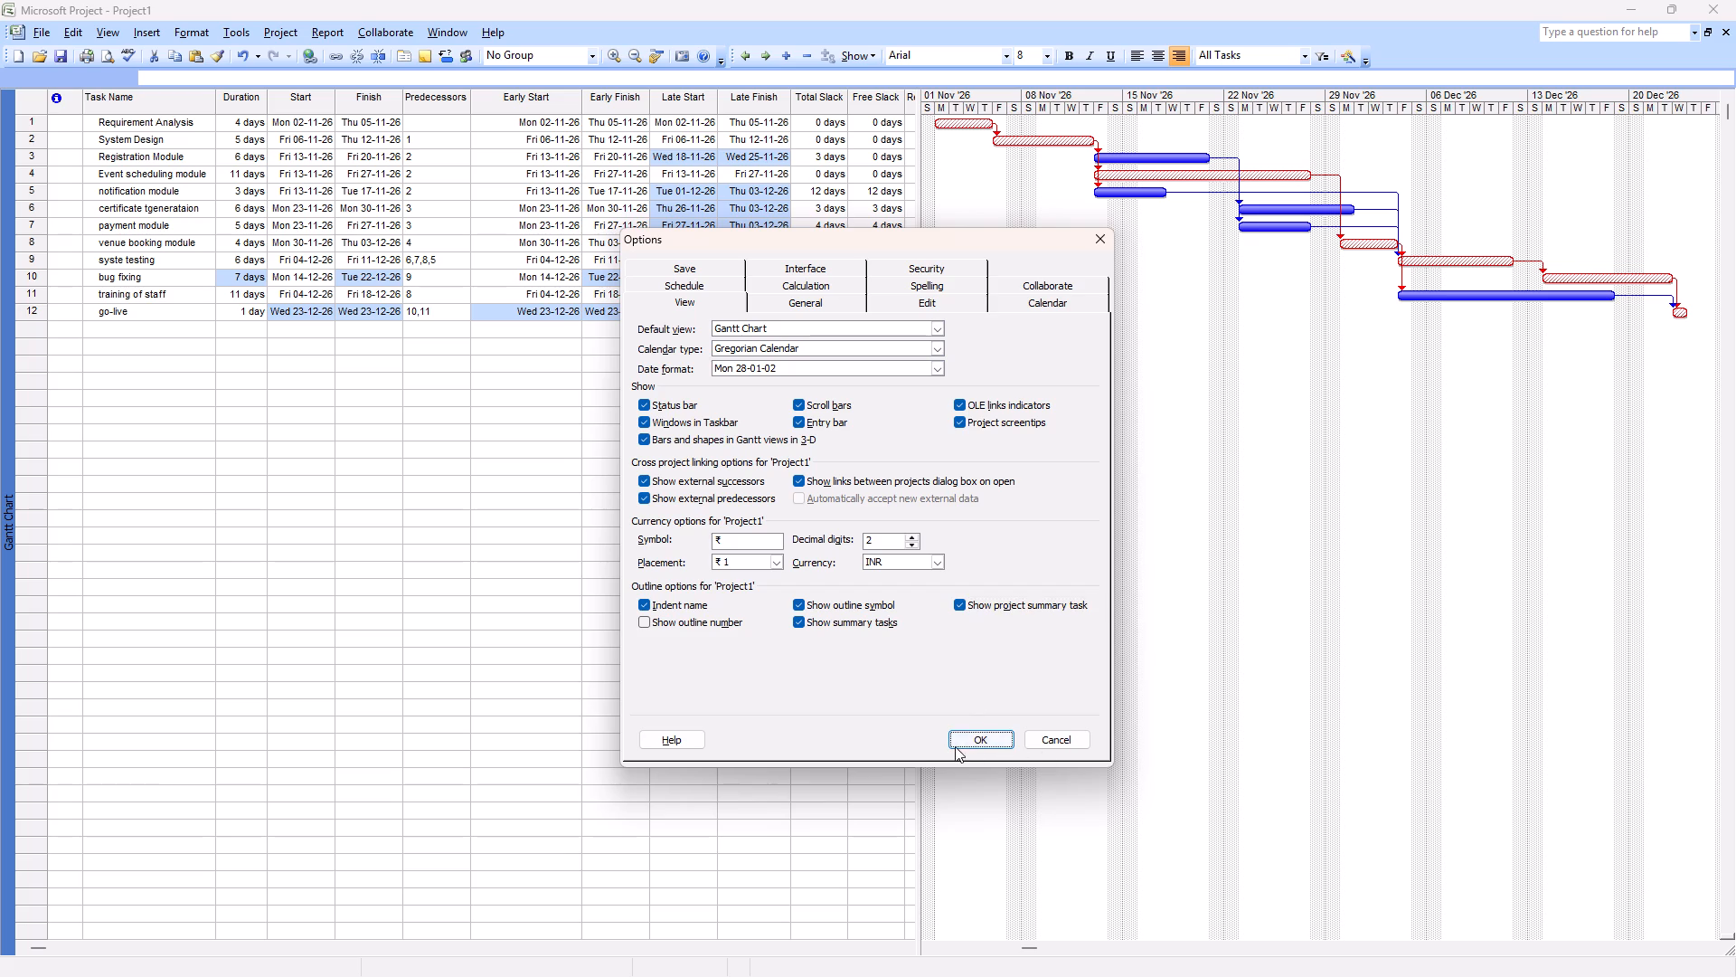
{"action": "left_click", "coordinate": [964, 743]}
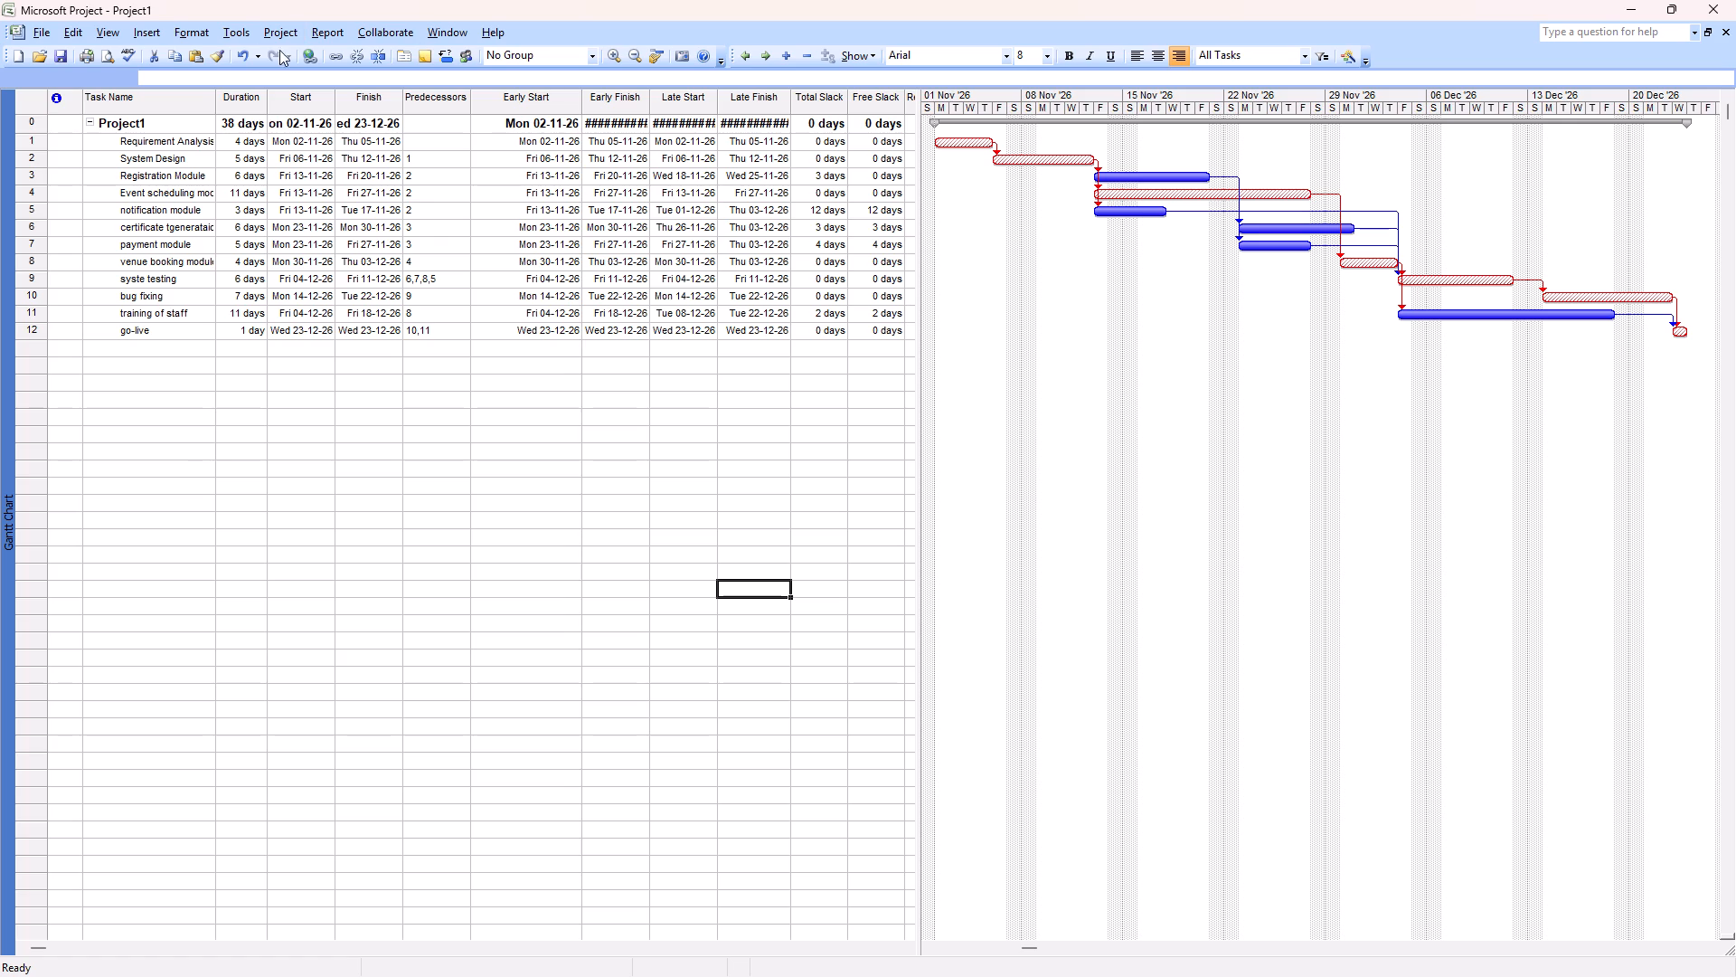
Widen the Start and Finish columns for the summary row's dates and shift the table–chart divider to show the full Free Slack column.
{"action": "left_click", "coordinate": [264, 104]}
{"action": "left_click_drag", "start_coordinate": [333, 113], "coordinate": [346, 113]}
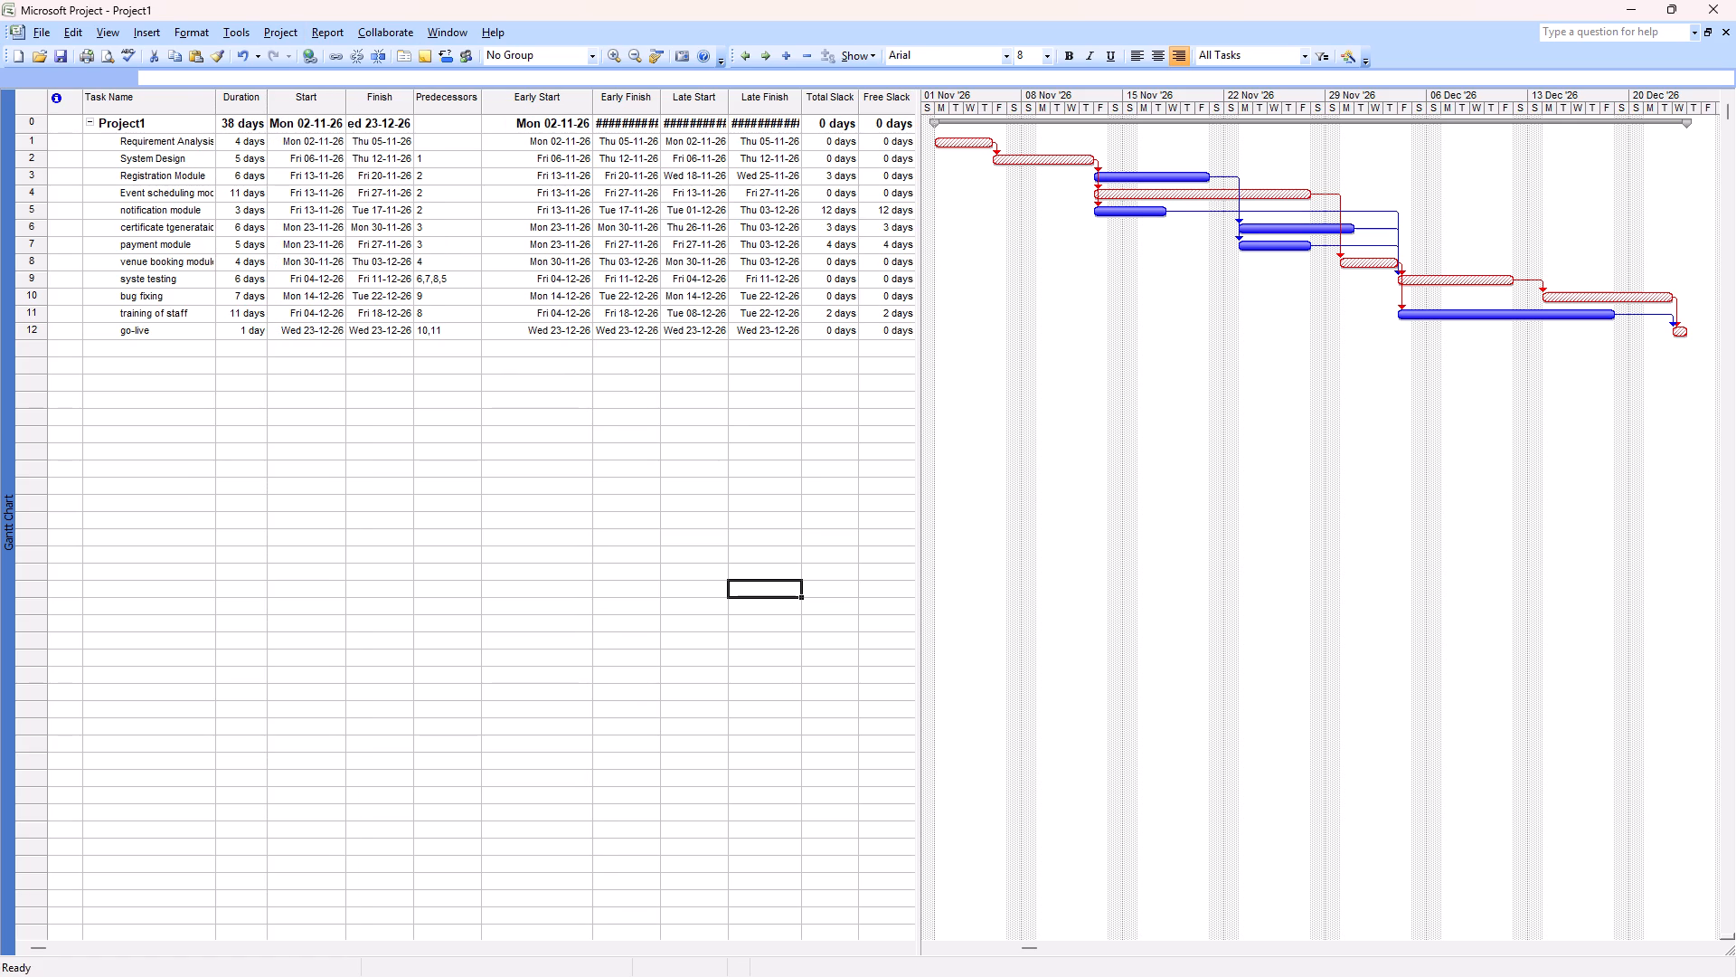
{"action": "left_click", "coordinate": [415, 106]}
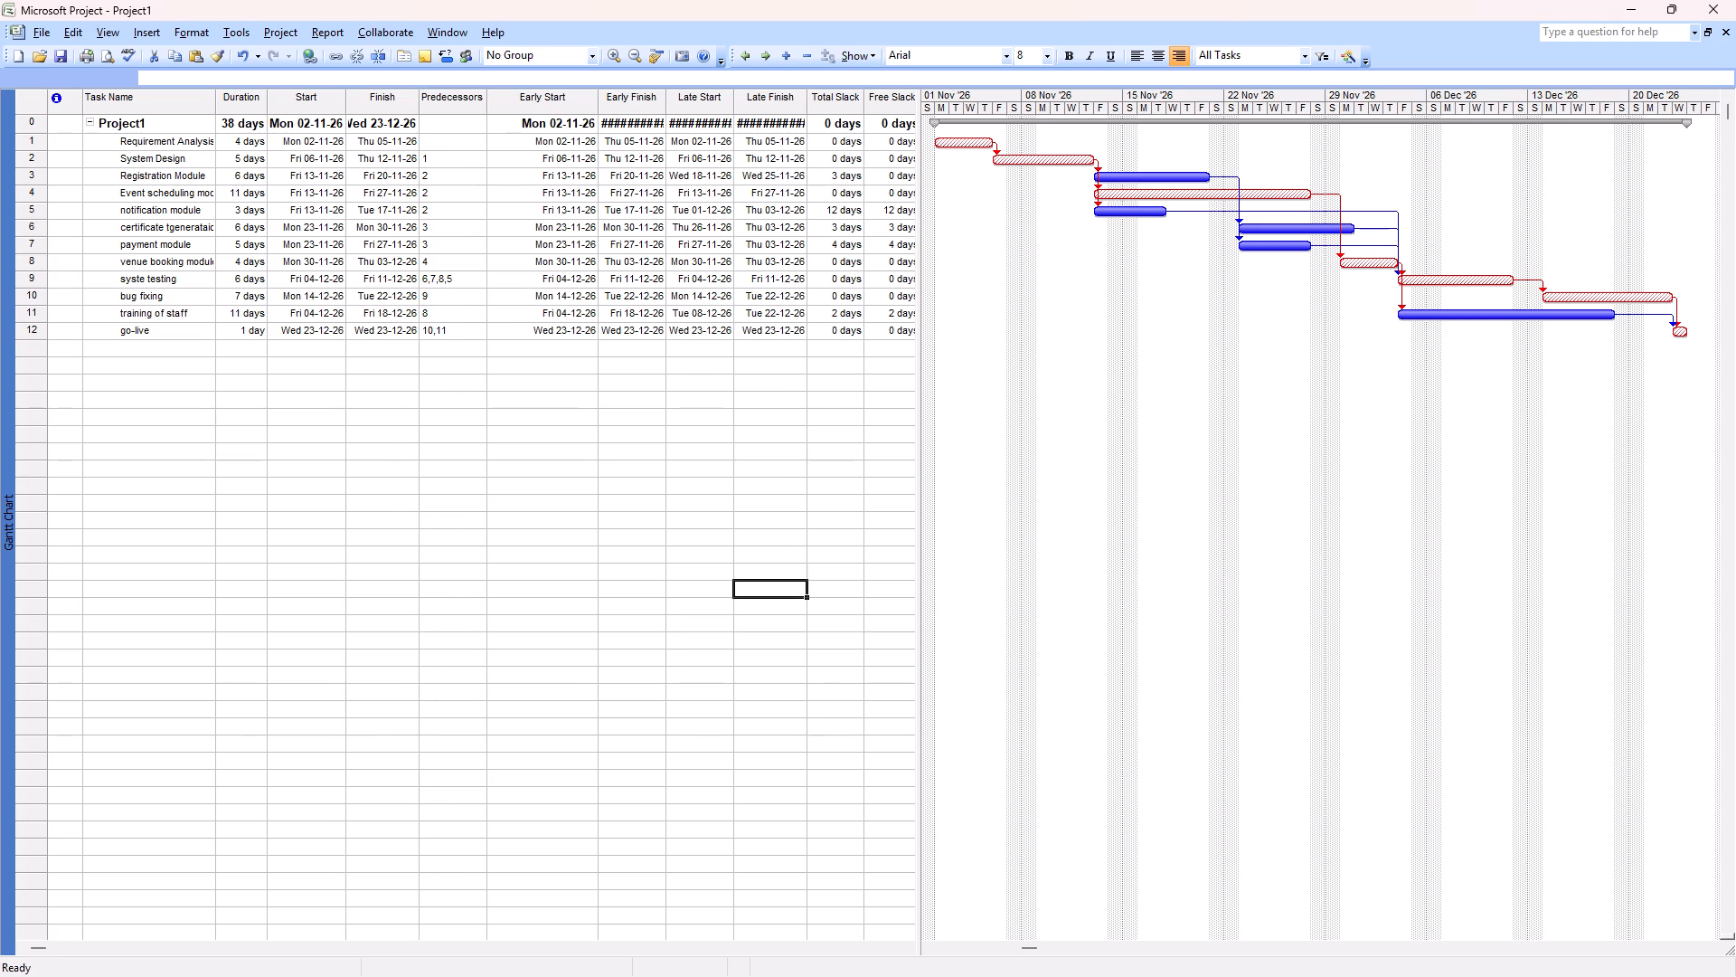
{"action": "left_click_drag", "start_coordinate": [918, 137], "coordinate": [948, 140]}
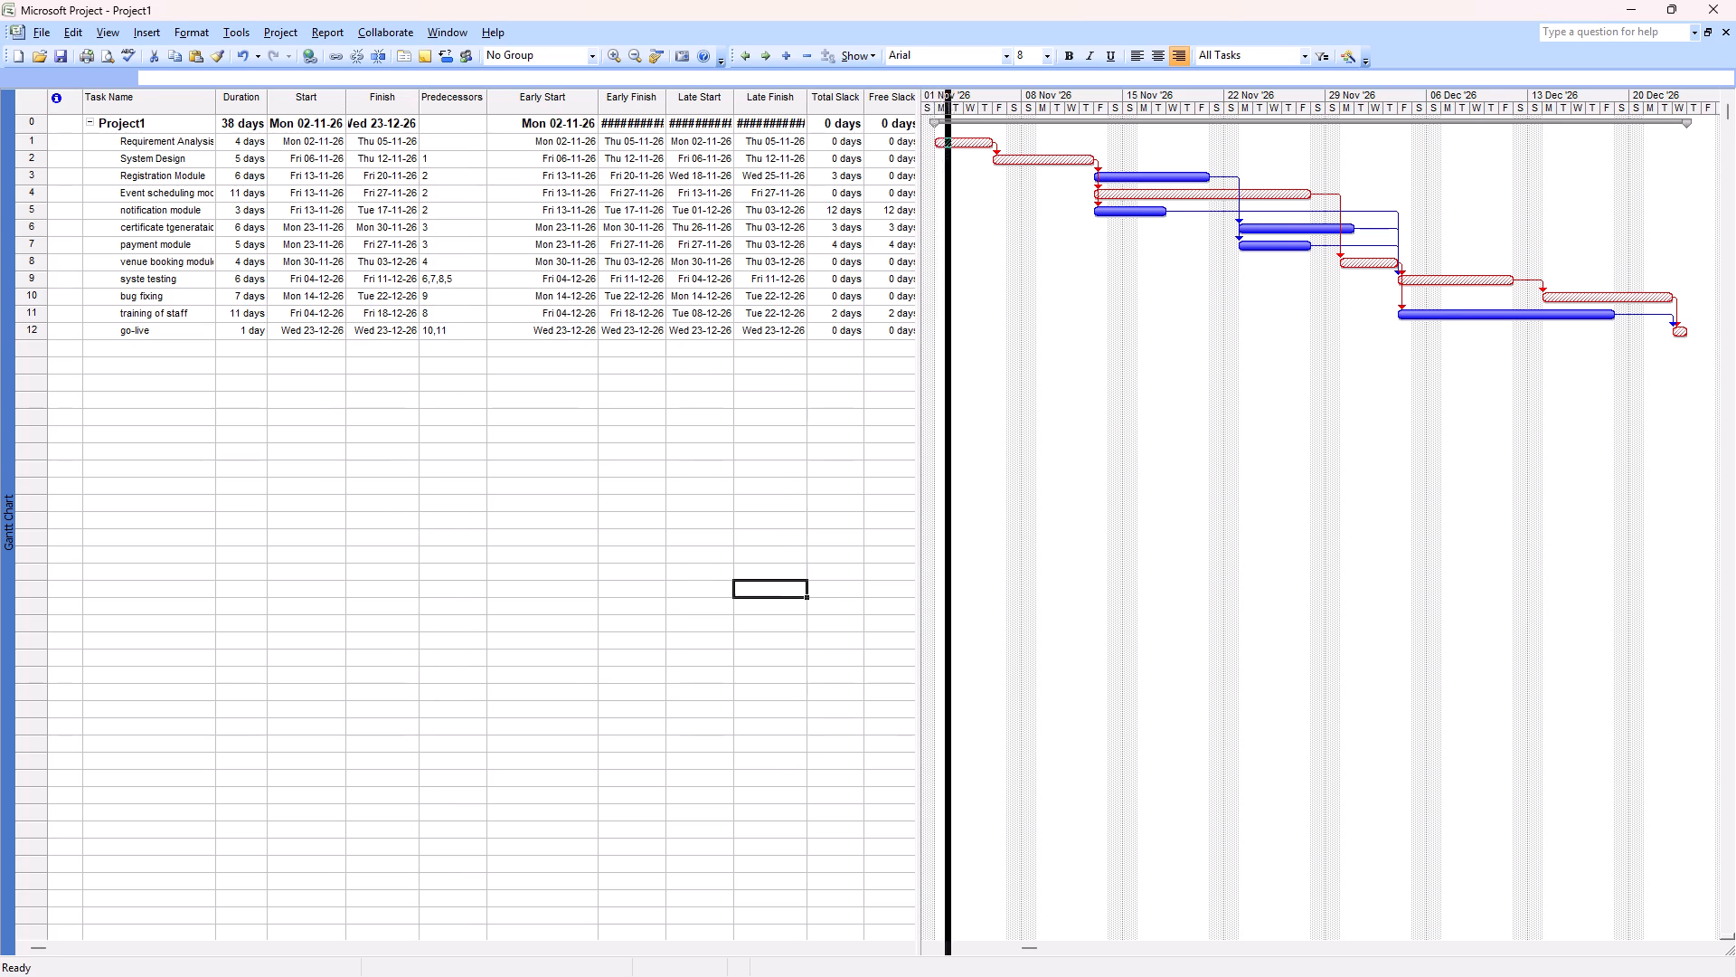
{"action": "left_click_drag", "start_coordinate": [948, 140], "coordinate": [967, 144]}
{"action": "left_click_drag", "start_coordinate": [967, 150], "coordinate": [952, 155]}
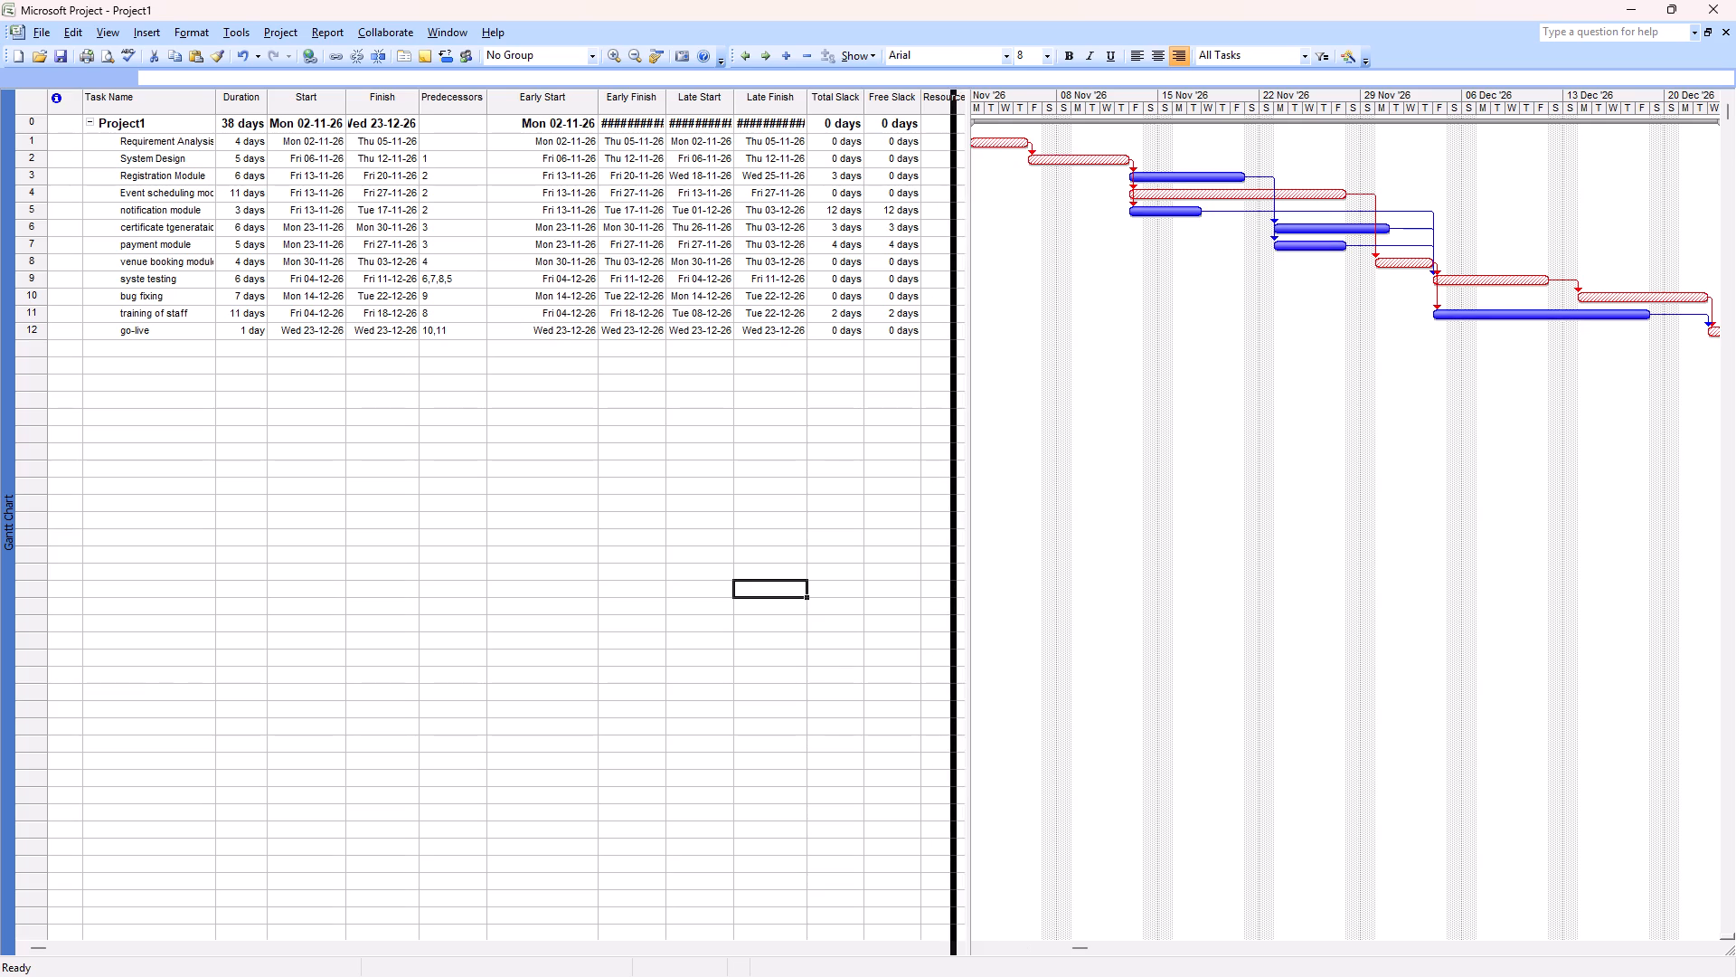
{"action": "left_click_drag", "start_coordinate": [952, 155], "coordinate": [930, 167]}
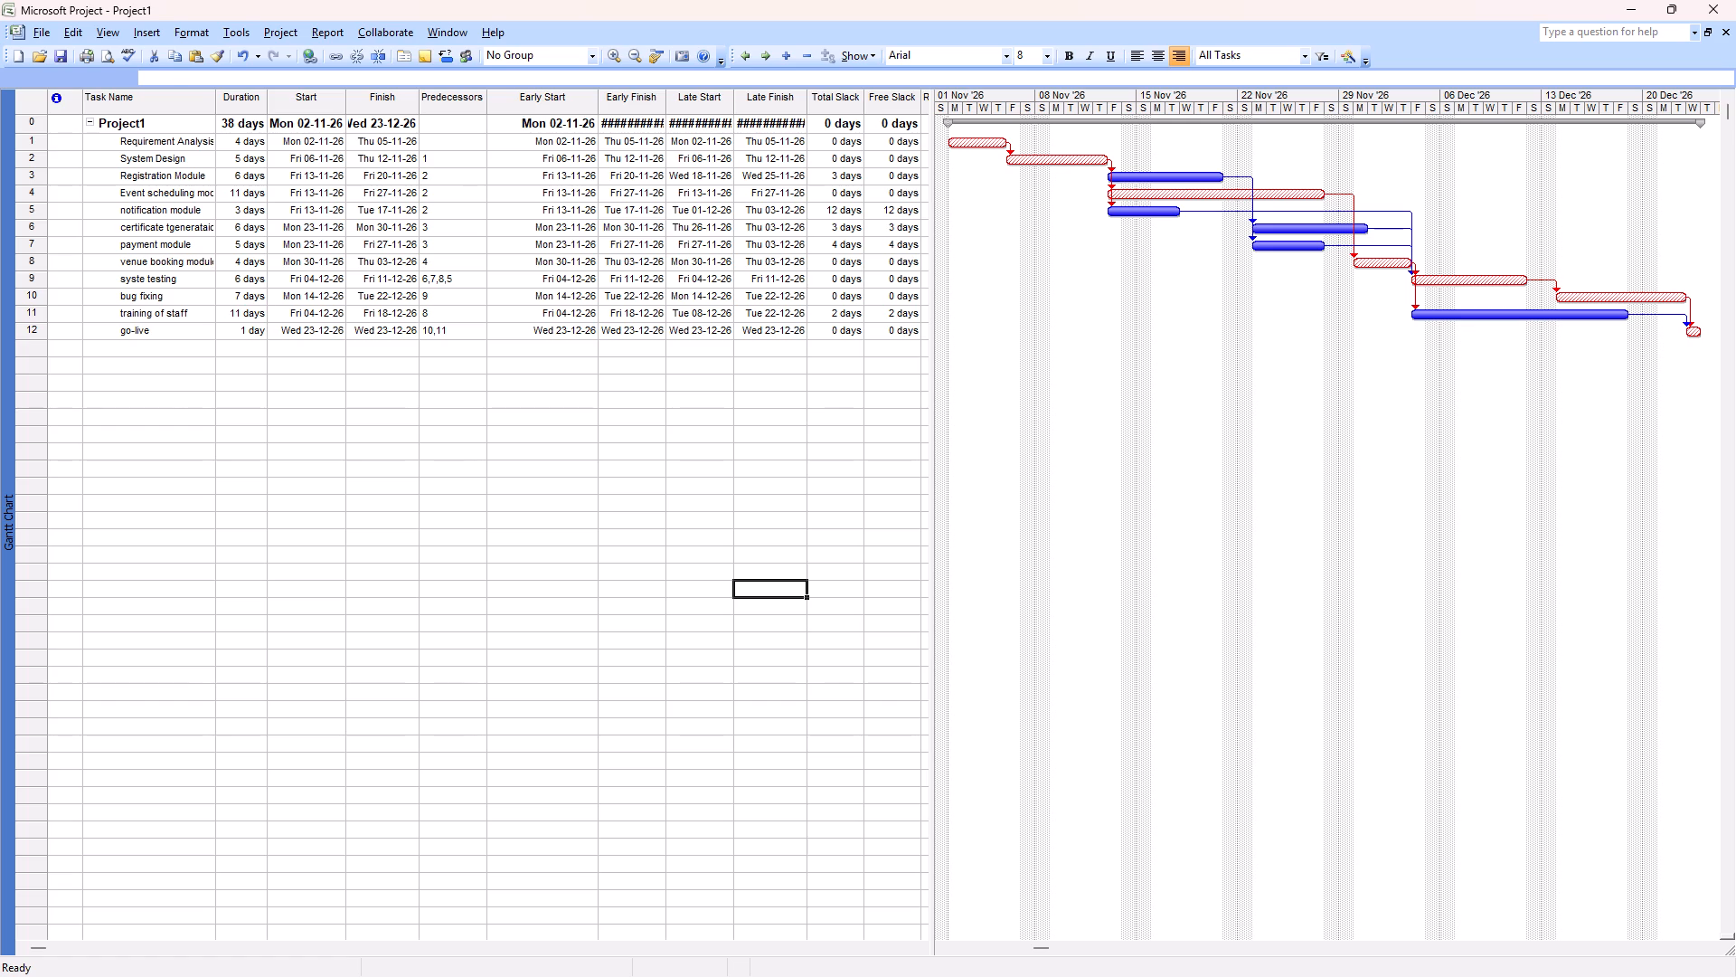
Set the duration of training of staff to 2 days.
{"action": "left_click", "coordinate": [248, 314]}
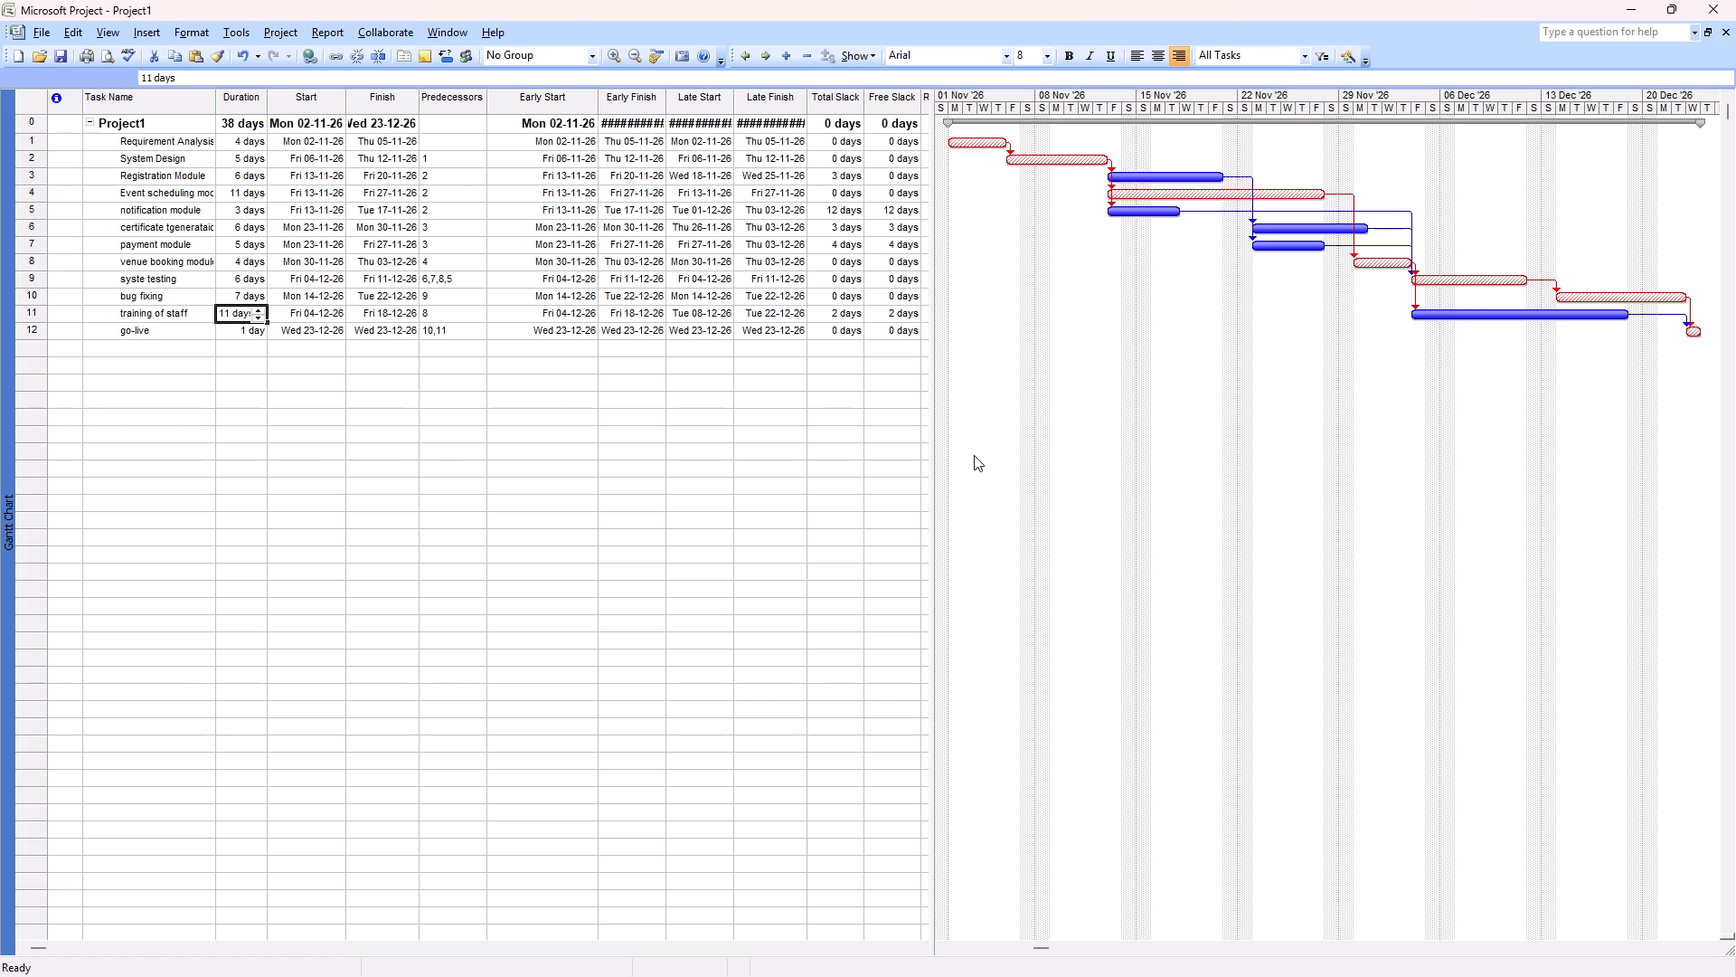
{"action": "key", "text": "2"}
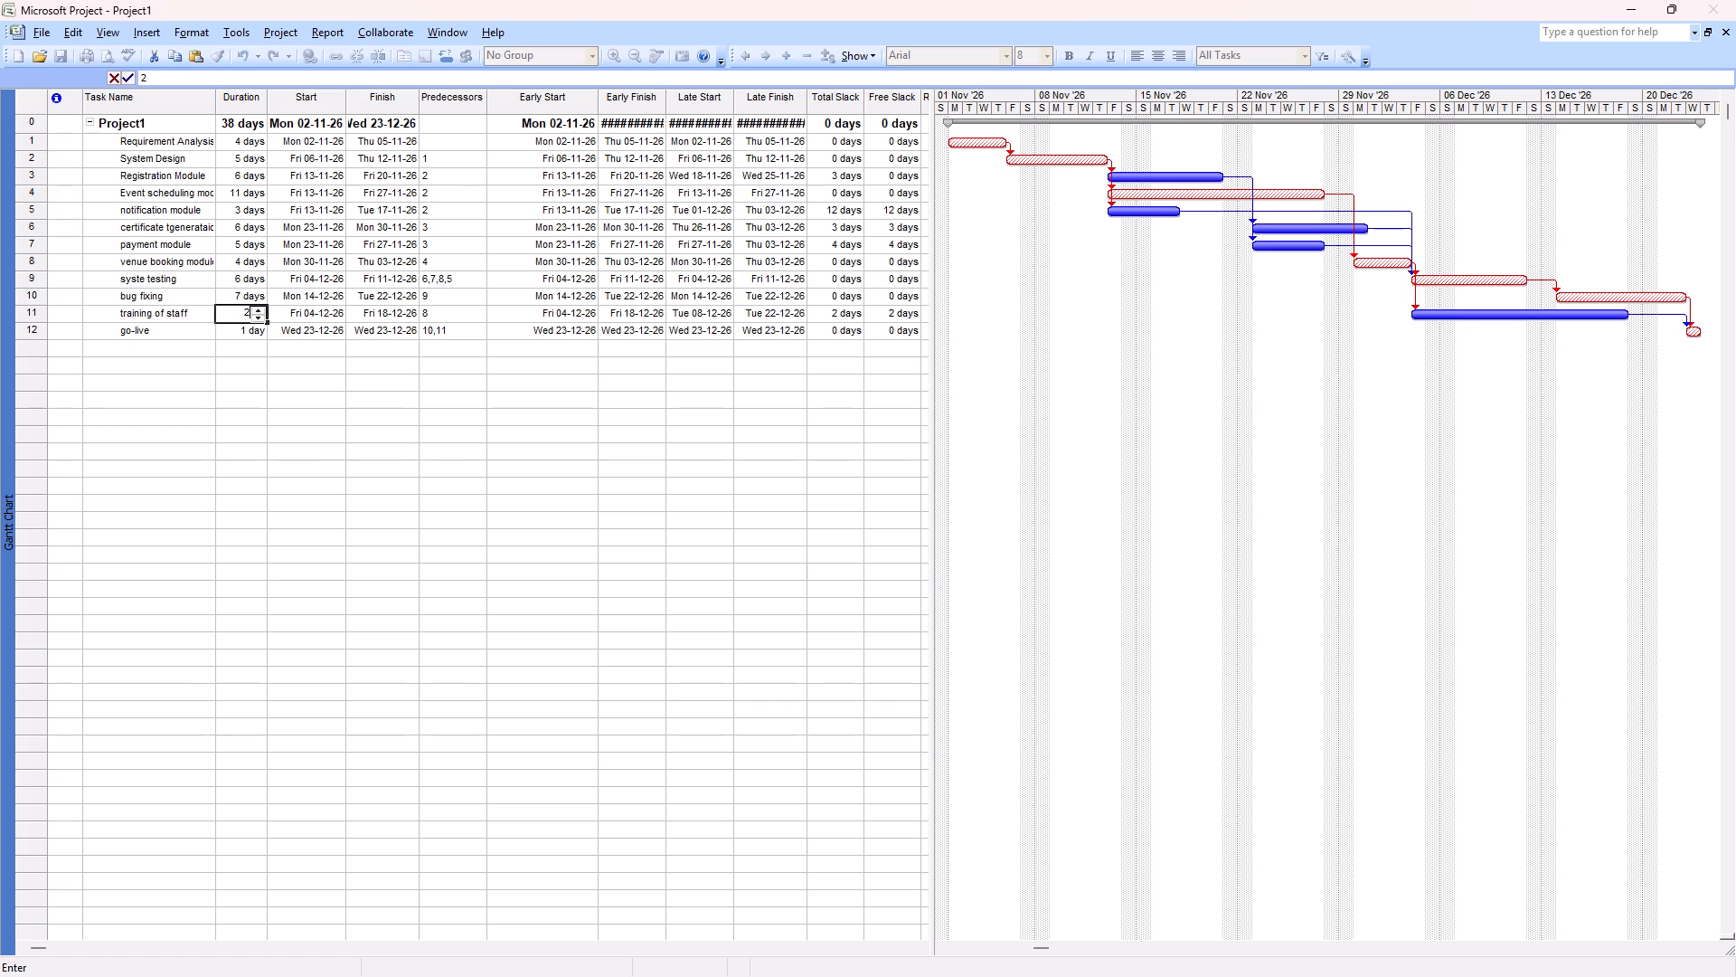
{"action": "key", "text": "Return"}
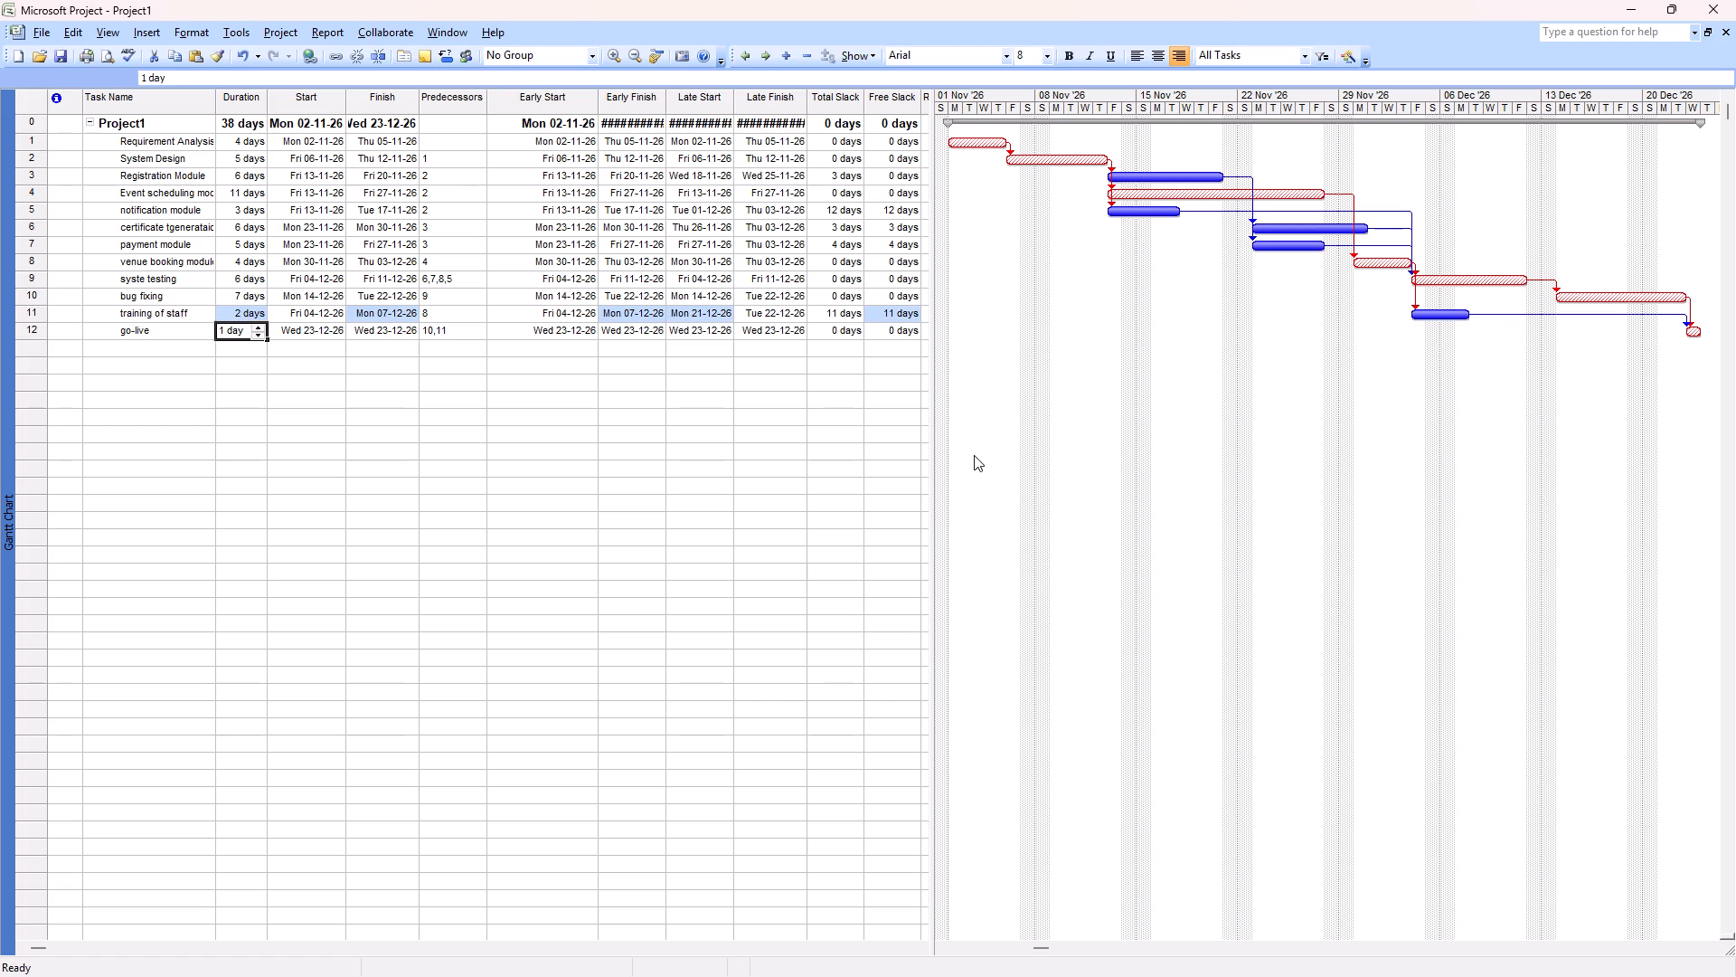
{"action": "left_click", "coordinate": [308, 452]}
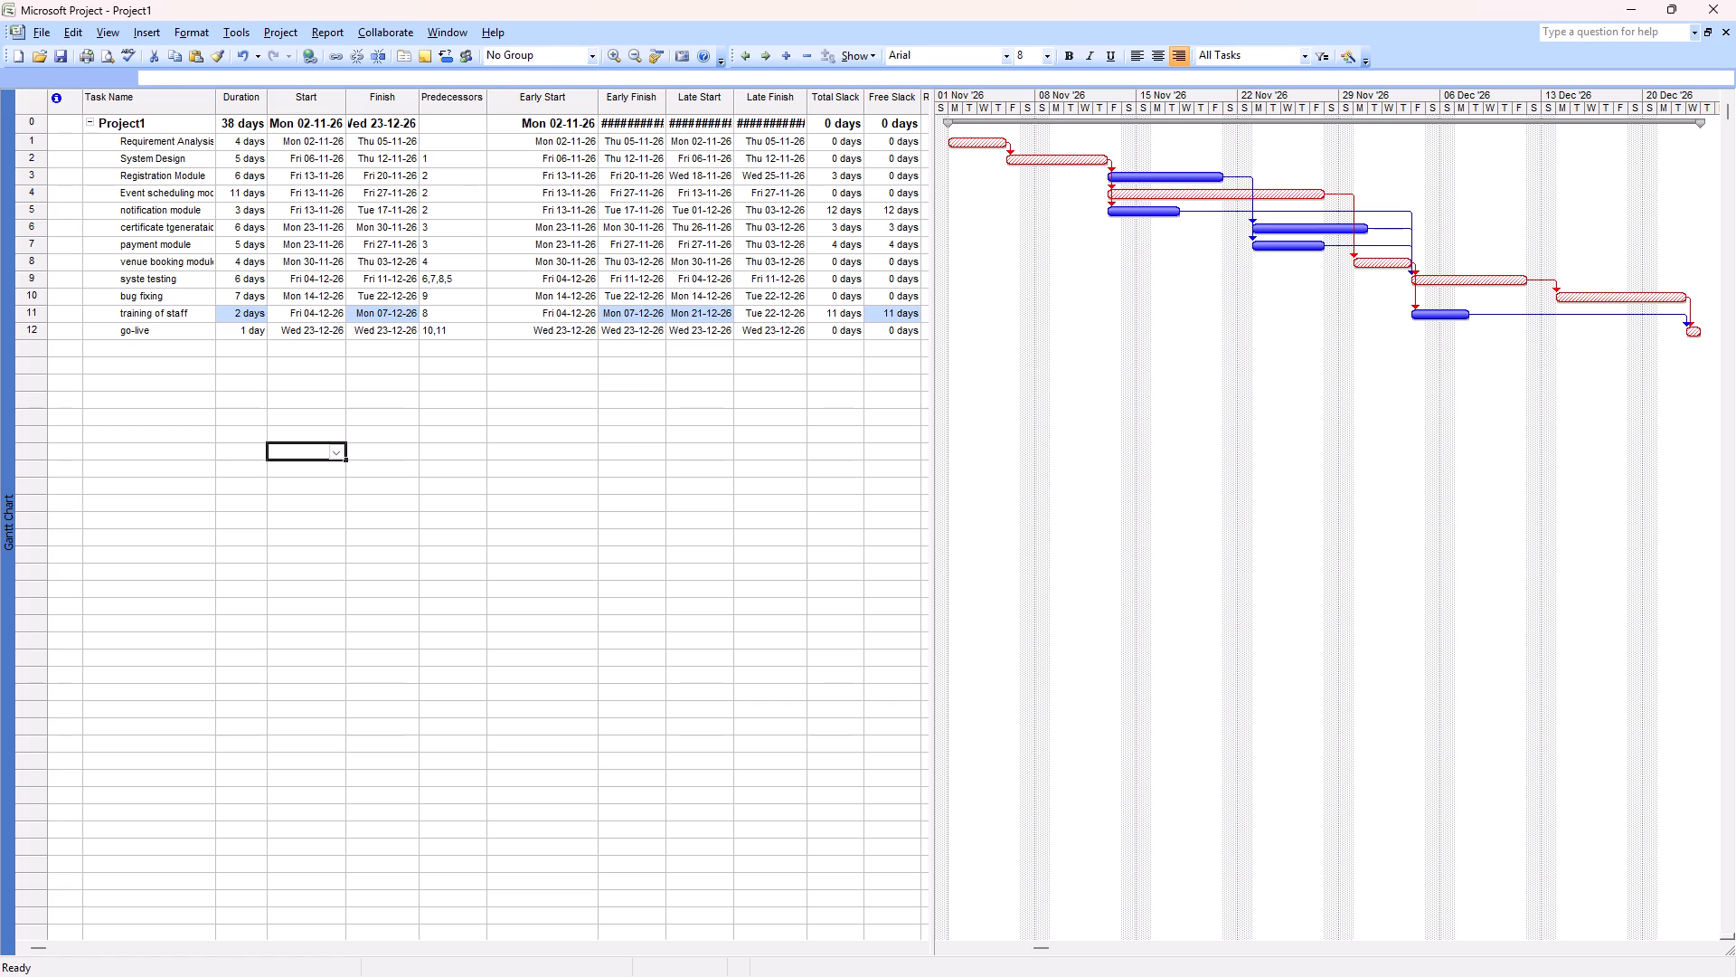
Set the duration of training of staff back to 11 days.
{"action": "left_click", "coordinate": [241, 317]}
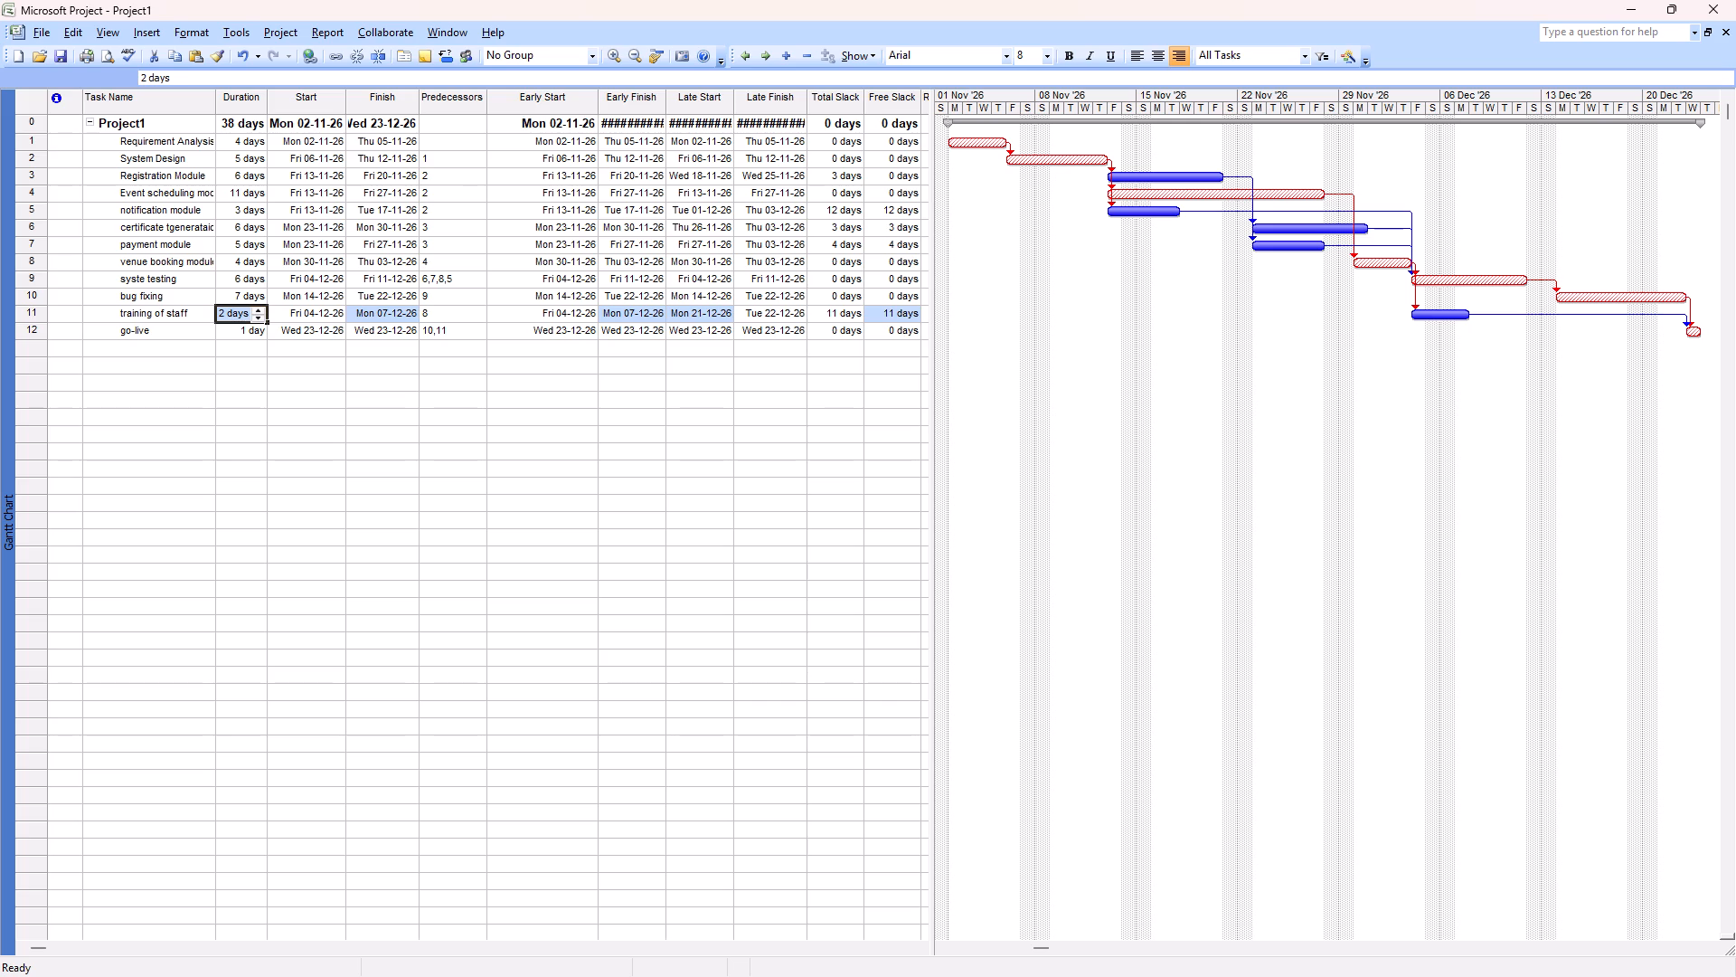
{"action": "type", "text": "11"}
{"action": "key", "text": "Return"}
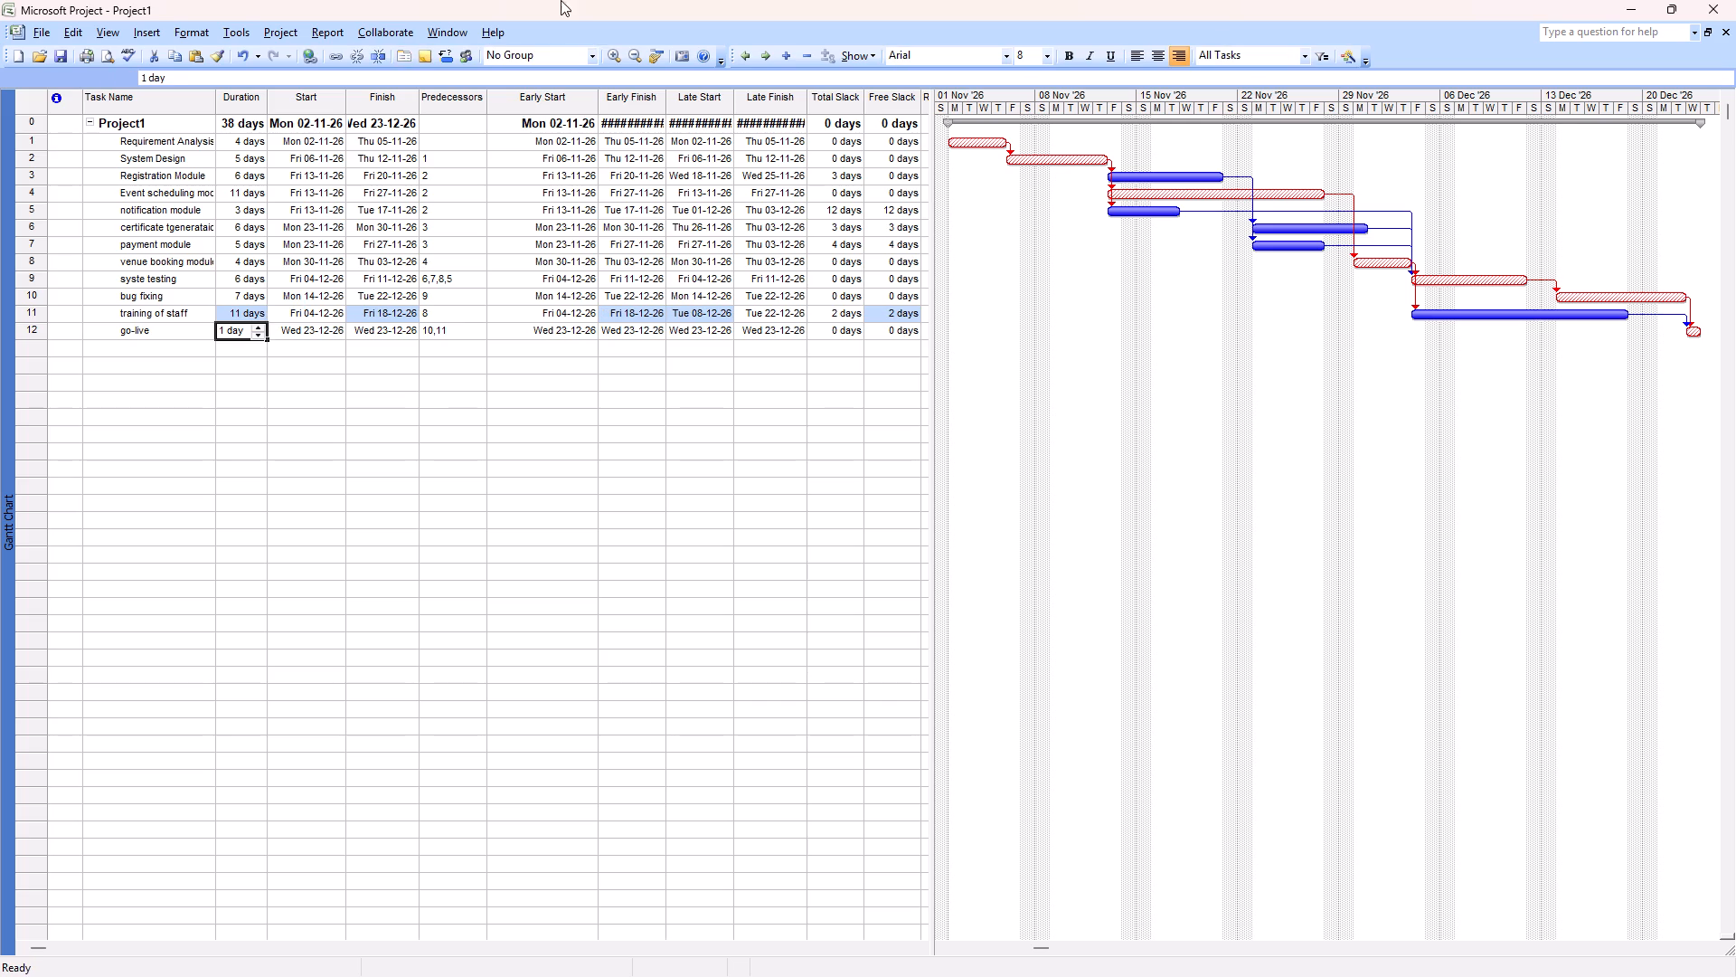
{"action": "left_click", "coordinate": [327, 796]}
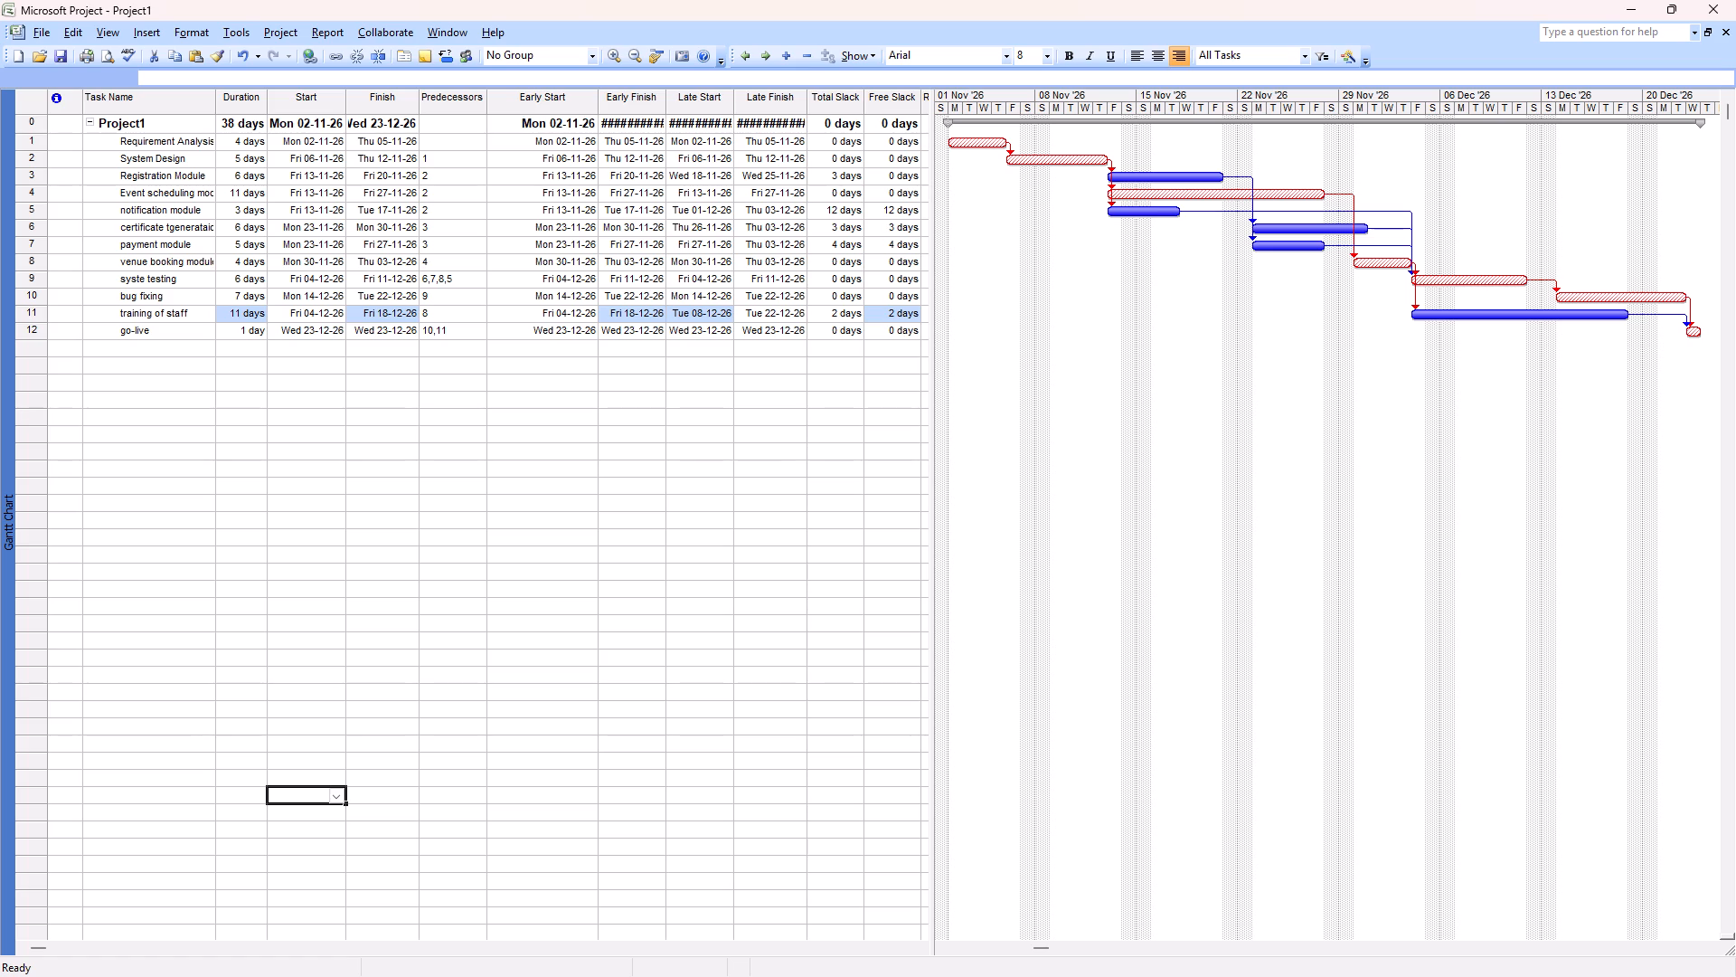
Narrow the Predecessors column slightly.
{"action": "left_click_drag", "start_coordinate": [486, 104], "coordinate": [475, 107]}
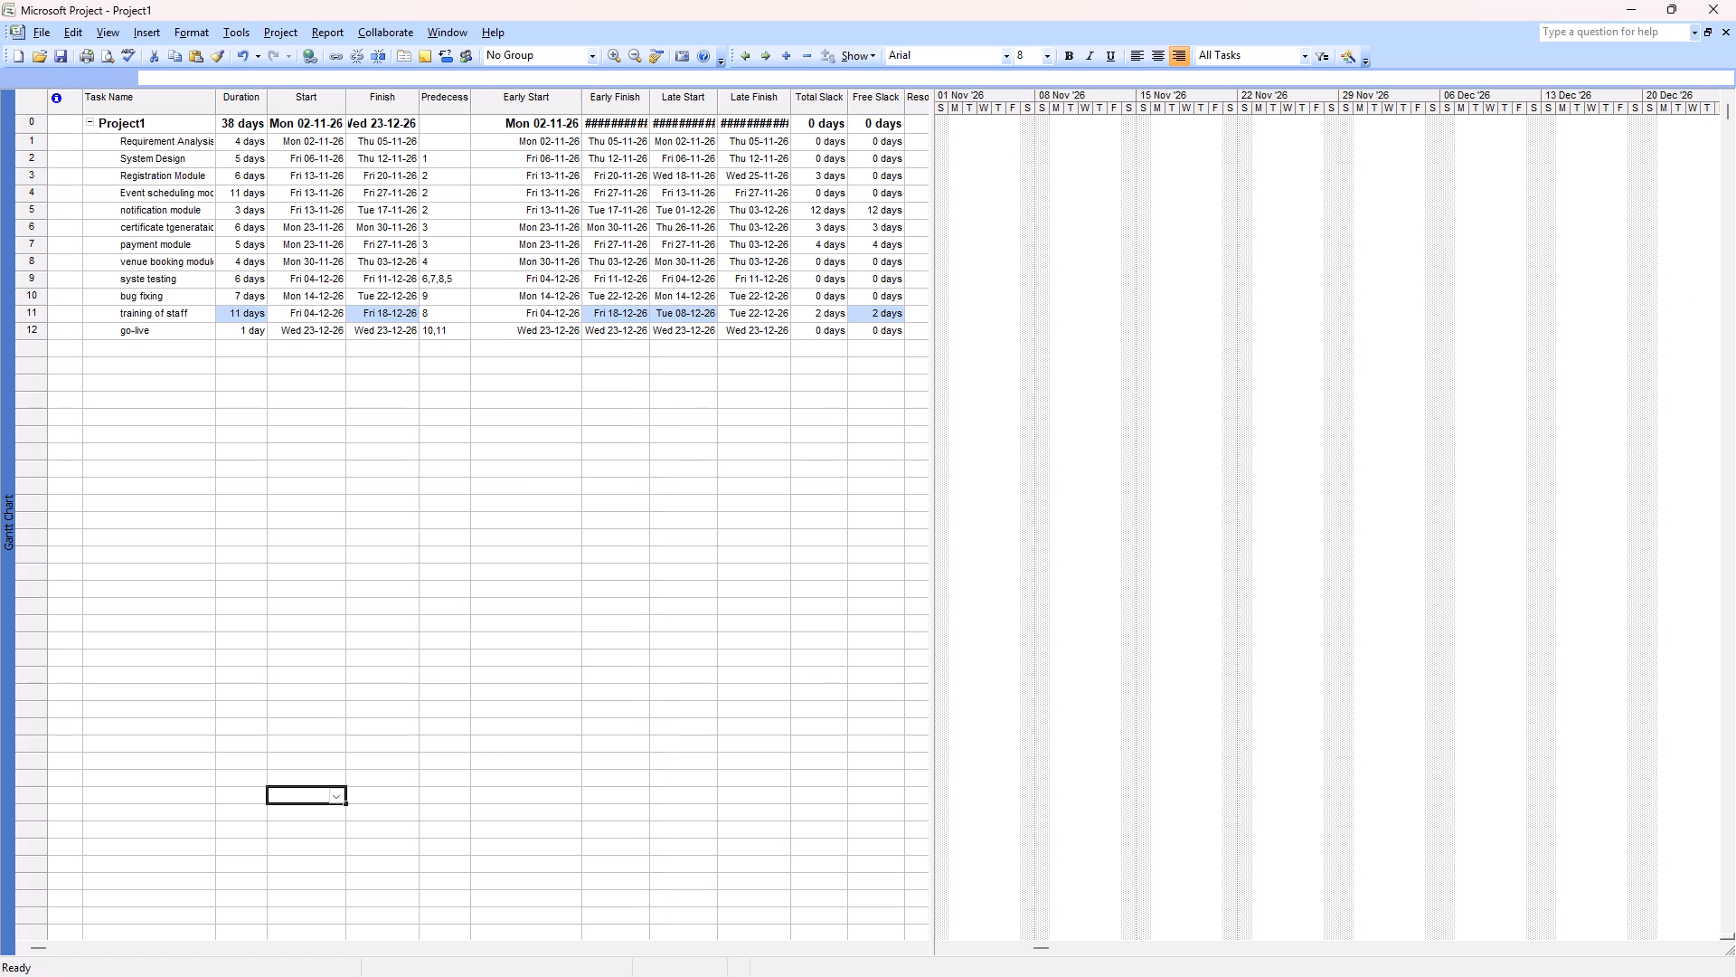
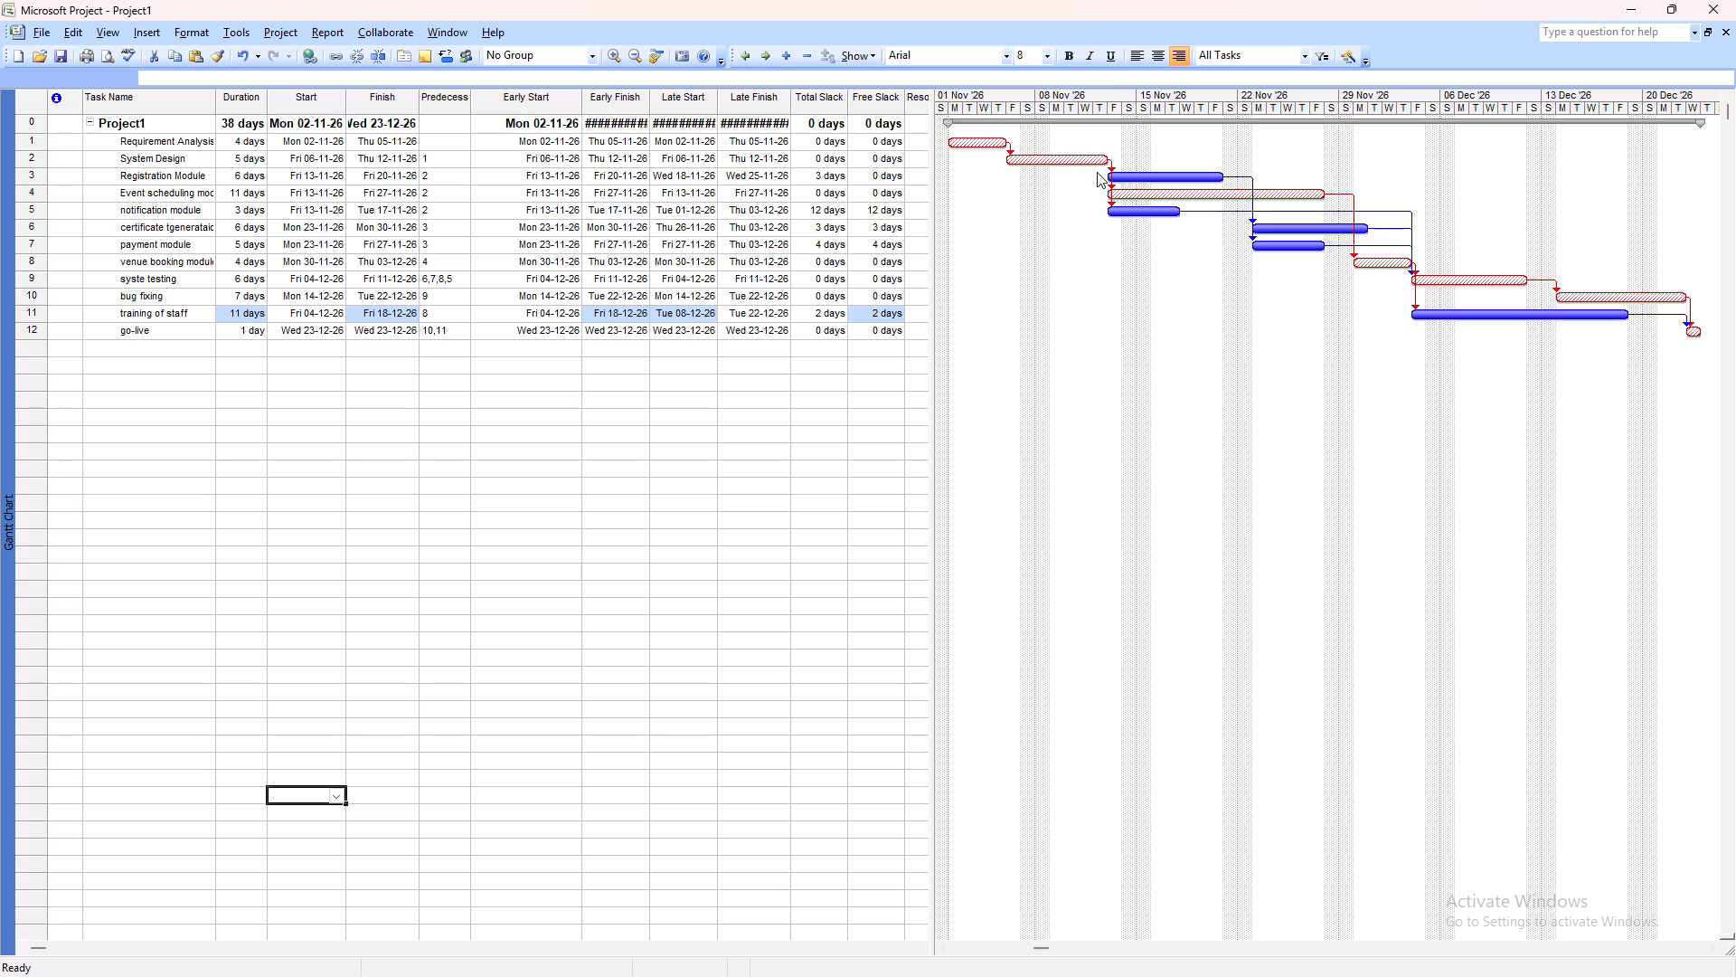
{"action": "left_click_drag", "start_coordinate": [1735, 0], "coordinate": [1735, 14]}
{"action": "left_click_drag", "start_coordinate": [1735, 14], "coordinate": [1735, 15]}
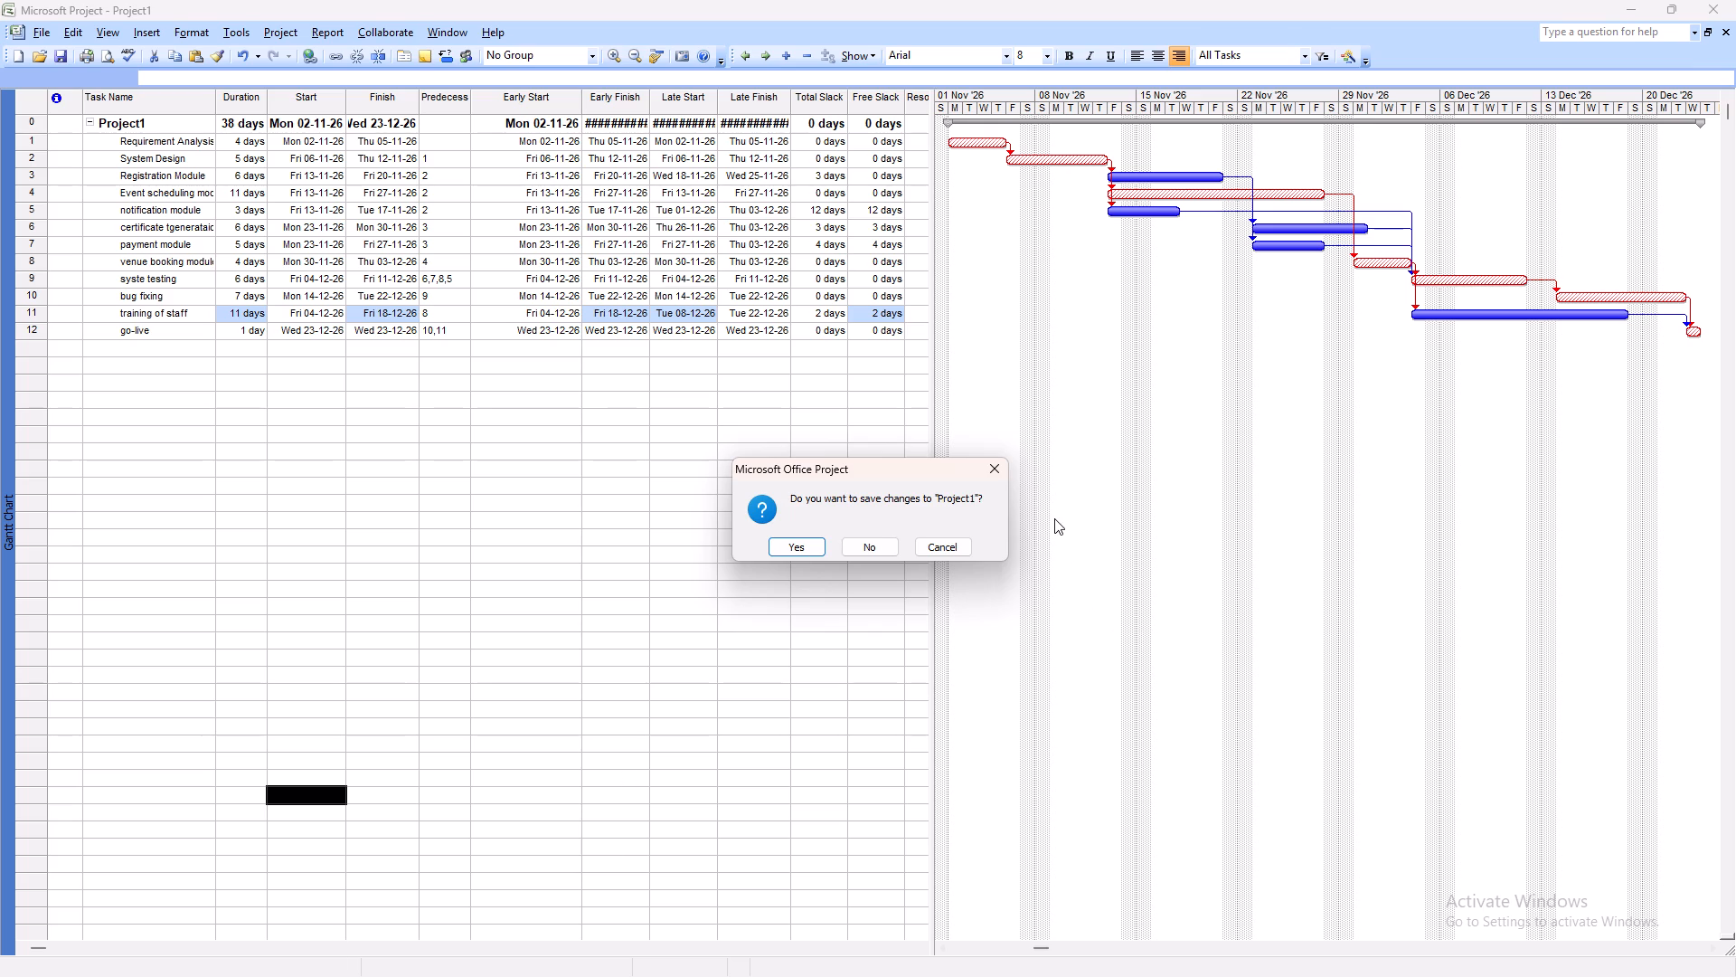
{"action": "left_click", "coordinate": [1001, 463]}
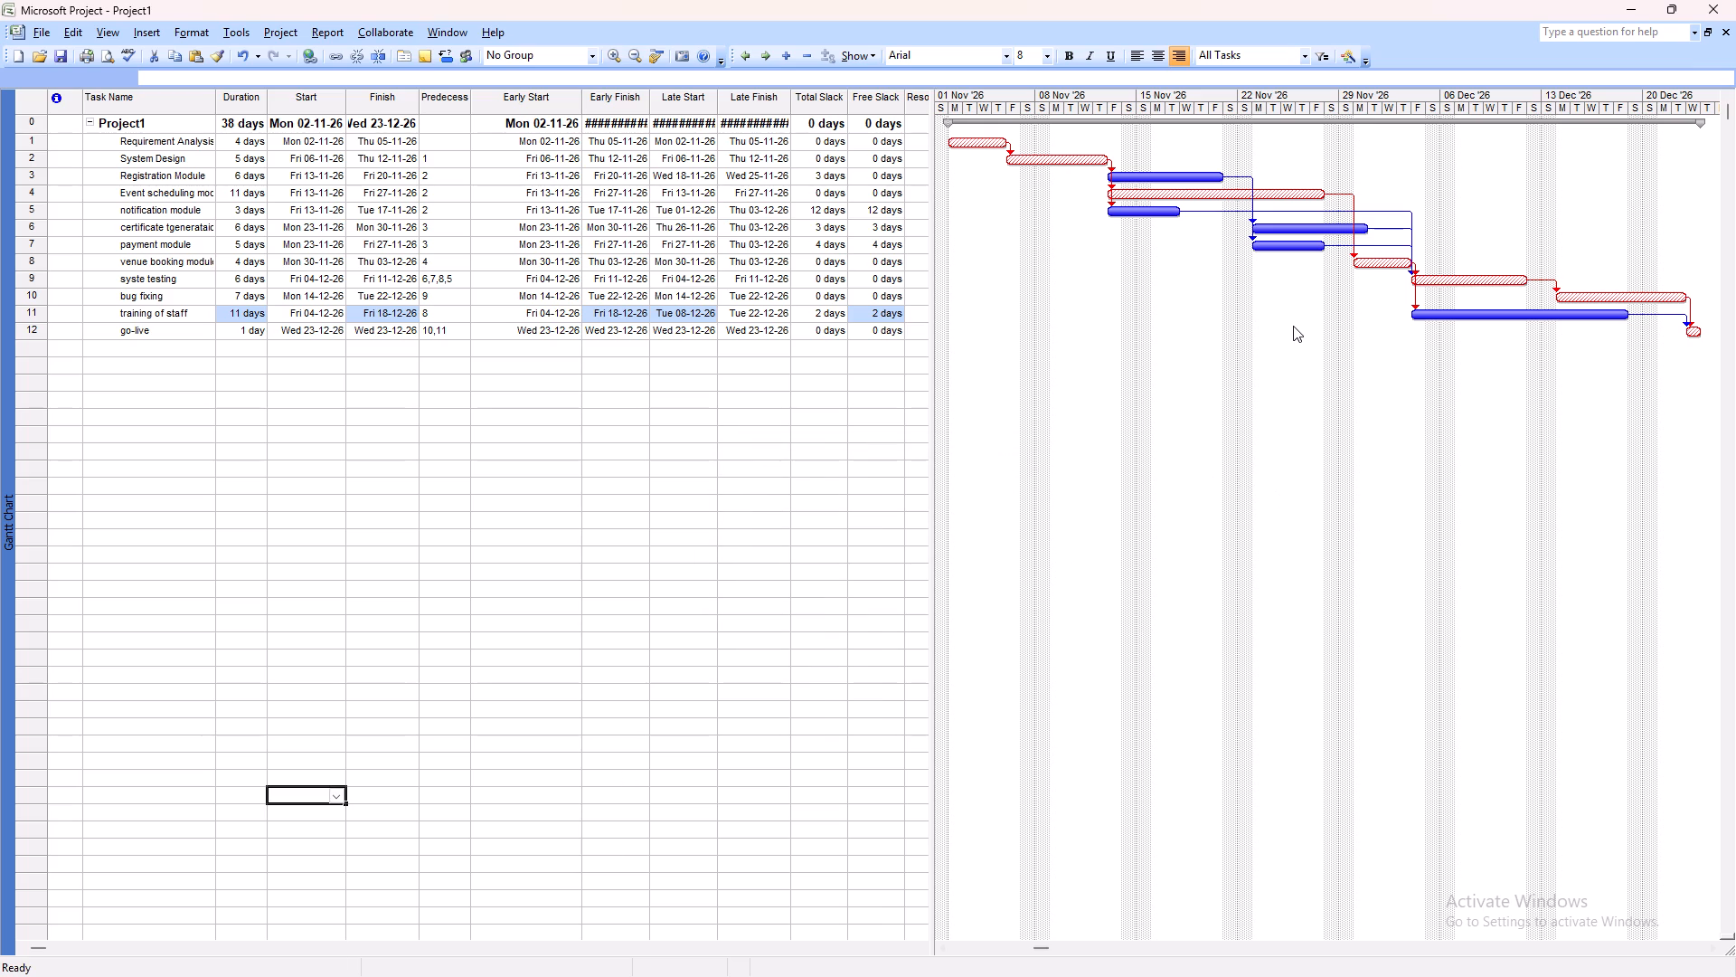
Narrow the Early Start column and widen Early Finish, Late Start and Late Finish so the summary row's dates fit.
{"action": "left_click", "coordinate": [651, 110]}
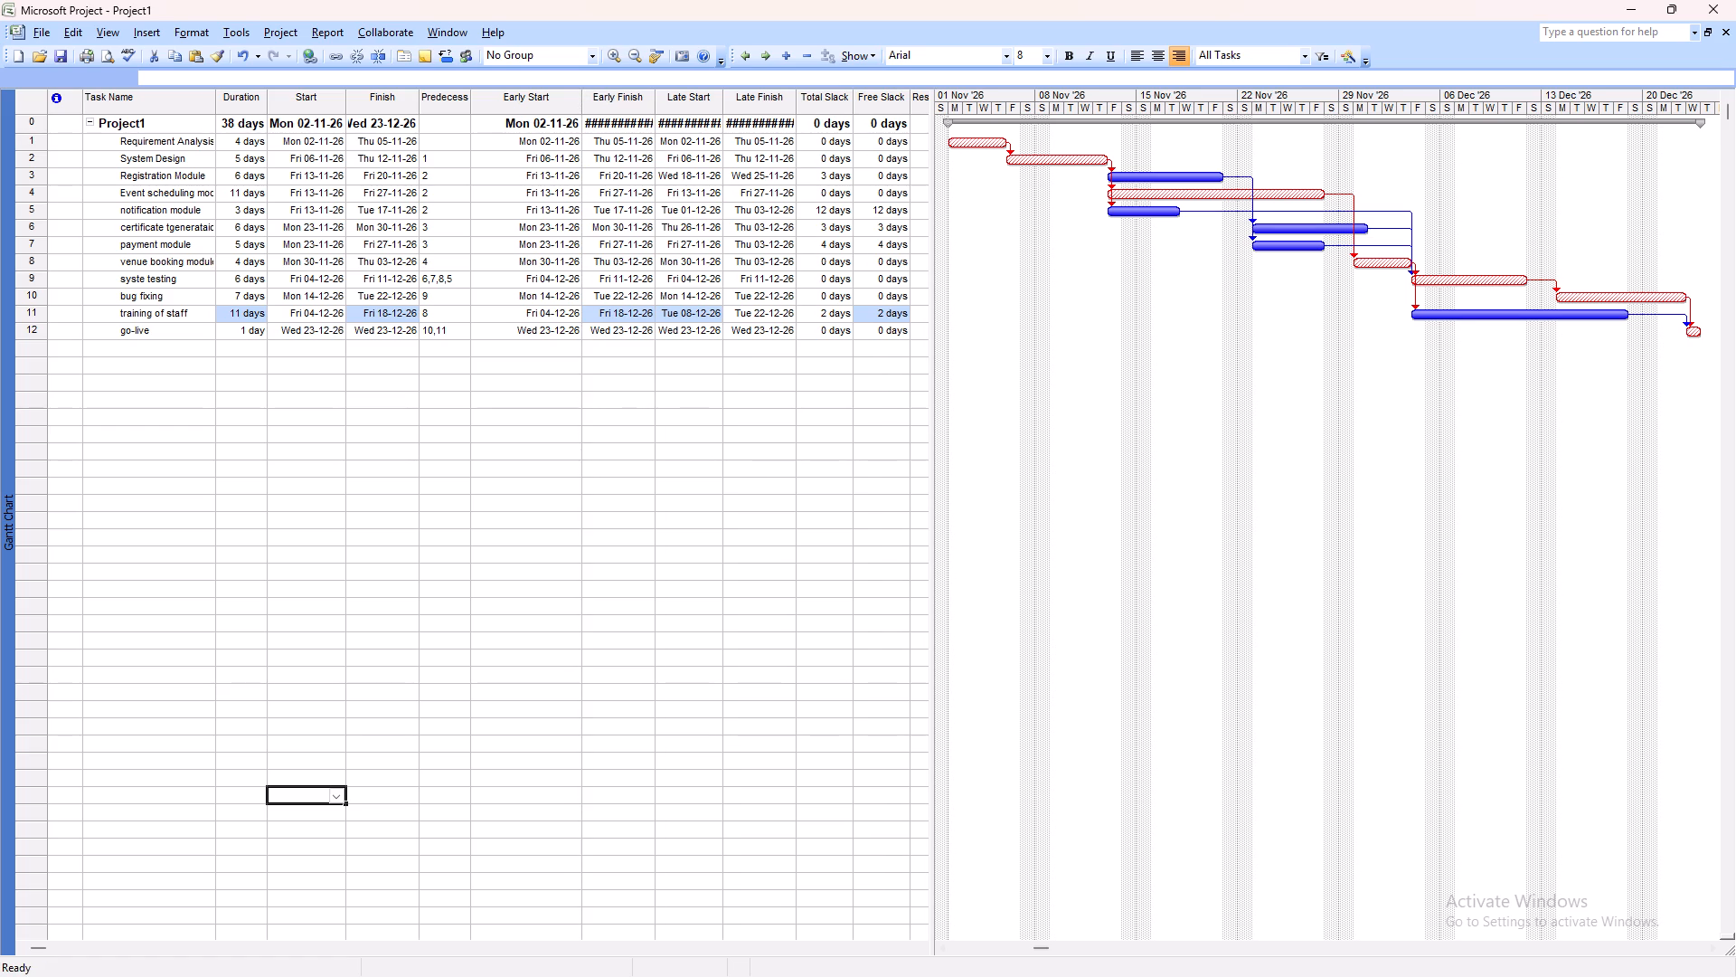
{"action": "left_click", "coordinate": [656, 113]}
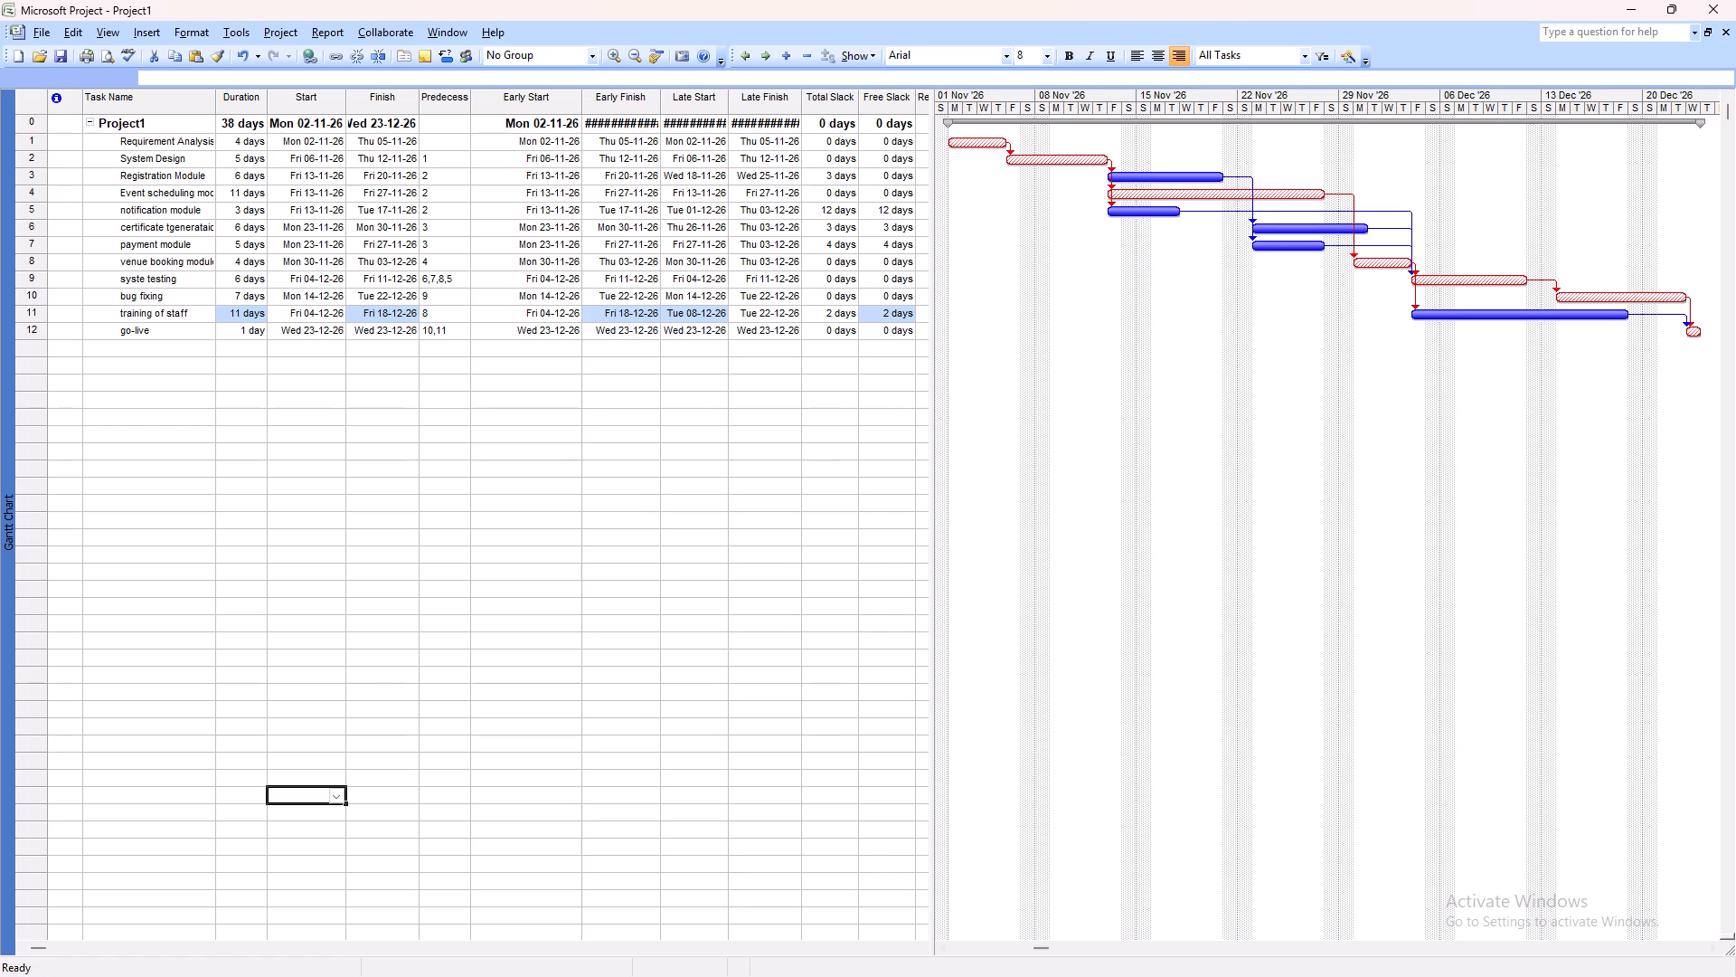
{"action": "left_click", "coordinate": [660, 114]}
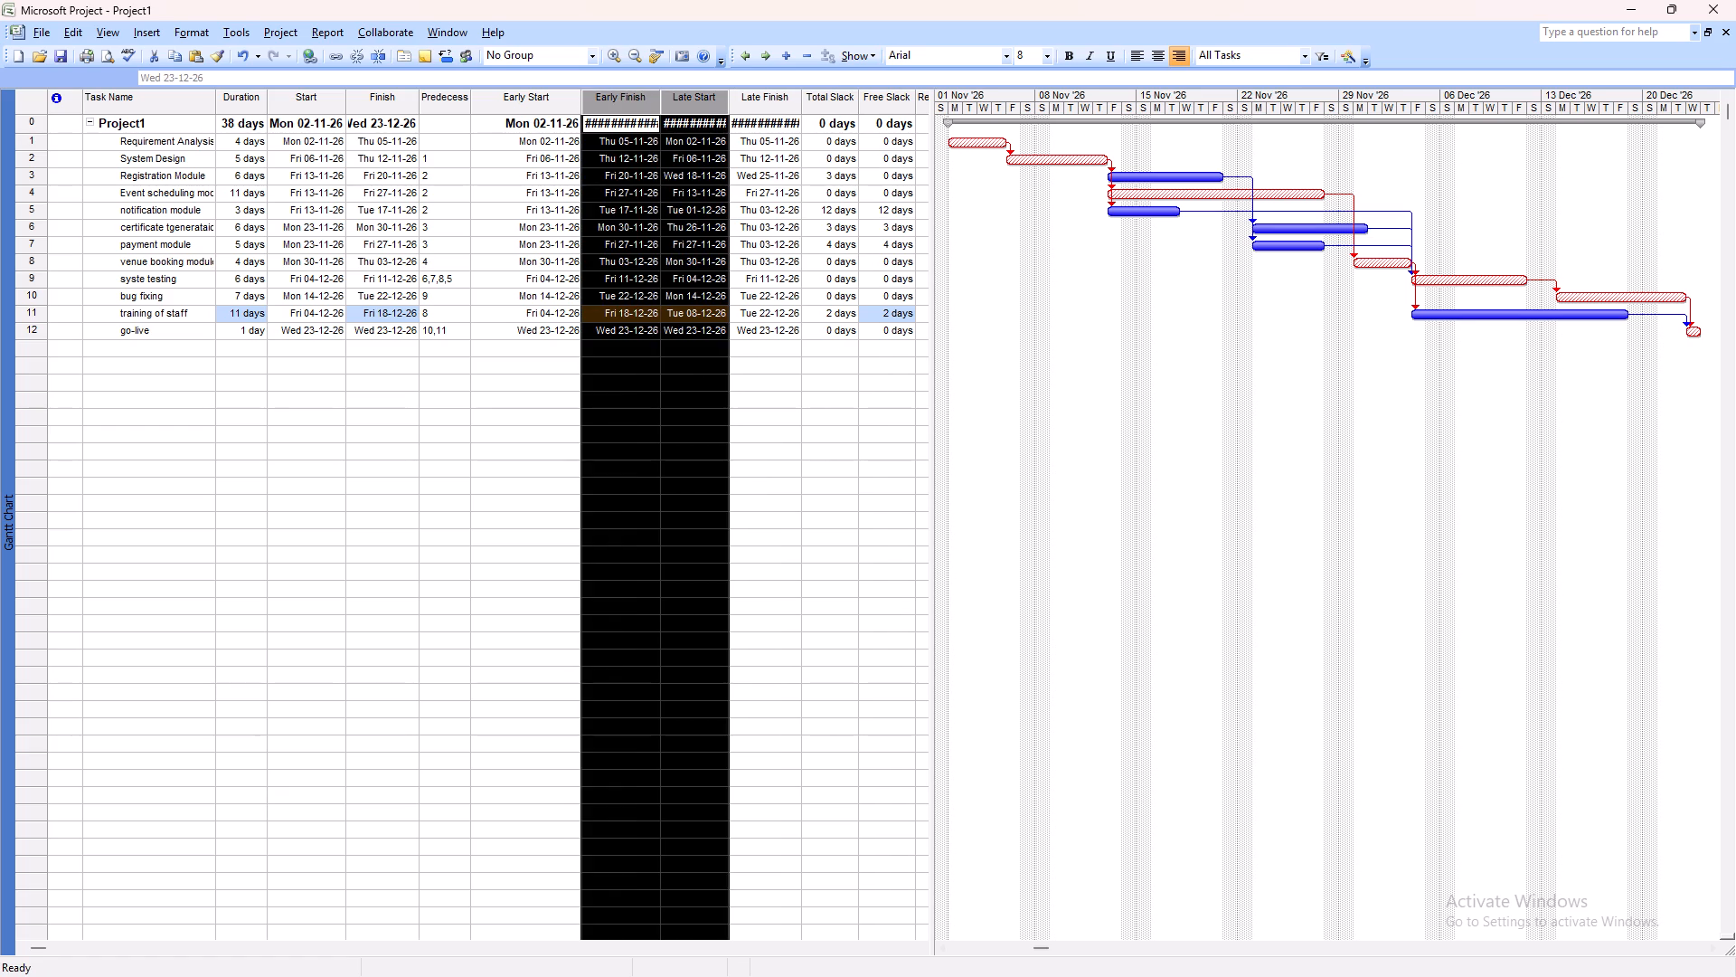
{"action": "left_click", "coordinate": [836, 545]}
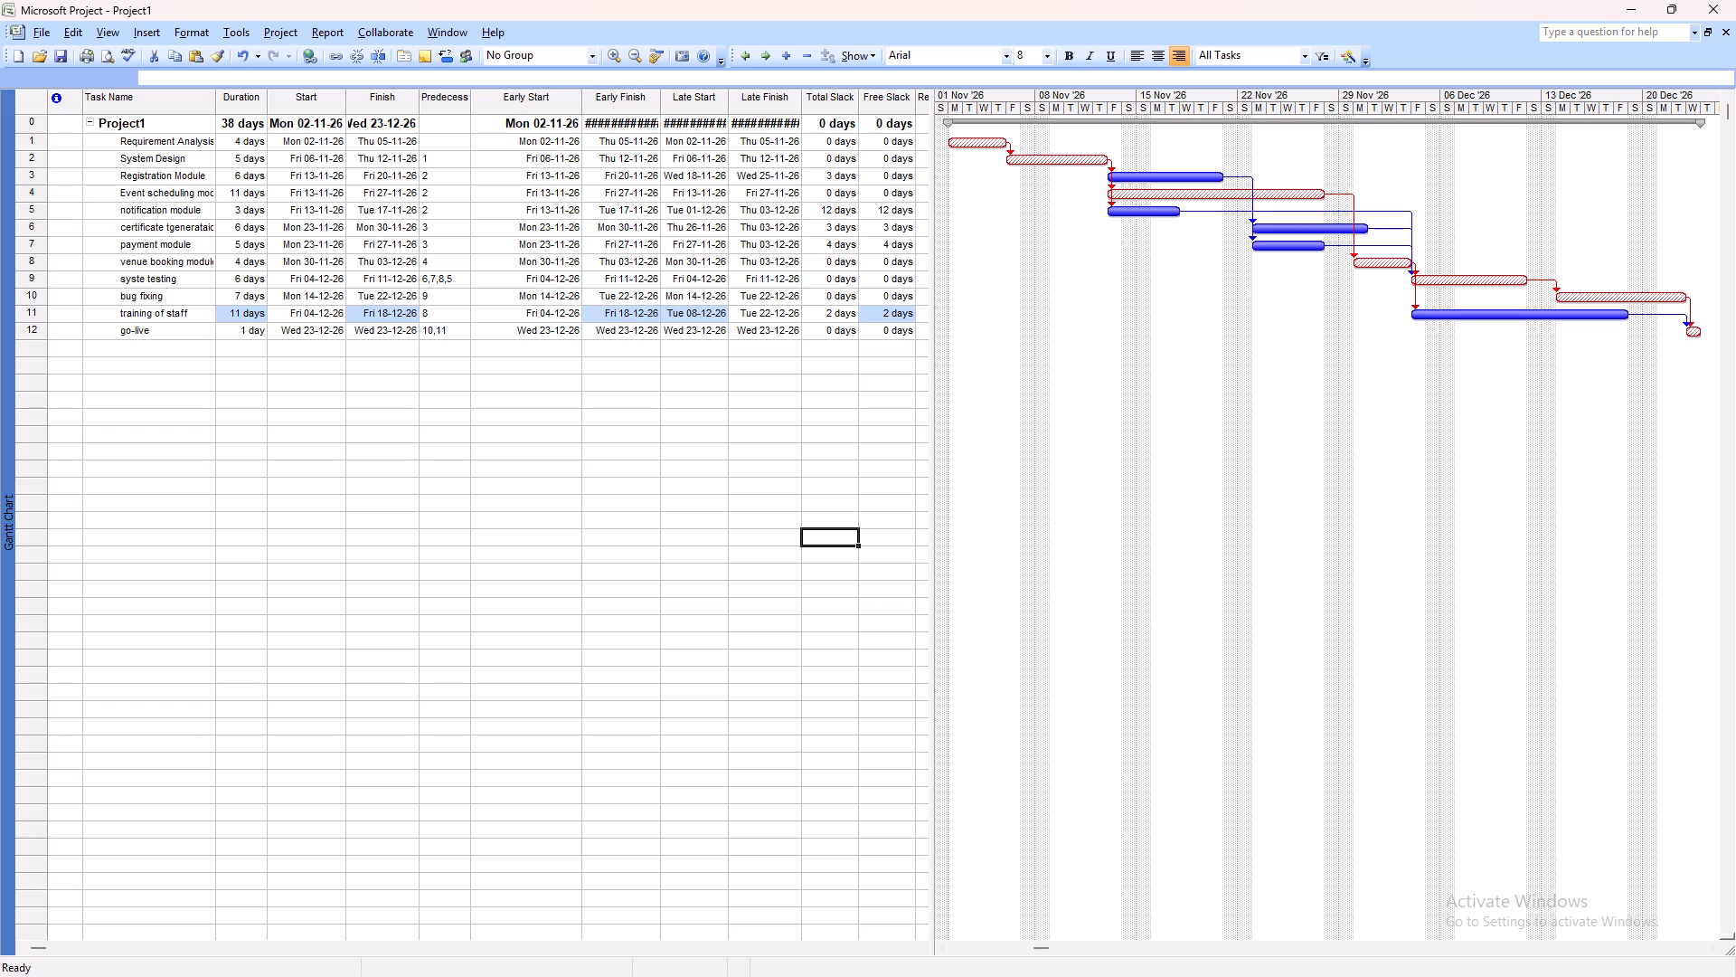
{"action": "left_click_drag", "start_coordinate": [582, 106], "coordinate": [570, 109]}
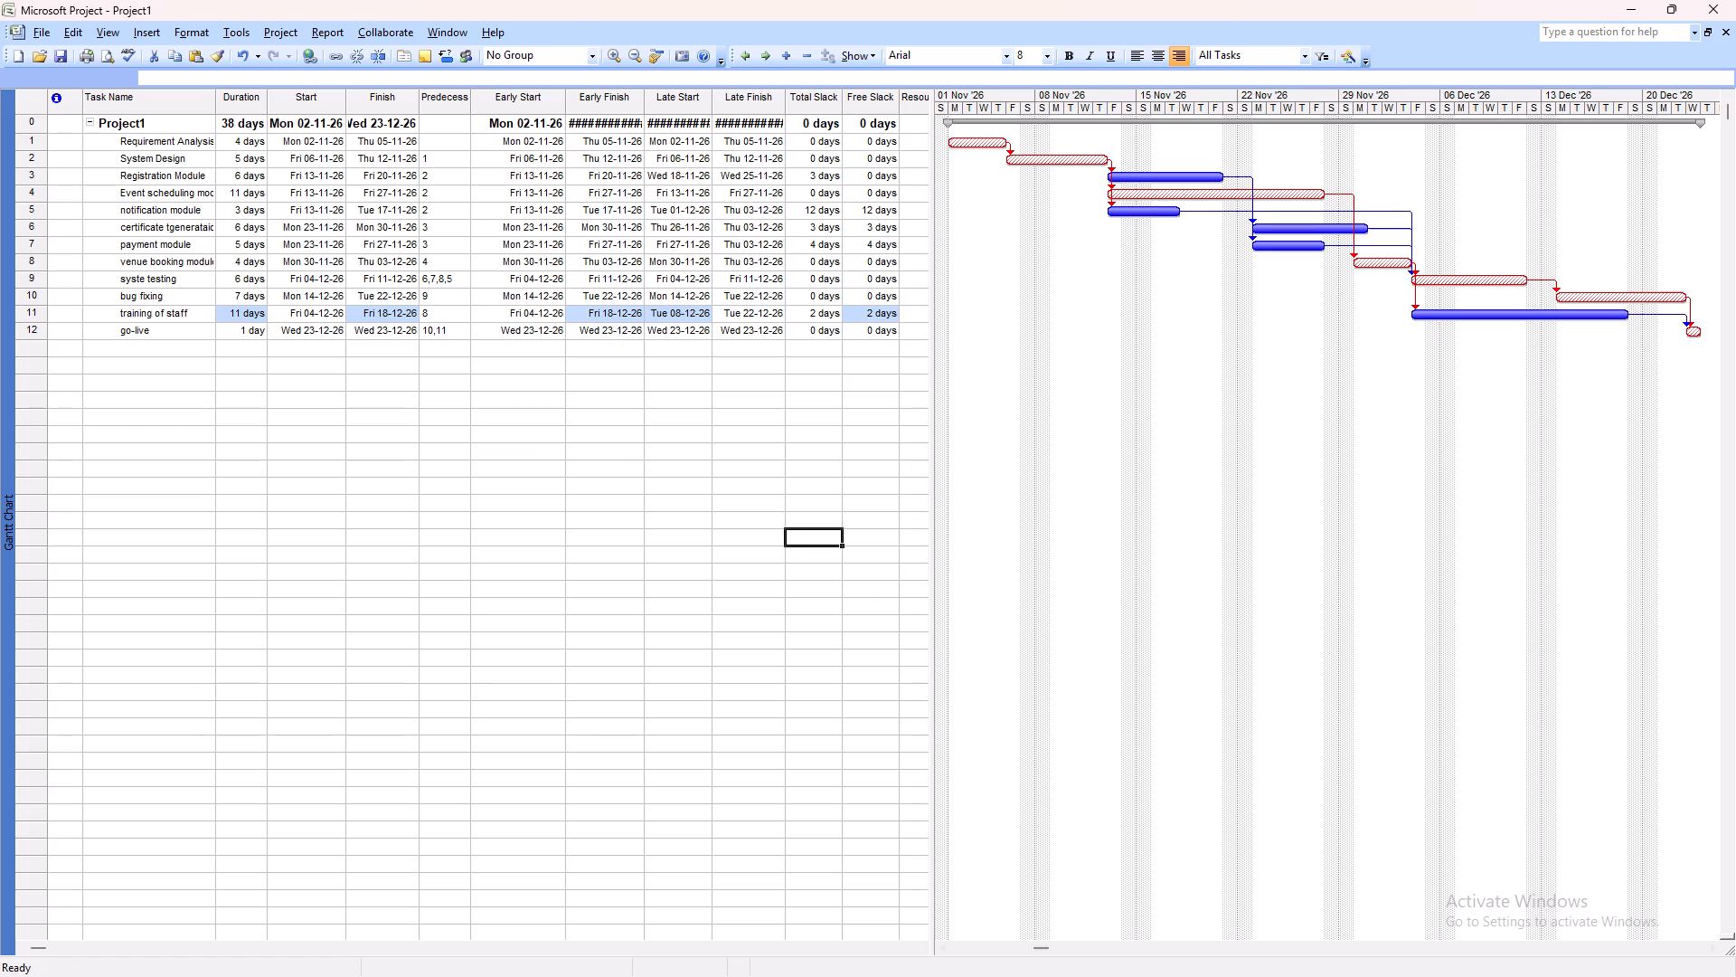
{"action": "left_click", "coordinate": [645, 106]}
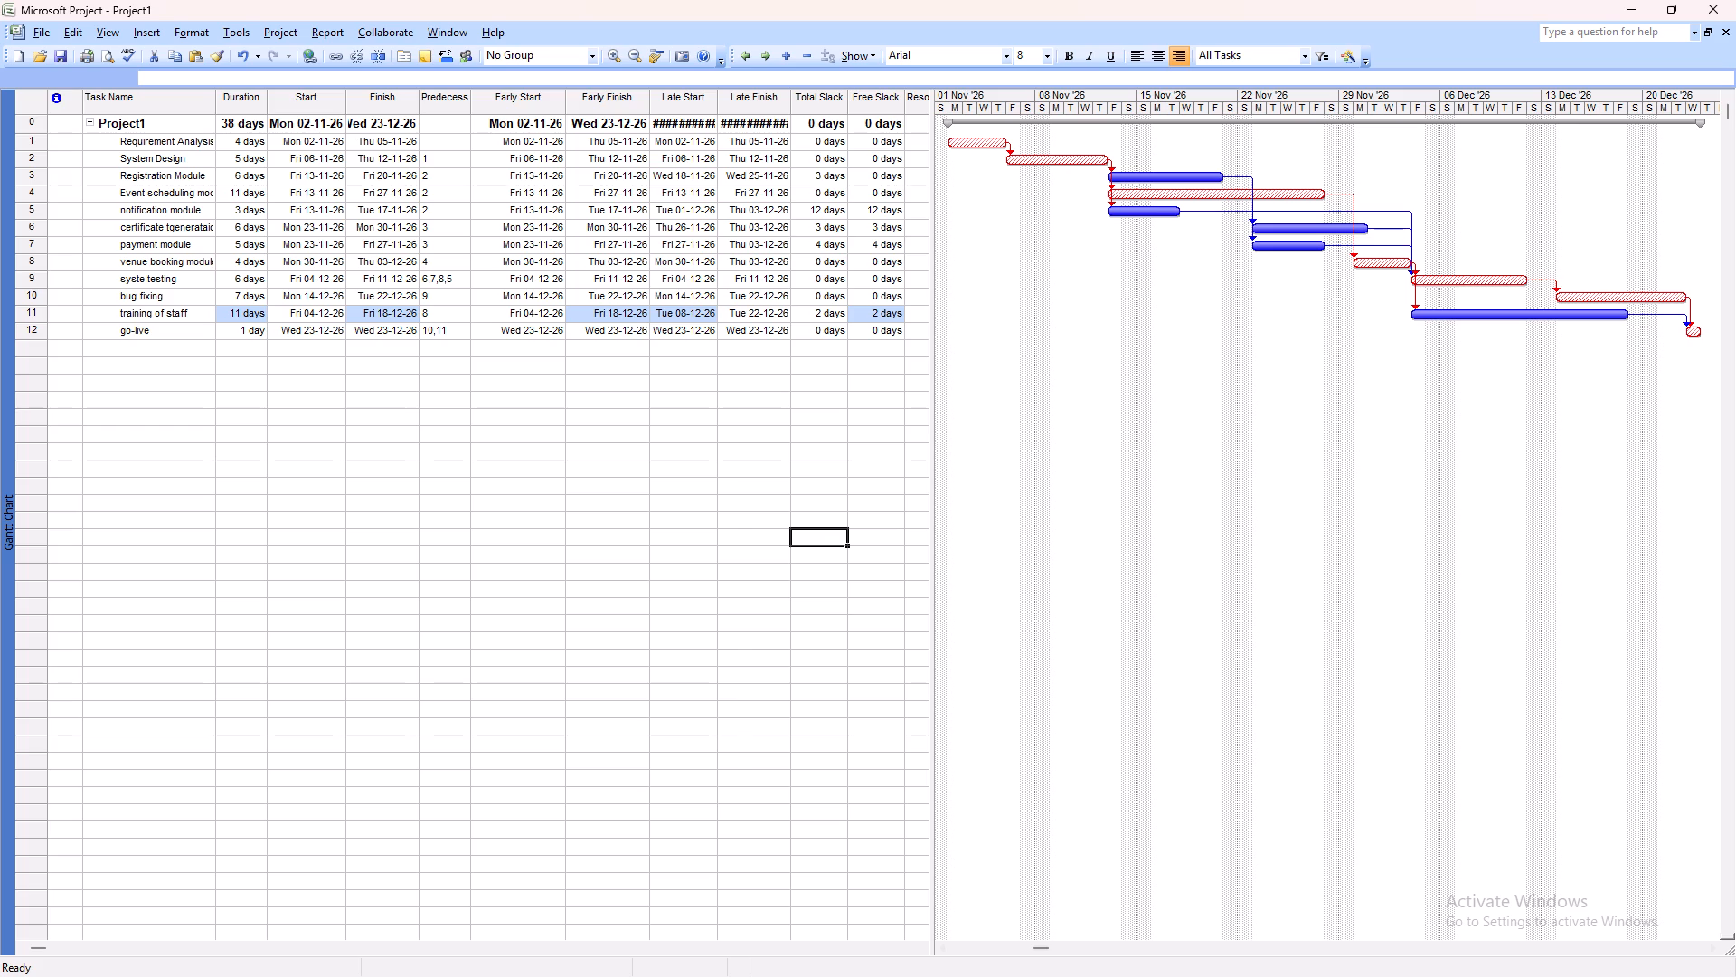
{"action": "left_click_drag", "start_coordinate": [720, 111], "coordinate": [737, 111]}
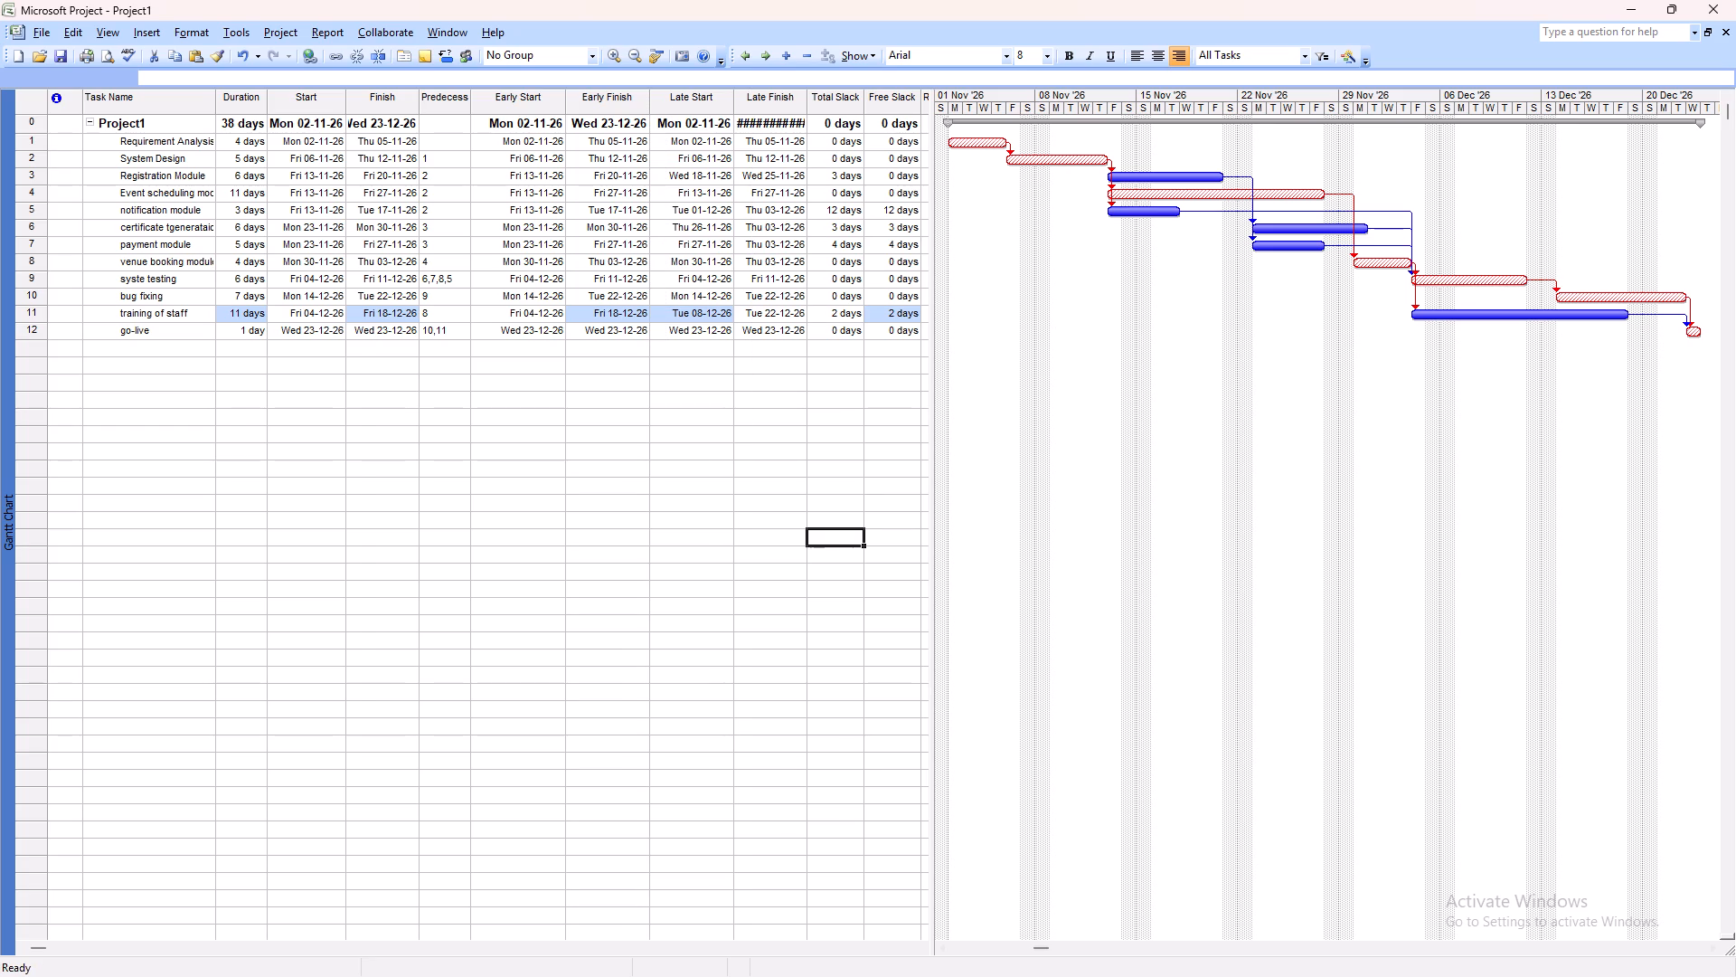
{"action": "left_click_drag", "start_coordinate": [805, 100], "coordinate": [814, 97]}
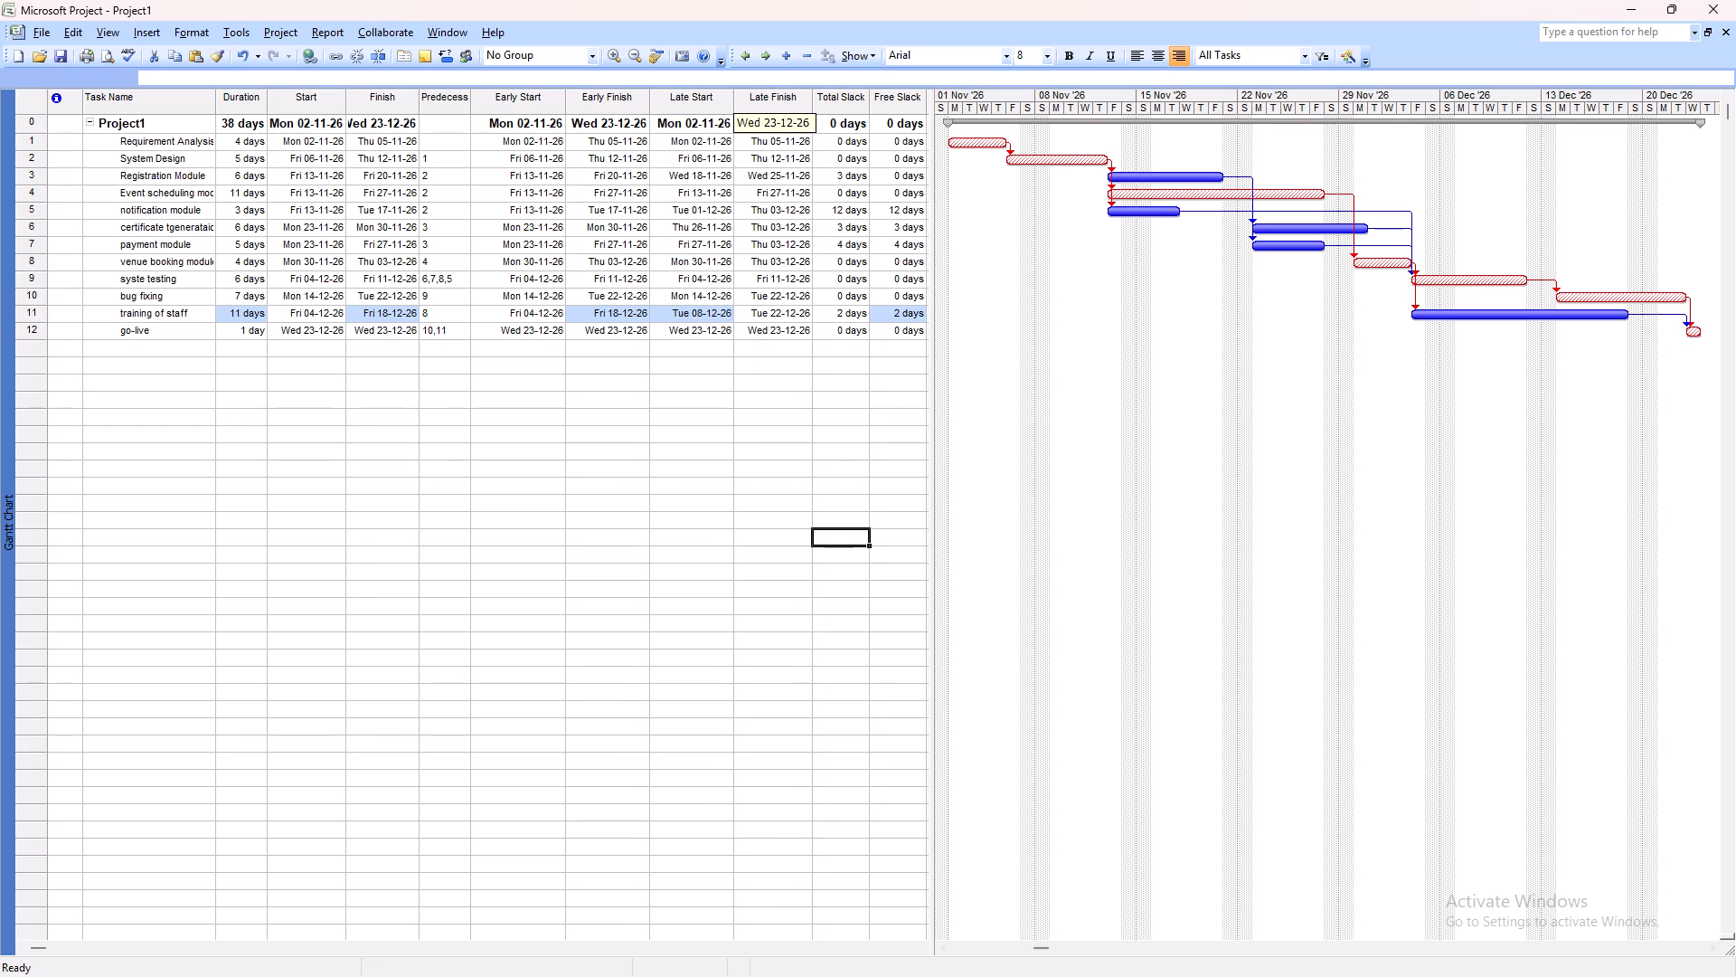
{"action": "left_click", "coordinate": [815, 112]}
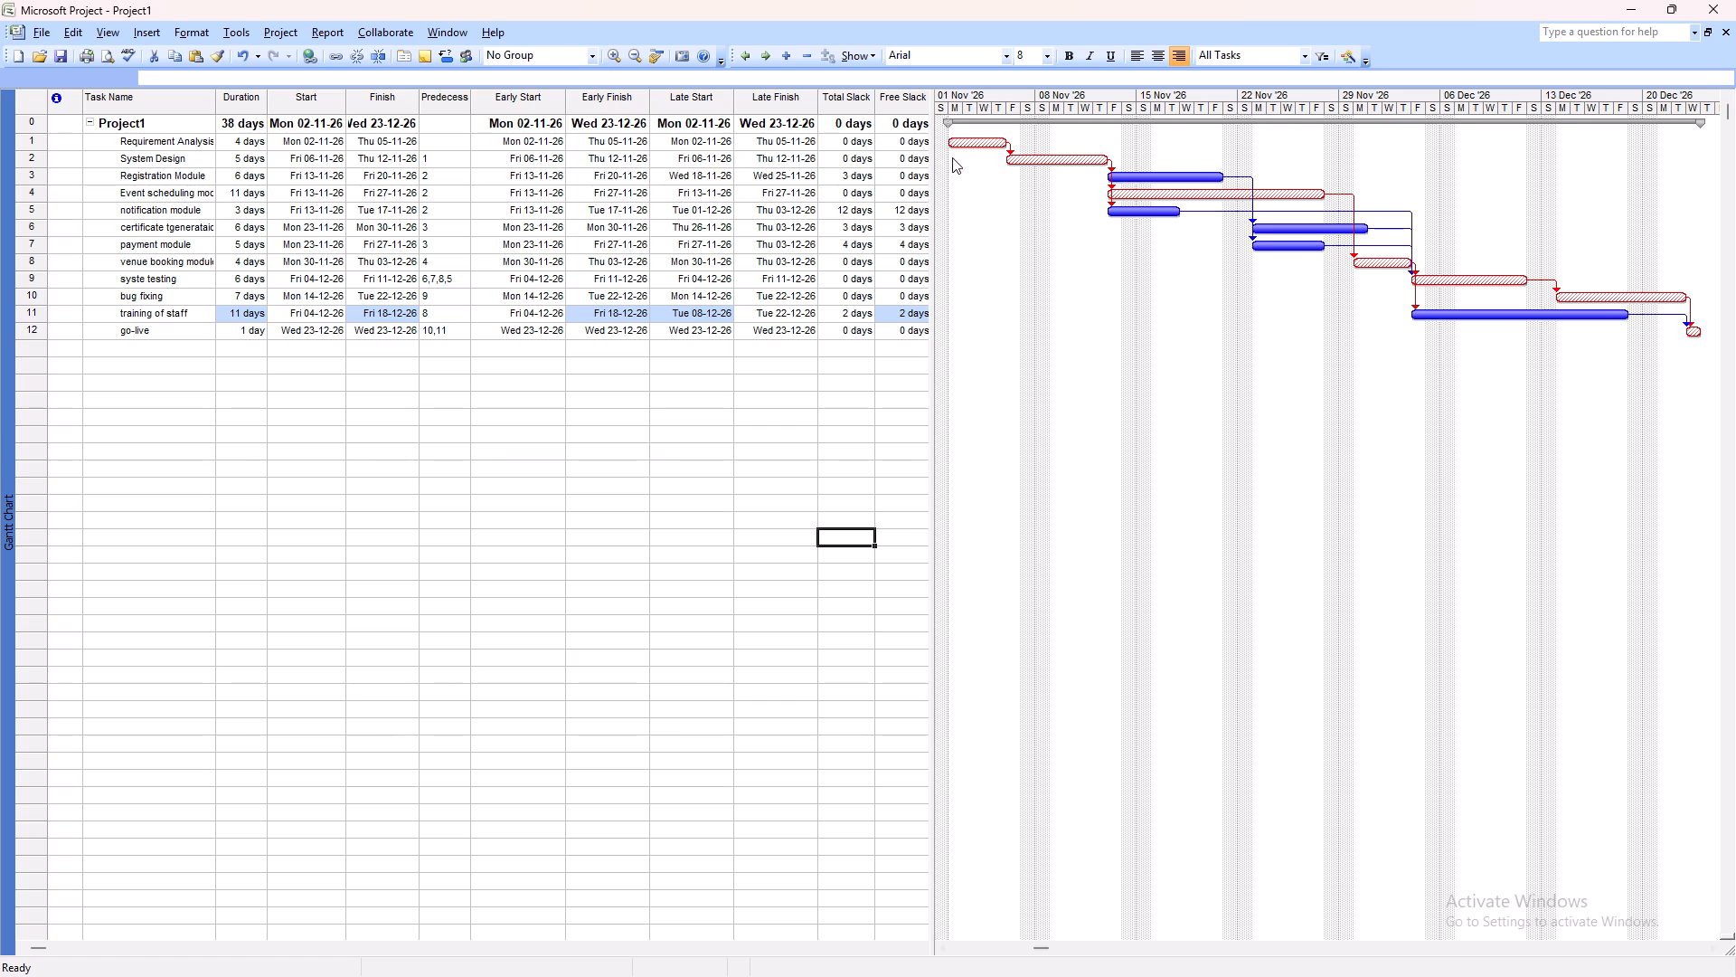
Shift the divider between the task table and the Gantt chart slightly so the full Free Slack column shows.
{"action": "left_click_drag", "start_coordinate": [929, 172], "coordinate": [939, 171]}
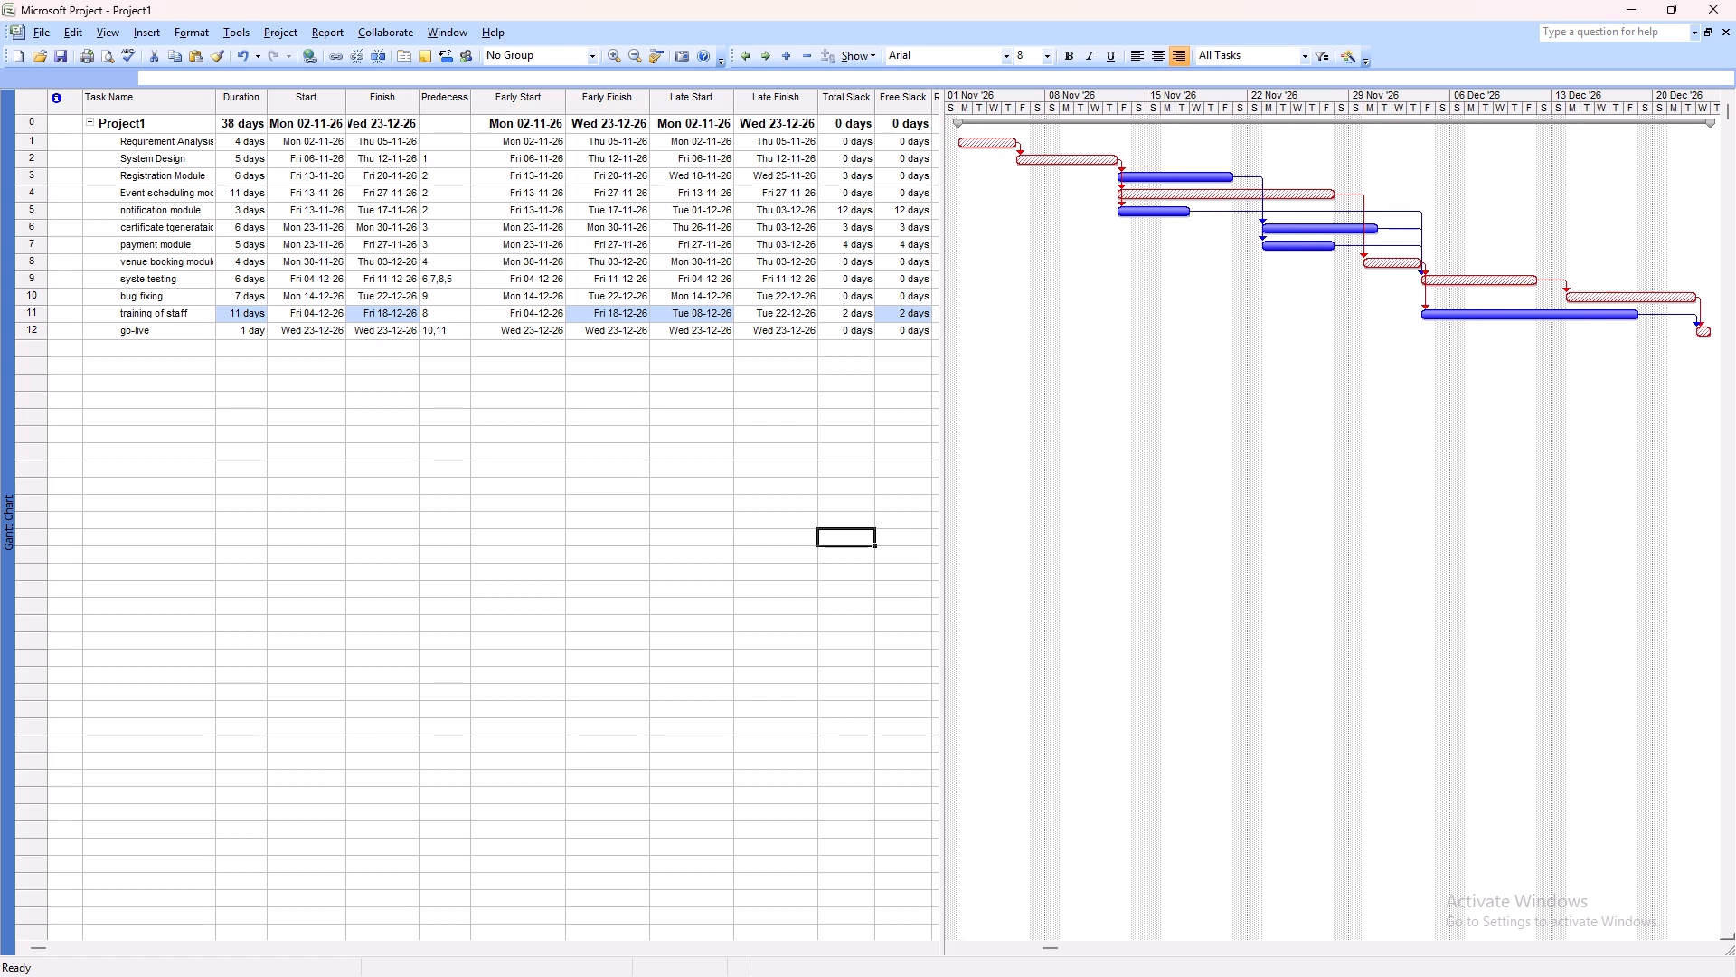
{"action": "left_click", "coordinate": [942, 171]}
{"action": "left_click_drag", "start_coordinate": [953, 173], "coordinate": [943, 175]}
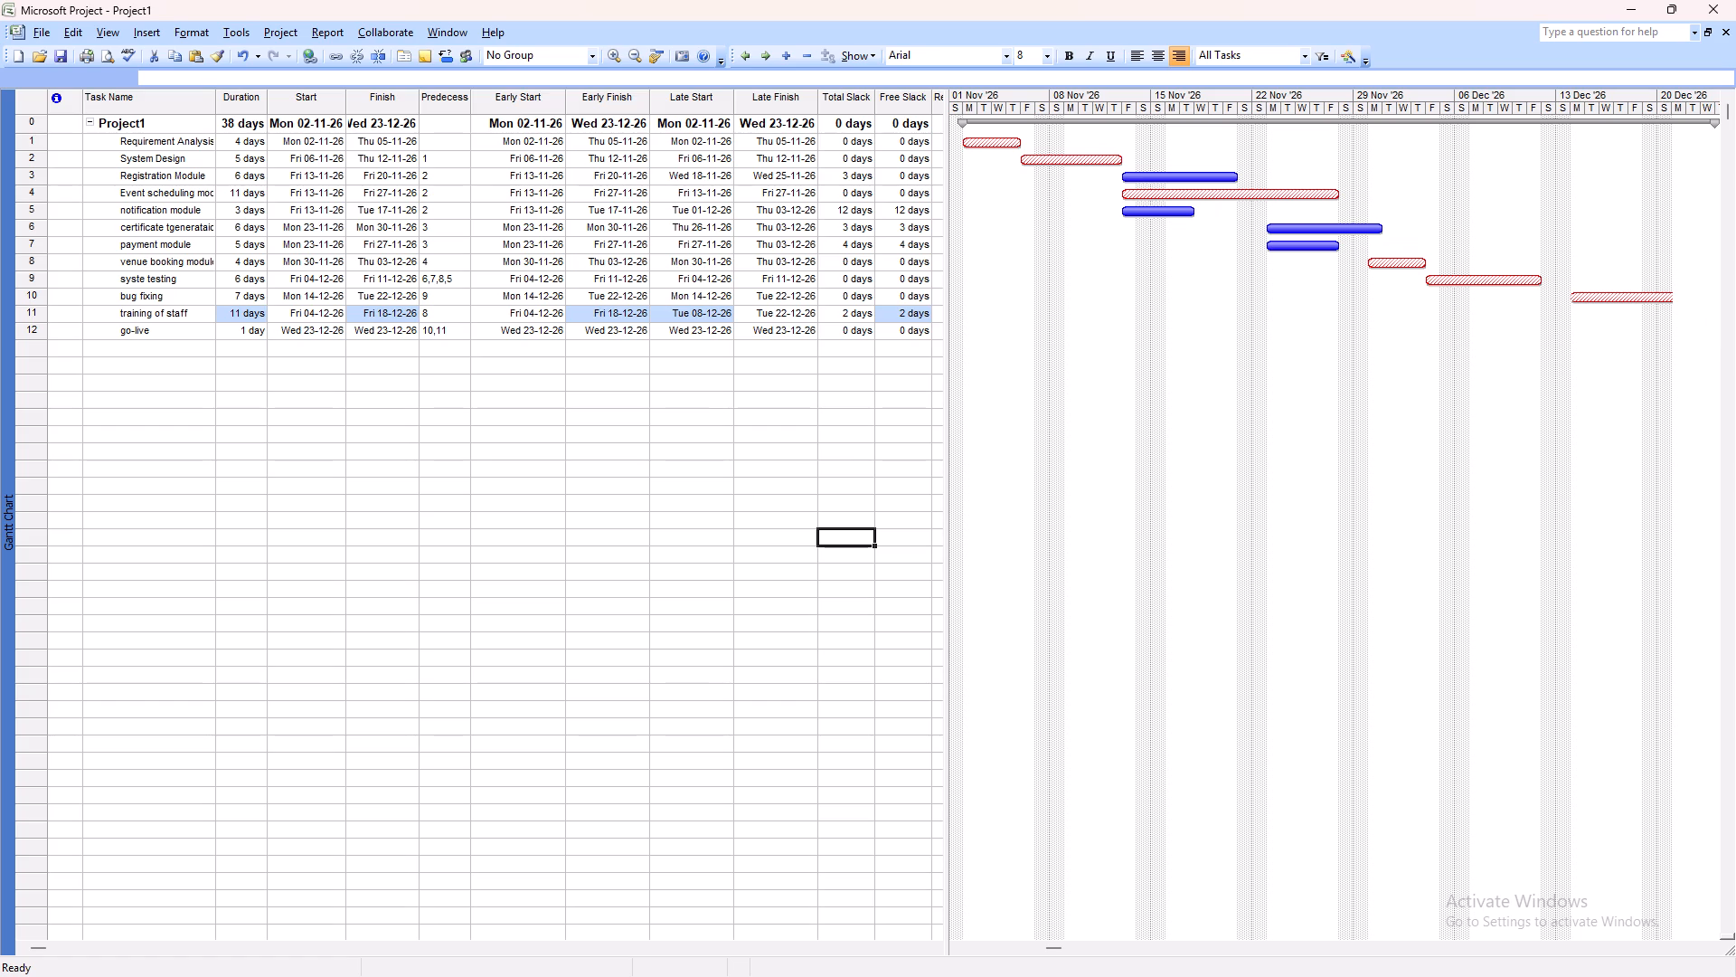
Widen the Task Name column slightly to fit more of the longer task names.
{"action": "left_click", "coordinate": [215, 101]}
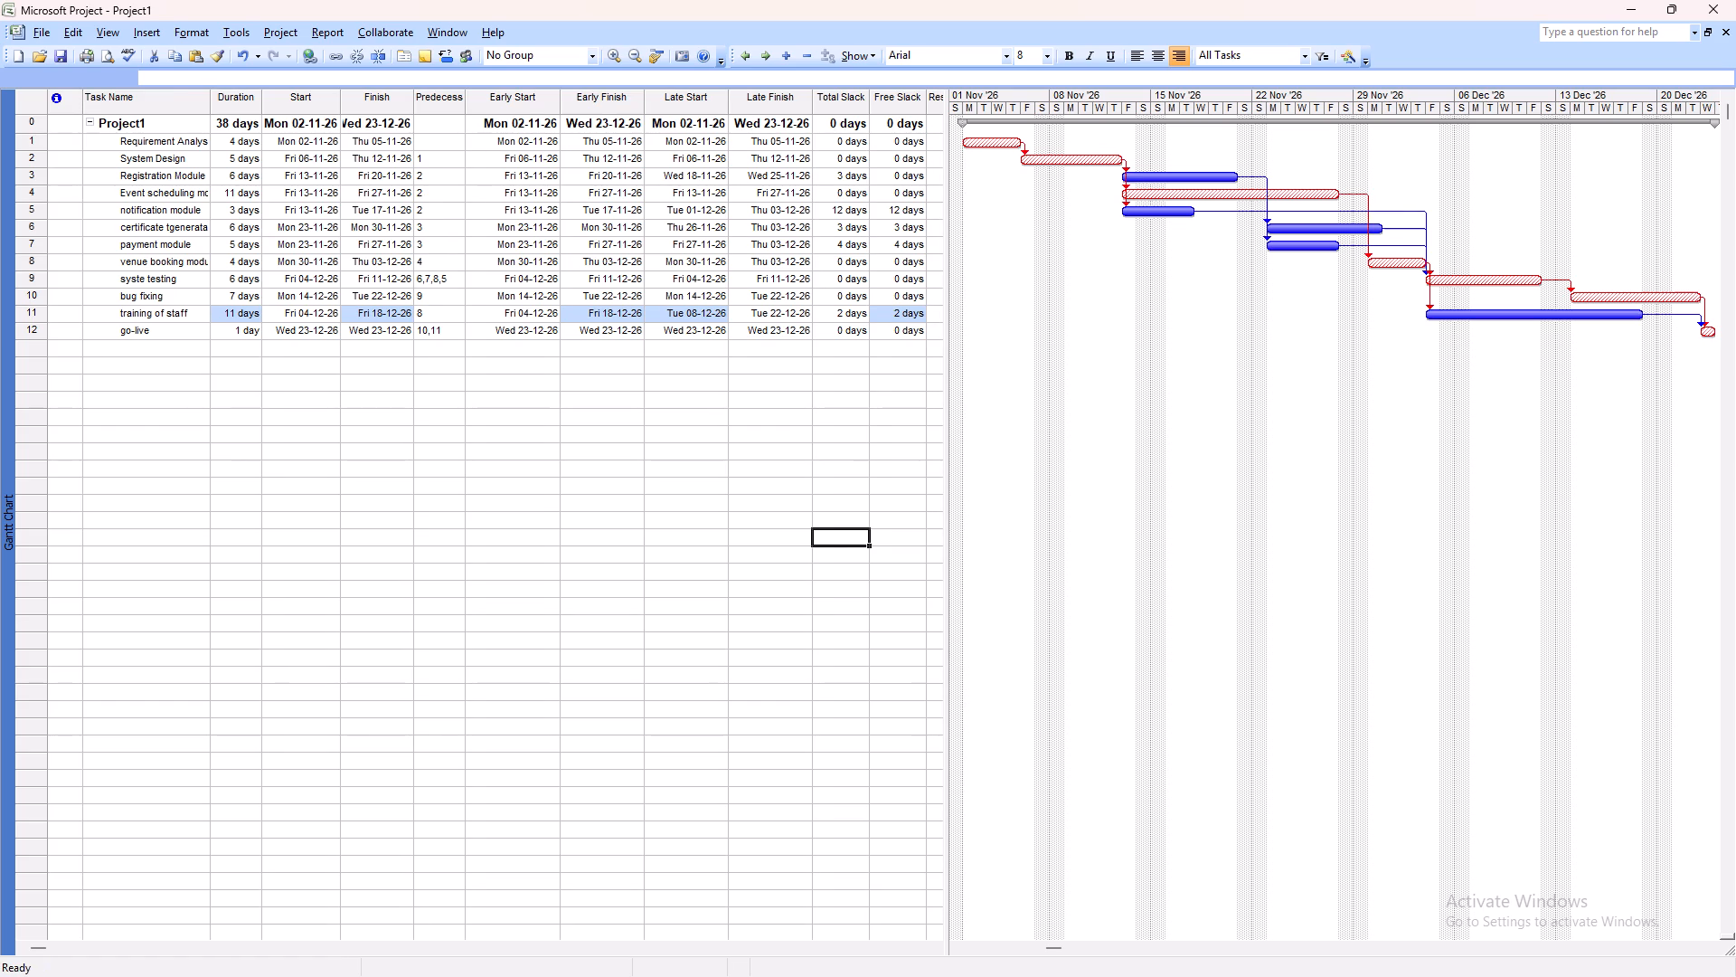
{"action": "left_click_drag", "start_coordinate": [209, 100], "coordinate": [221, 100]}
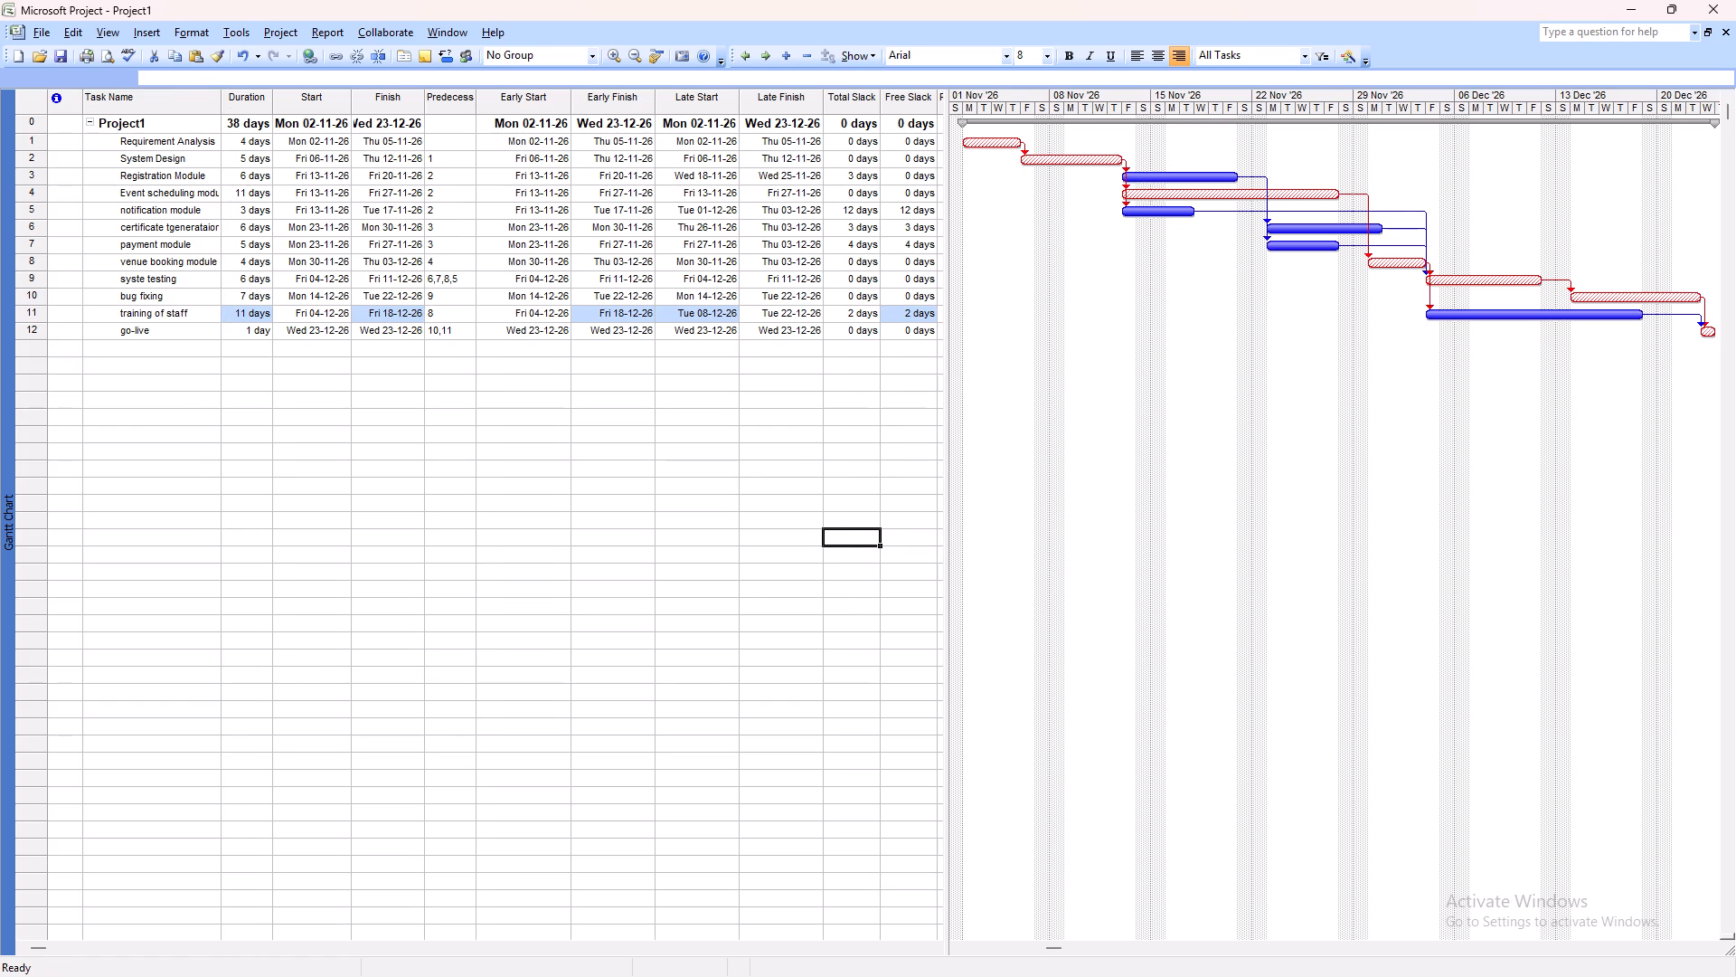